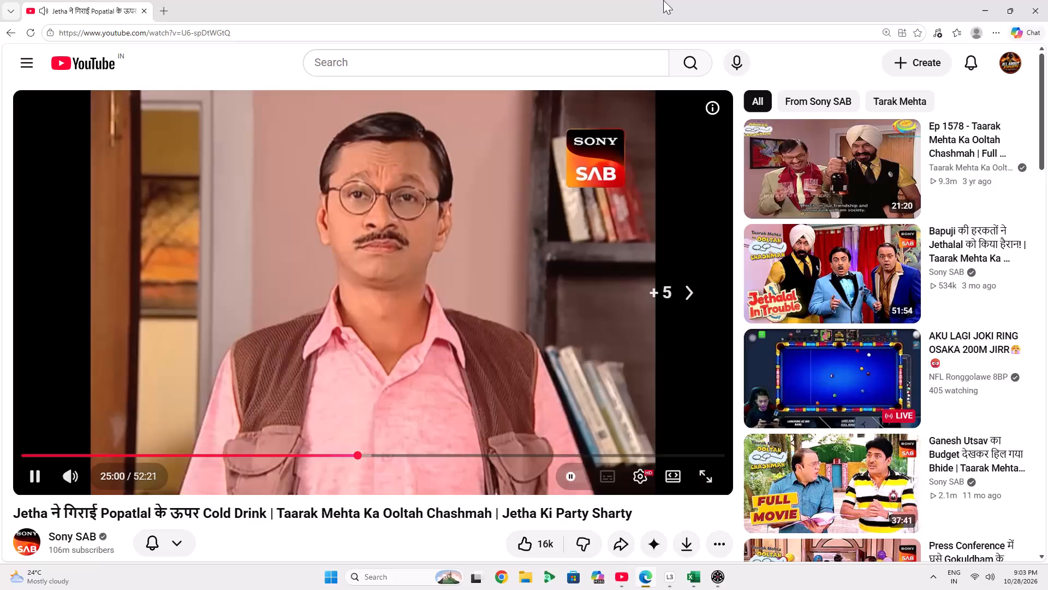
Skip forward through the Taarak Mehta episode in five-second jumps to about 37:54.
key(Right)
key(Right)
key(Right)
key(Right)
key(Right)
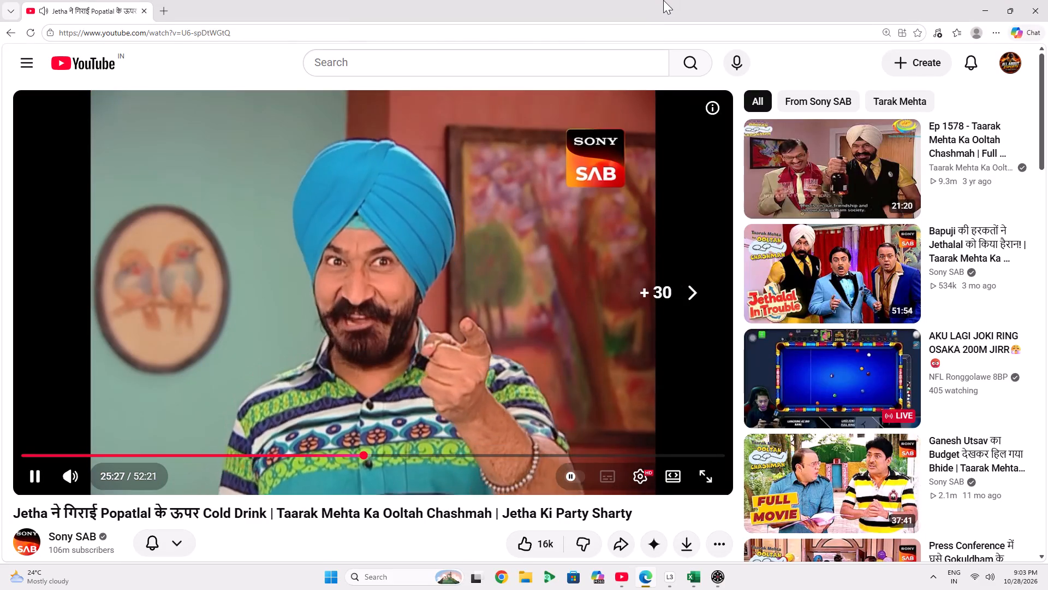
key(Right)
key(Right)
key(Right)
key(Right)
key(Right)
key(Right)
key(Right)
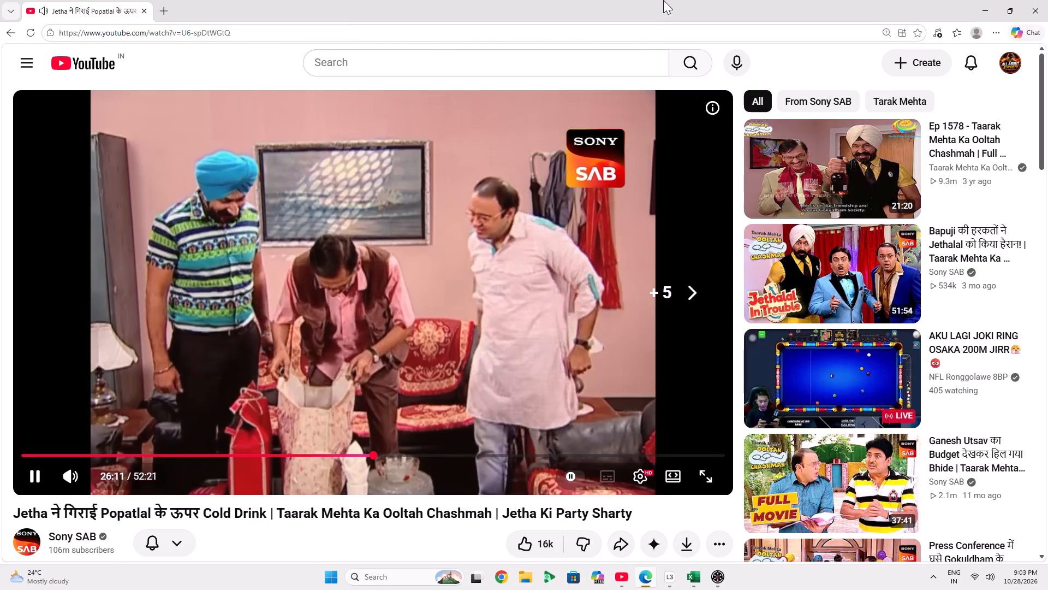
key(Right)
key(Right)
key(Right)
key(Right)
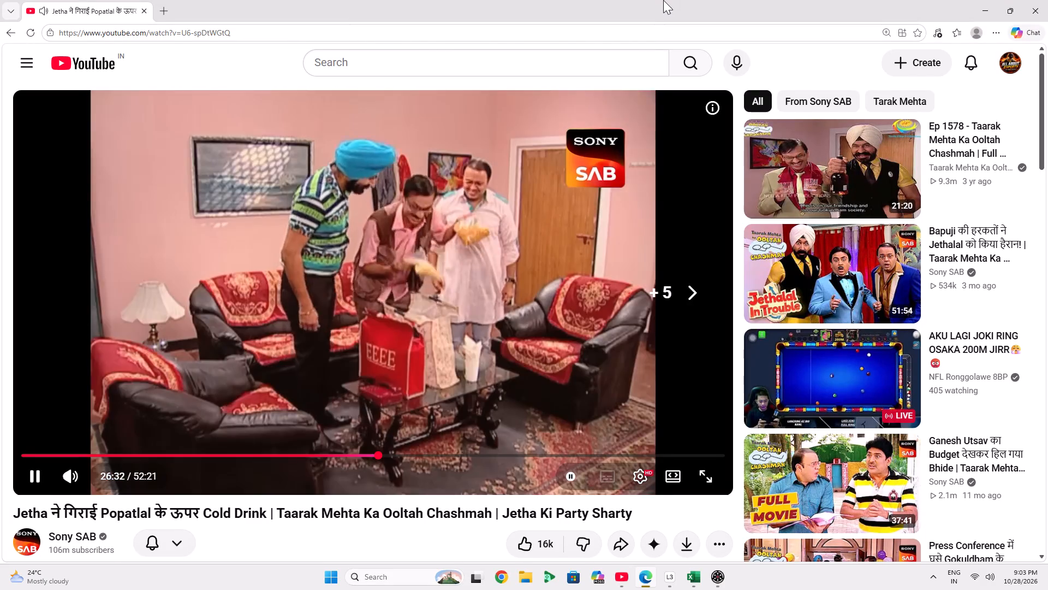
key(Right)
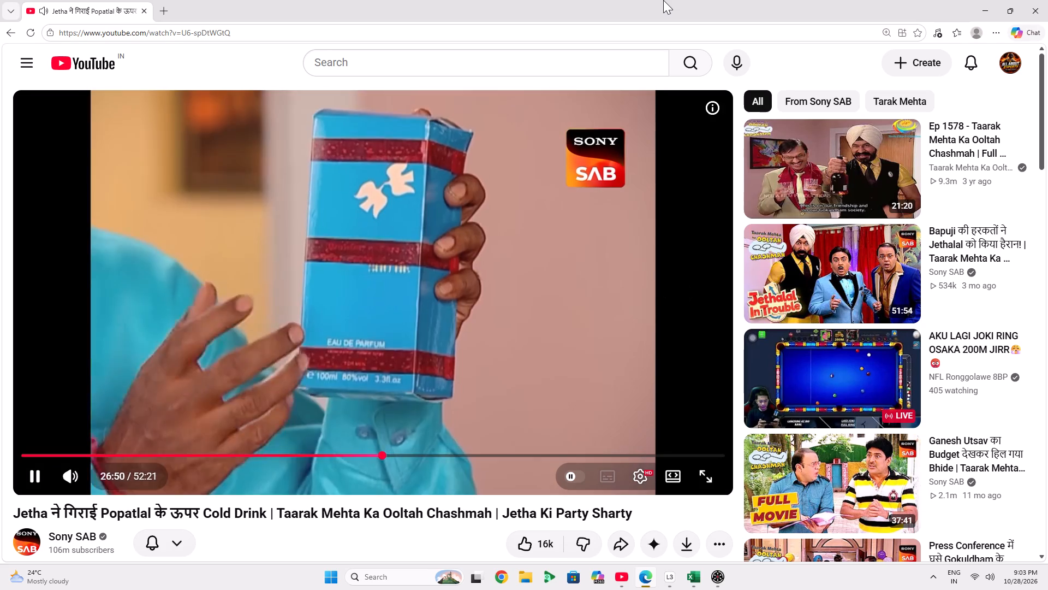
key(Right)
key(Right)
key(Right)
key(Right)
key(Right)
key(Right)
key(Right)
key(Right)
key(Right)
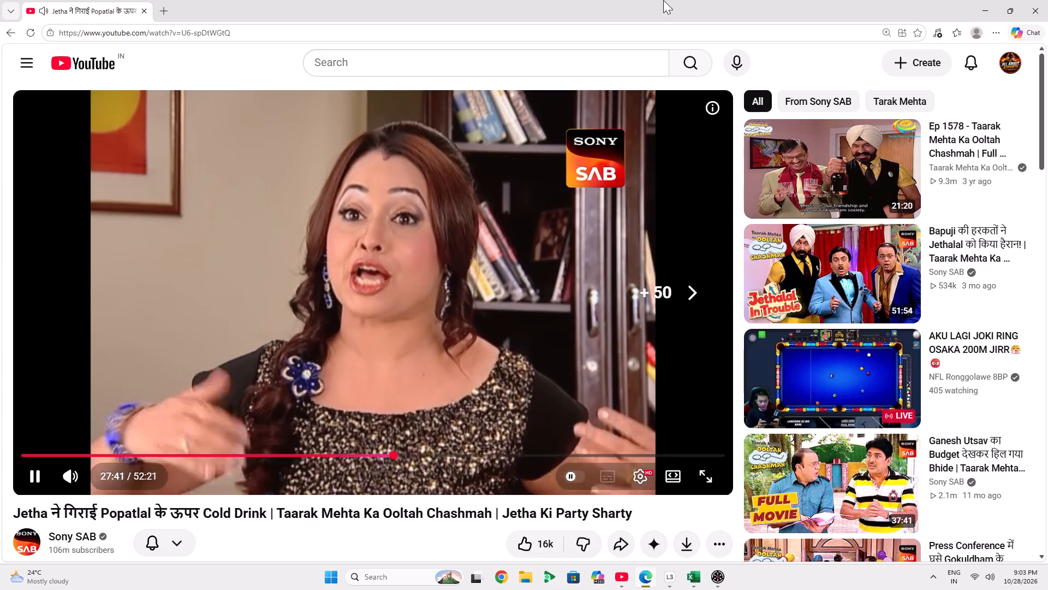
key(Right)
key(Right)
key(Right)
key(Right)
key(Right)
key(Right)
key(Right)
key(Right)
key(Right)
key(Right)
key(Right)
key(Right)
key(Right)
key(Right)
key(Right)
key(Right)
key(Right)
key(Right)
key(Right)
key(Right)
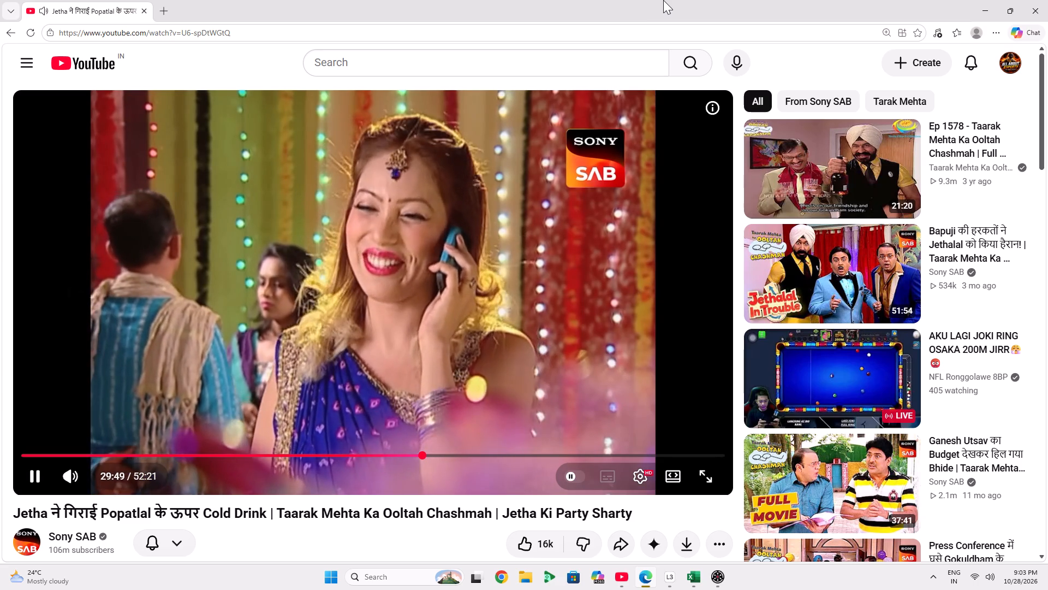
key(Right)
key(Right)
key(Right)
key(Right)
key(Right)
key(Right)
key(Right)
key(Right)
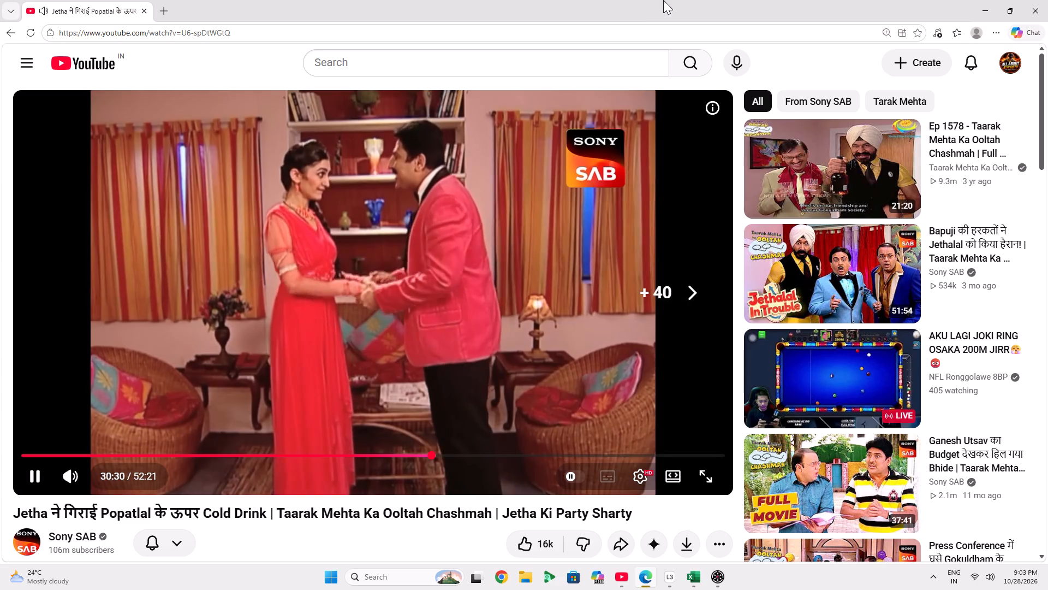
key(Right)
key(Right)
key(Right)
key(Right)
key(Right)
key(Right)
key(Right)
key(Right)
key(Right)
key(Right)
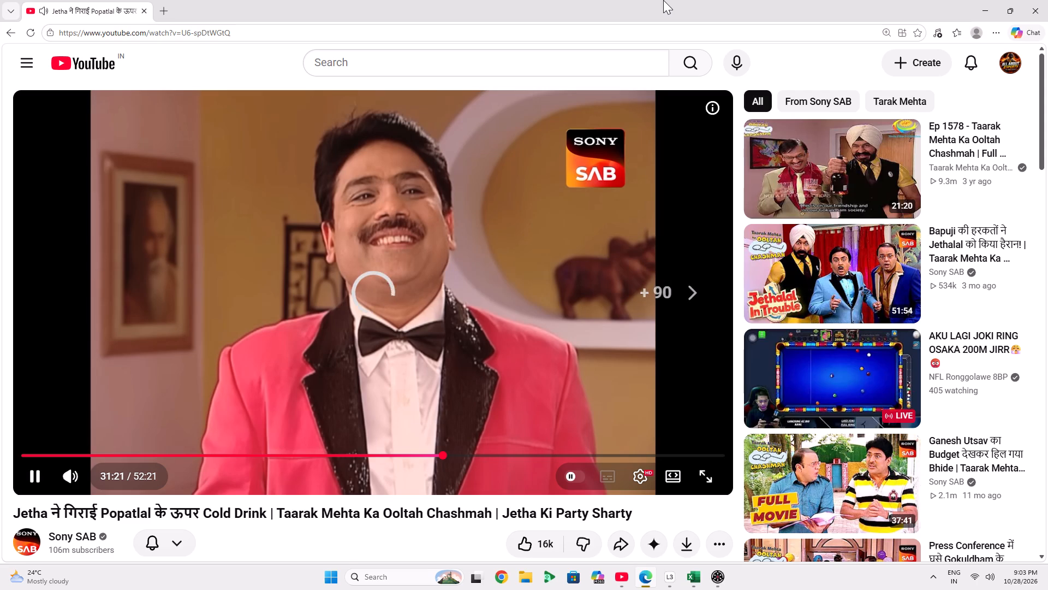
key(Right)
key(Right)
key(Right)
key(Right)
key(Right)
key(Right)
key(Right)
key(Right)
key(Right)
key(Right)
key(Right)
key(Right)
key(Right)
key(Right)
key(Right)
key(Right)
key(Right)
key(Right)
key(Right)
key(Right)
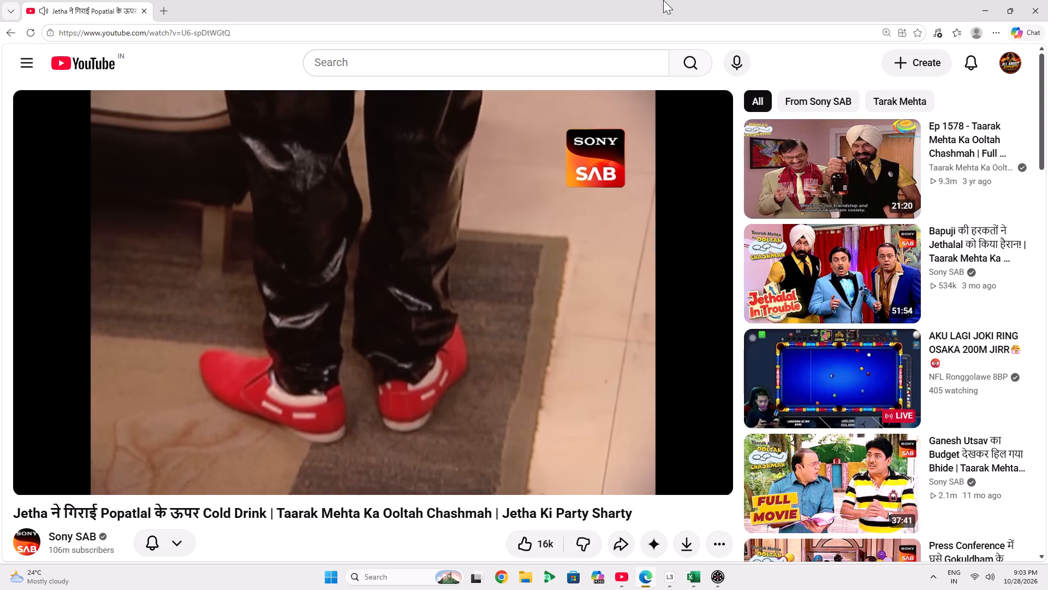
key(Right)
key(Right)
key(Right)
key(Right)
key(Right)
key(Right)
key(Right)
key(Right)
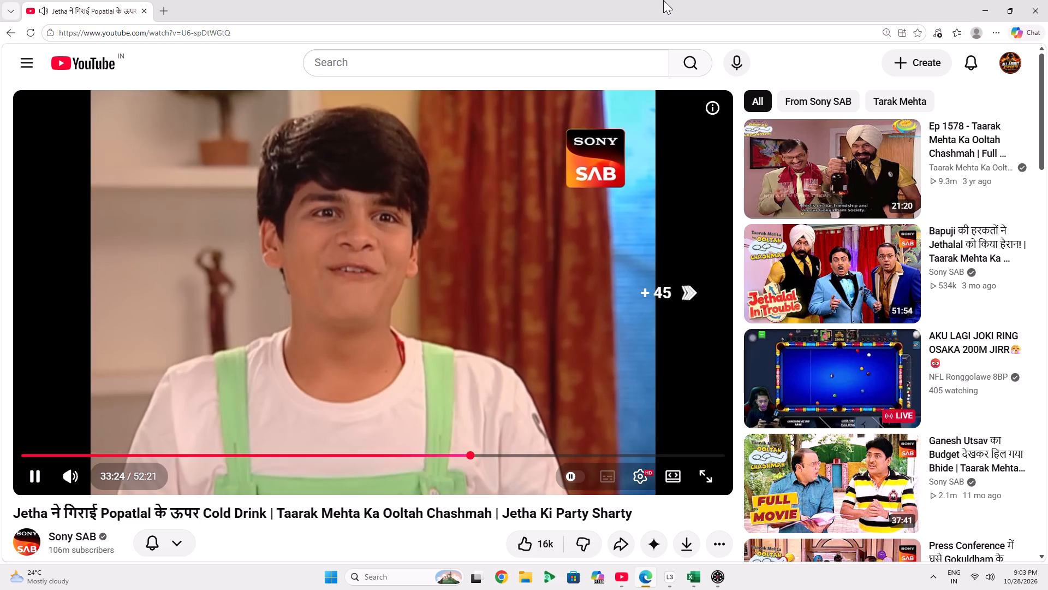
key(Right)
key(Right)
key(Right)
key(Right)
key(Right)
key(Right)
key(Right)
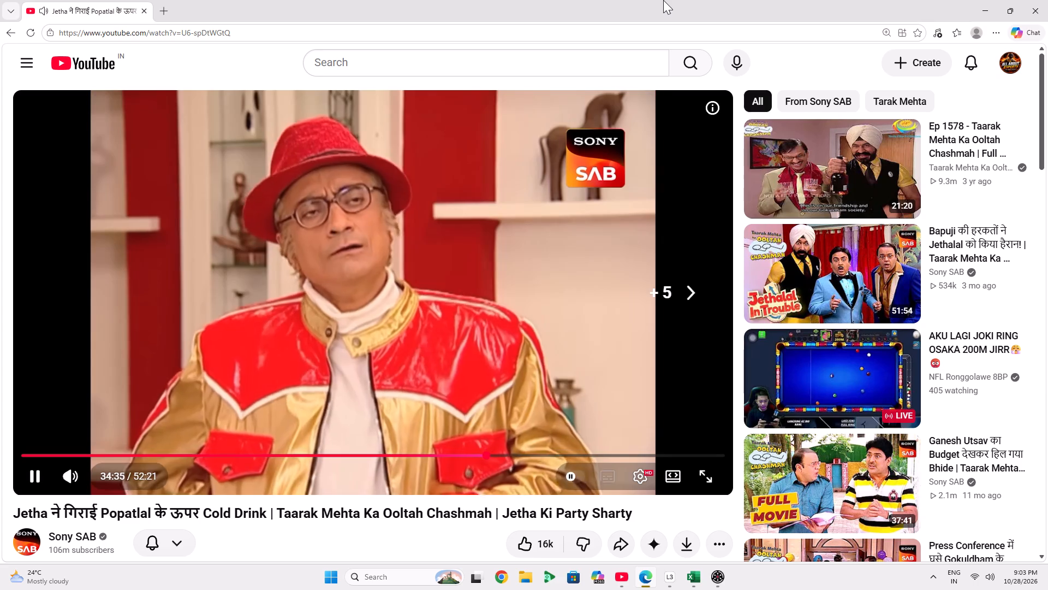
key(Right)
key(Right)
key(Right)
key(Right)
key(Right)
key(Right)
key(Right)
key(Right)
key(Right)
key(Right)
key(Right)
key(Right)
key(Right)
key(Right)
key(Right)
key(Right)
key(Right)
key(Right)
key(Right)
key(Right)
key(Right)
key(Right)
key(Right)
key(Right)
key(Right)
key(Right)
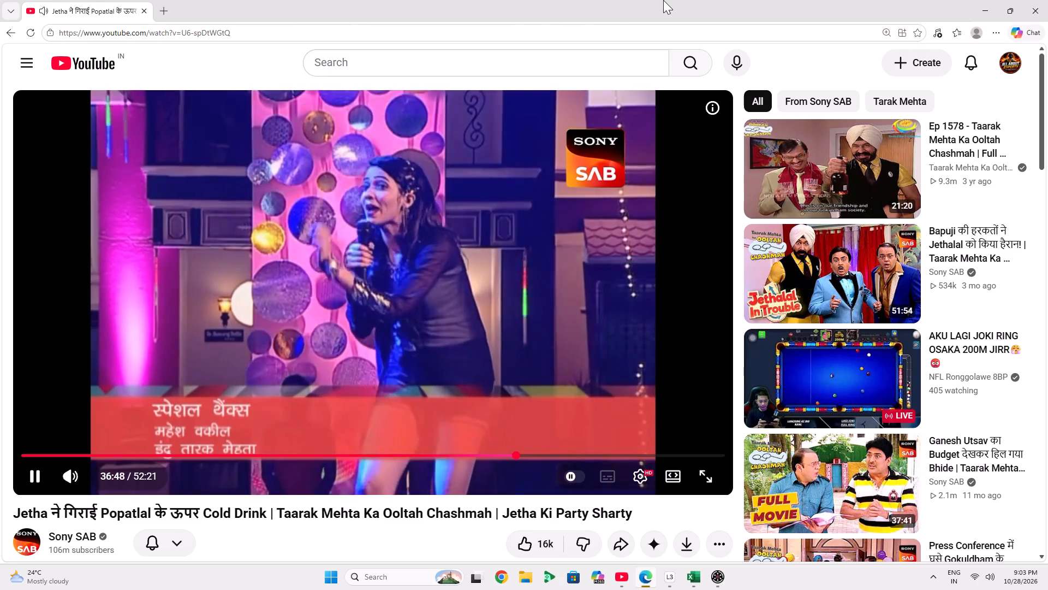
key(Right)
key(Right)
key(Right)
key(Right)
key(Right)
key(Right)
key(Right)
key(Right)
key(Right)
key(Right)
key(Right)
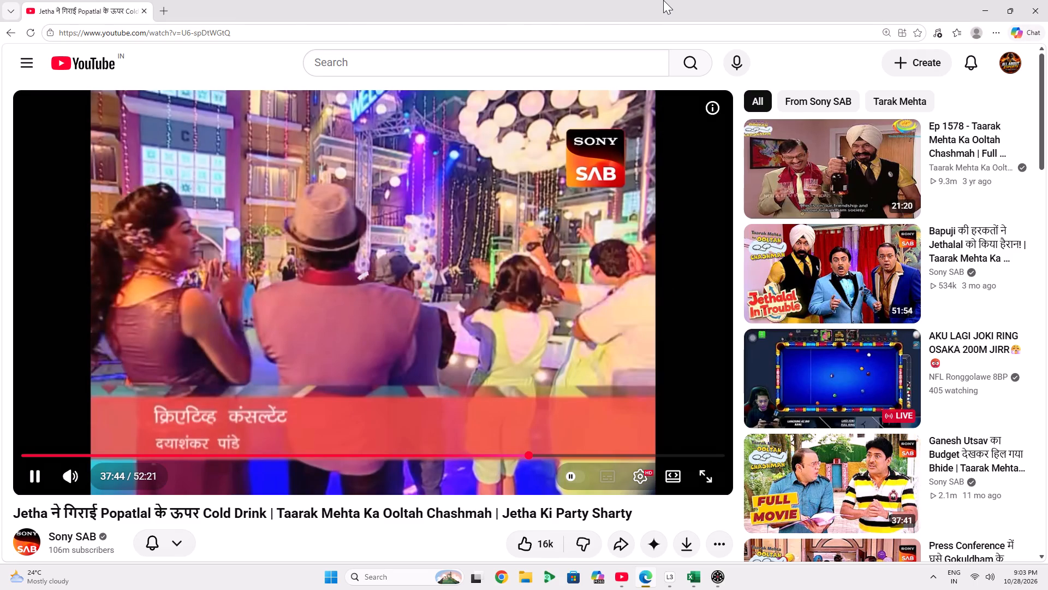
key(Right)
key(Right)
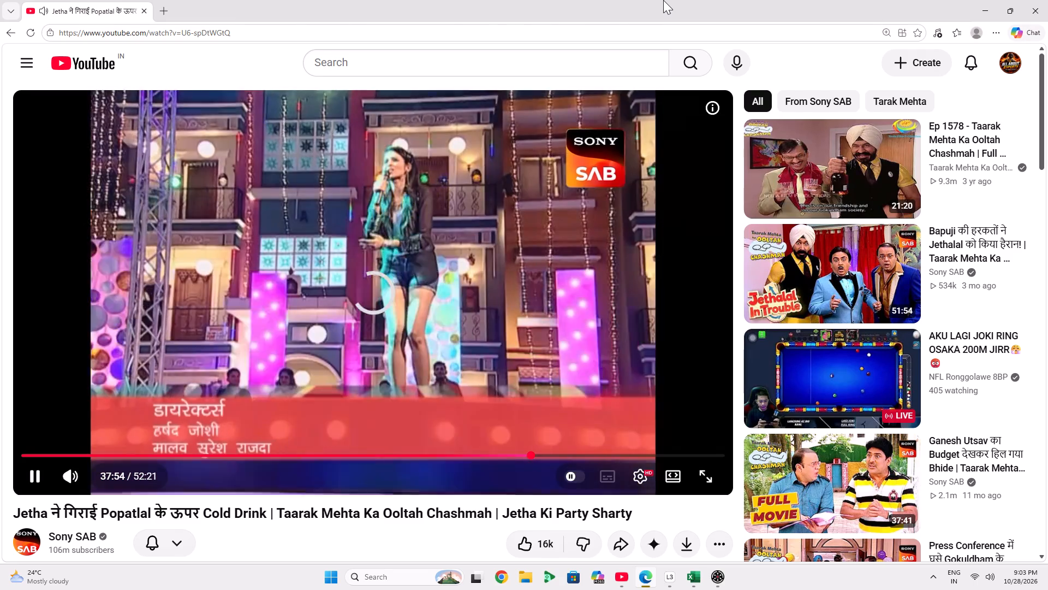
Close the browser window playing the YouTube video.
click(1047, 0)
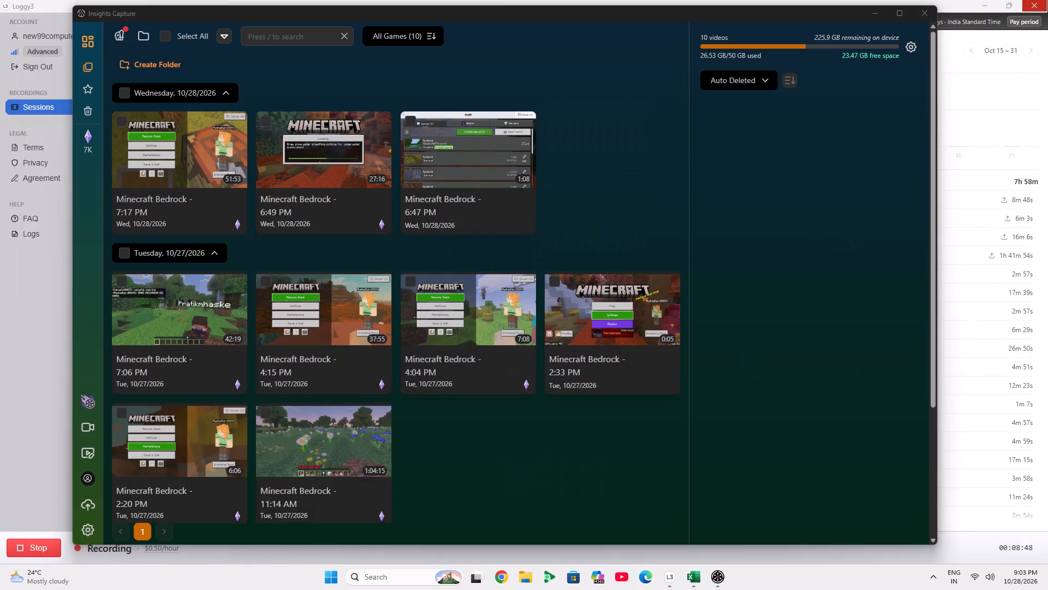
In Insights Capture, check the My Shards page, preview the Minecraft Bedrock - 7:17 PM recording, and return to the library.
triple_click(93, 137)
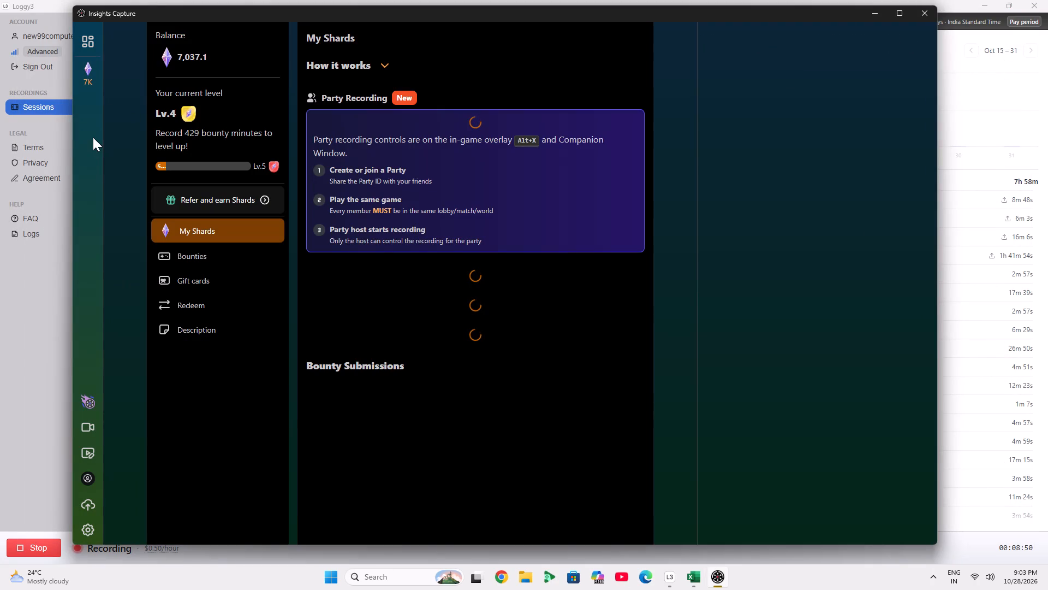
double_click(91, 53)
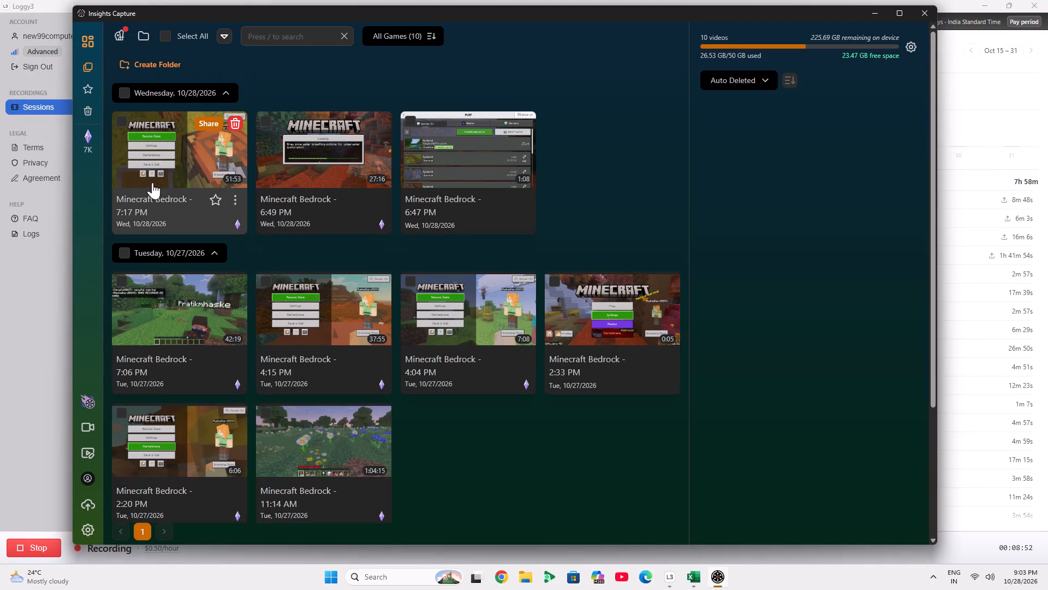
click(168, 206)
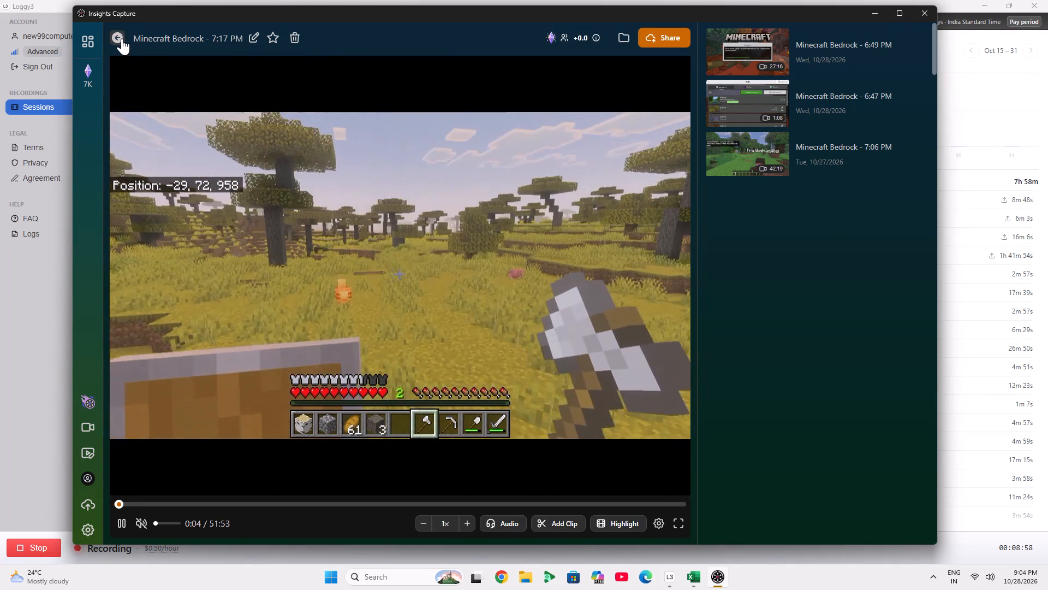
click(122, 38)
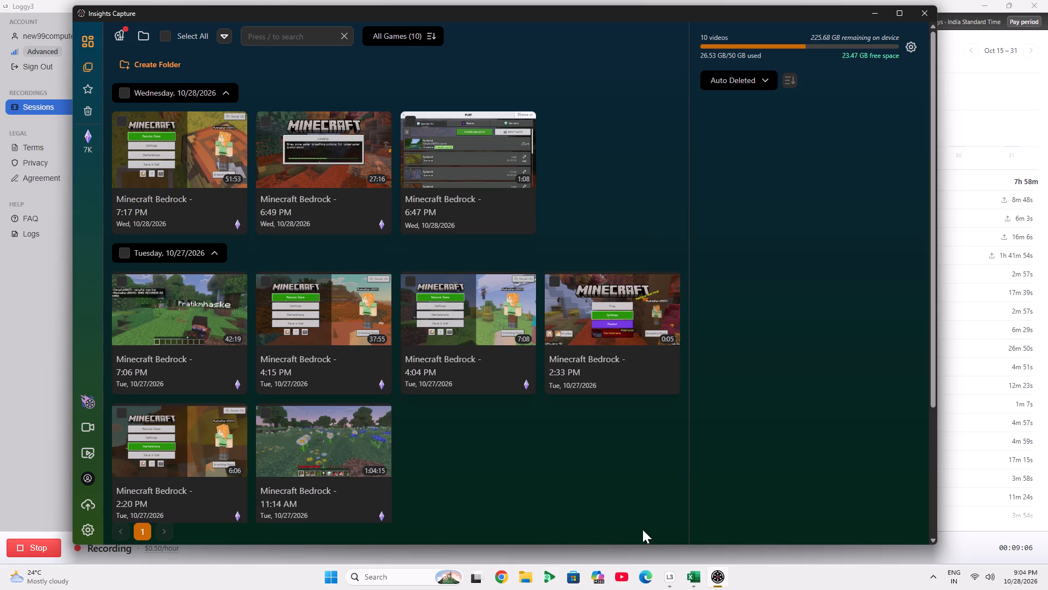
Switch to Loggy3 to check the recorded sessions for the pay period.
click(664, 567)
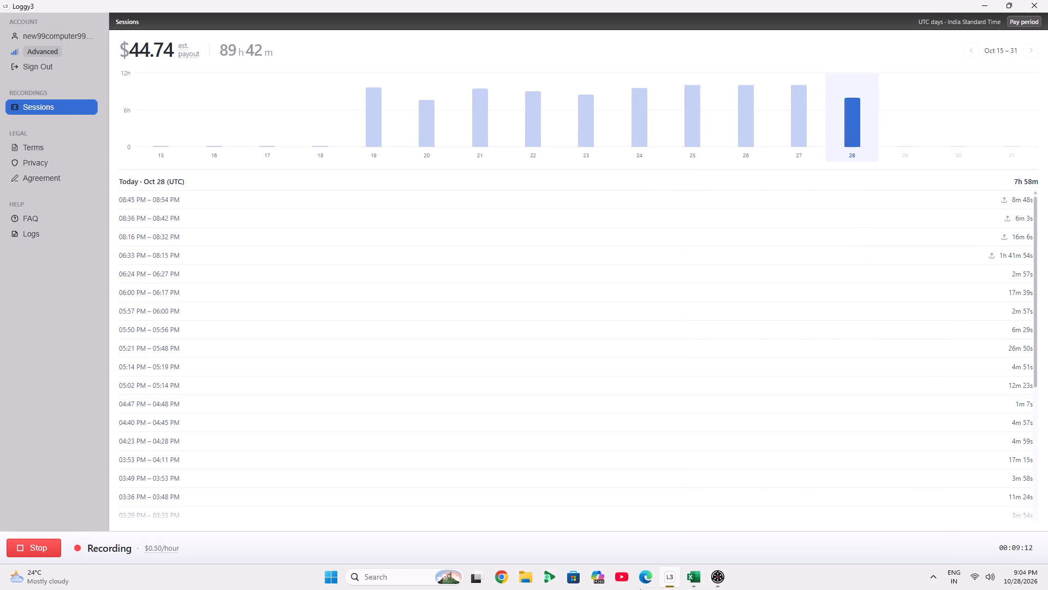
click(667, 572)
Switch to the other virtual desktop, which has no open windows.
click(489, 587)
click(509, 534)
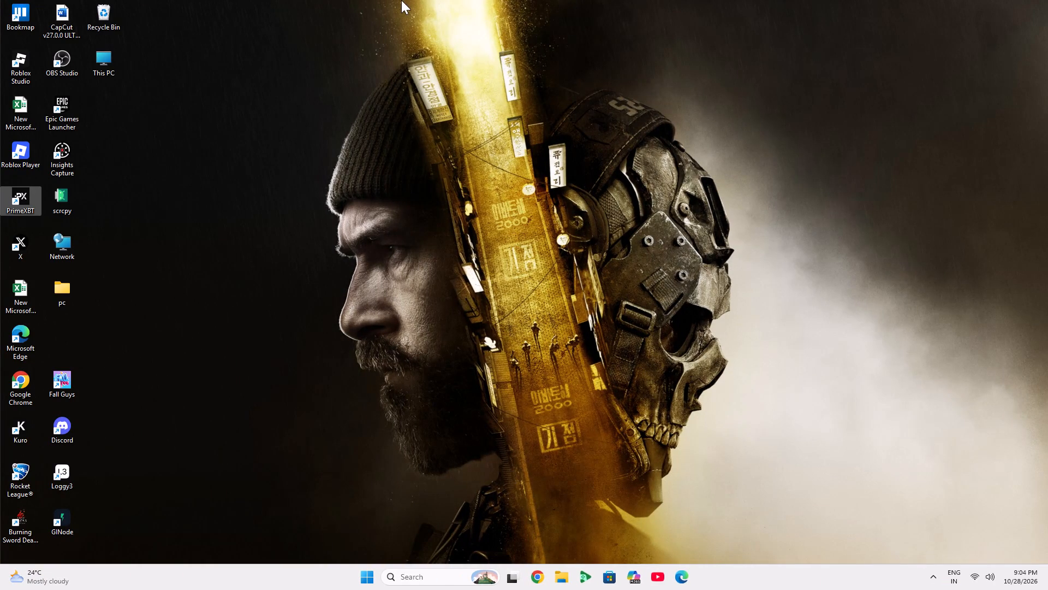
Open Google Chrome, search for tradingview from the recent searches, and open the TradingView site.
click(546, 579)
click(469, 181)
click(478, 221)
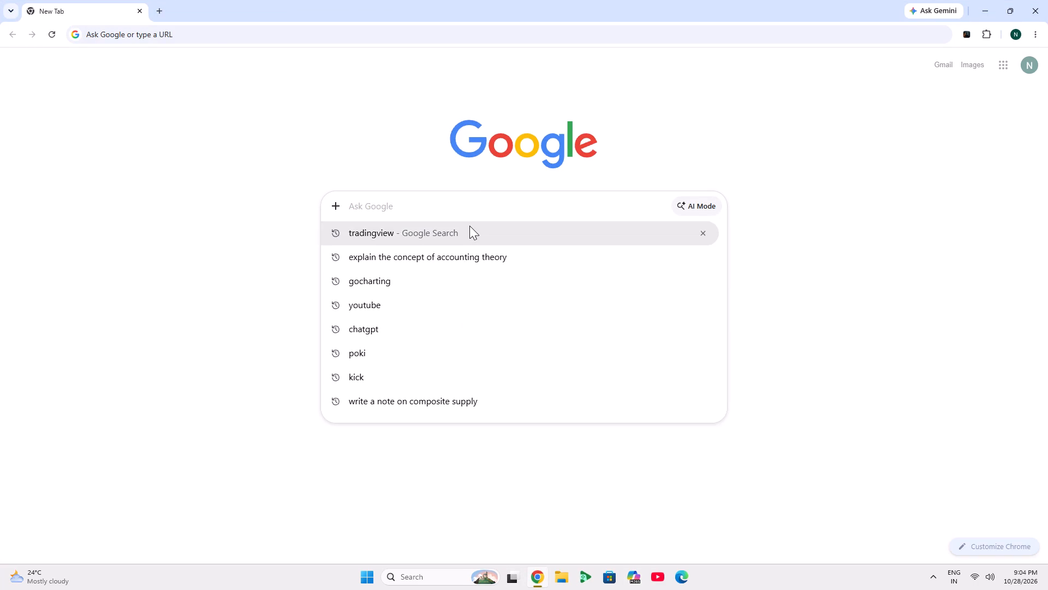
click(469, 226)
click(240, 224)
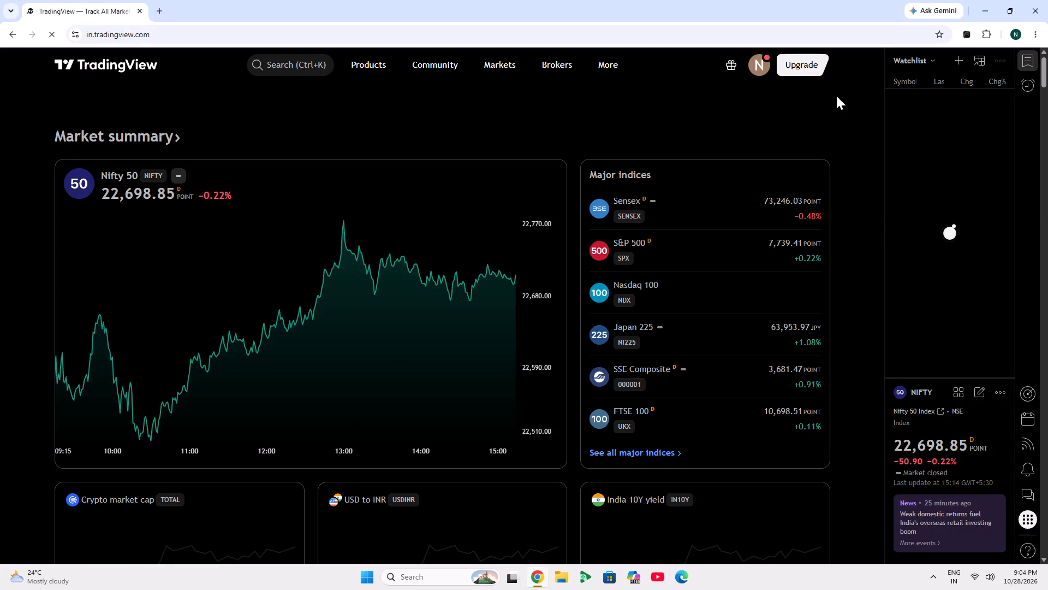
Open the full chart for XAUUSD, Gold Spot / U.S. Dollar, from the watchlist.
click(920, 101)
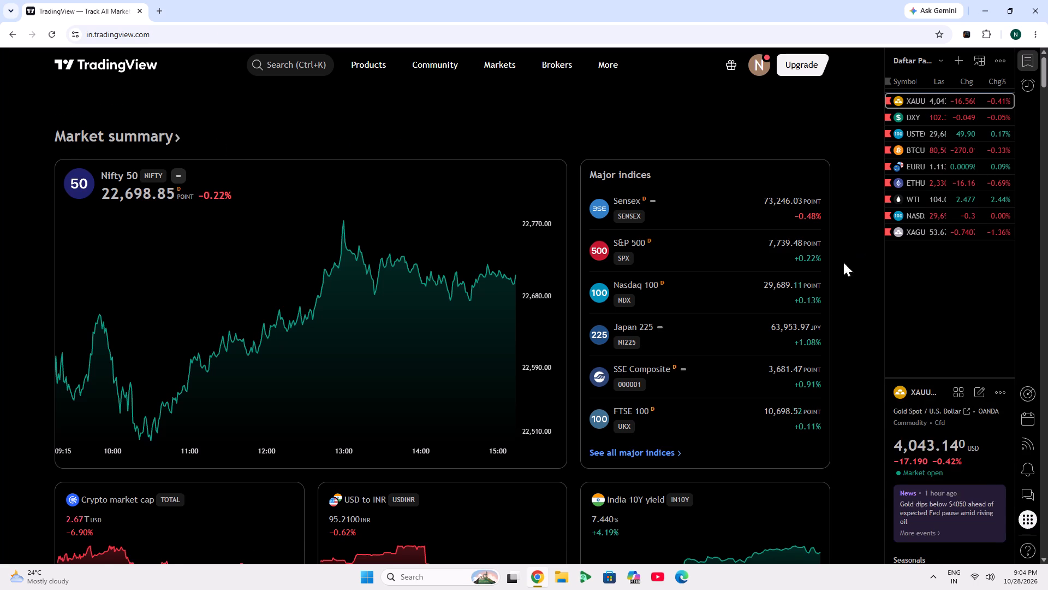
click(794, 313)
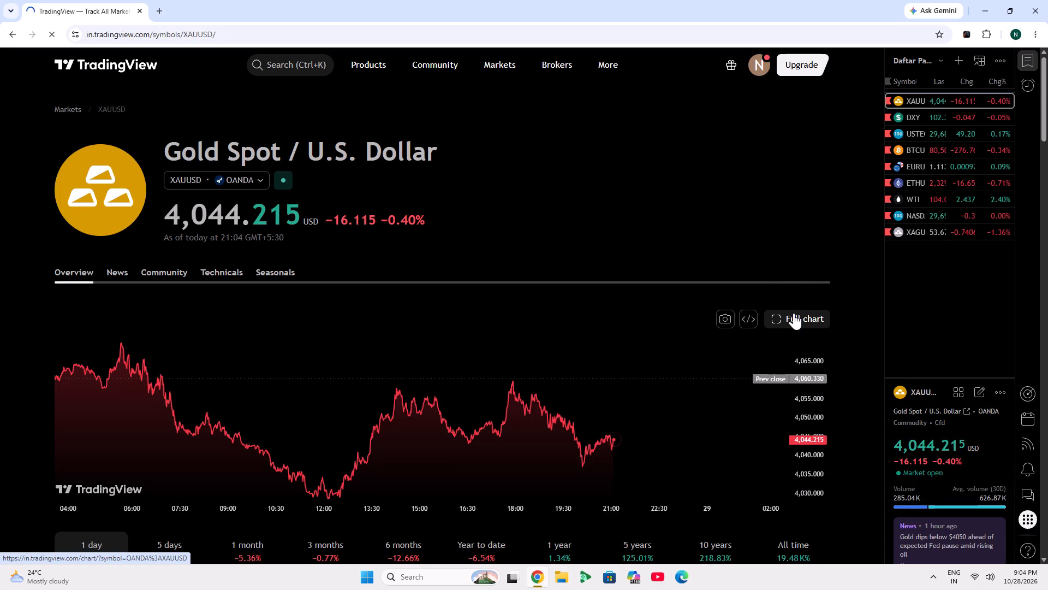
Place a long position on the XAUUSD 5-minute chart with entry at about 4,042.27 and raise its target to about 4,052.82.
drag(821, 436, 809, 436)
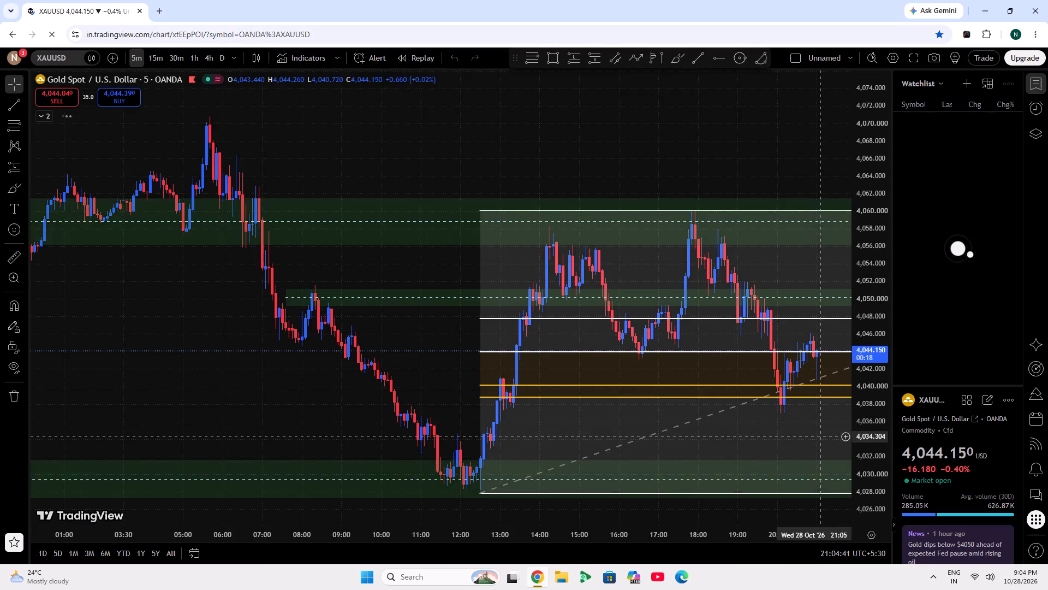
drag(809, 436, 526, 432)
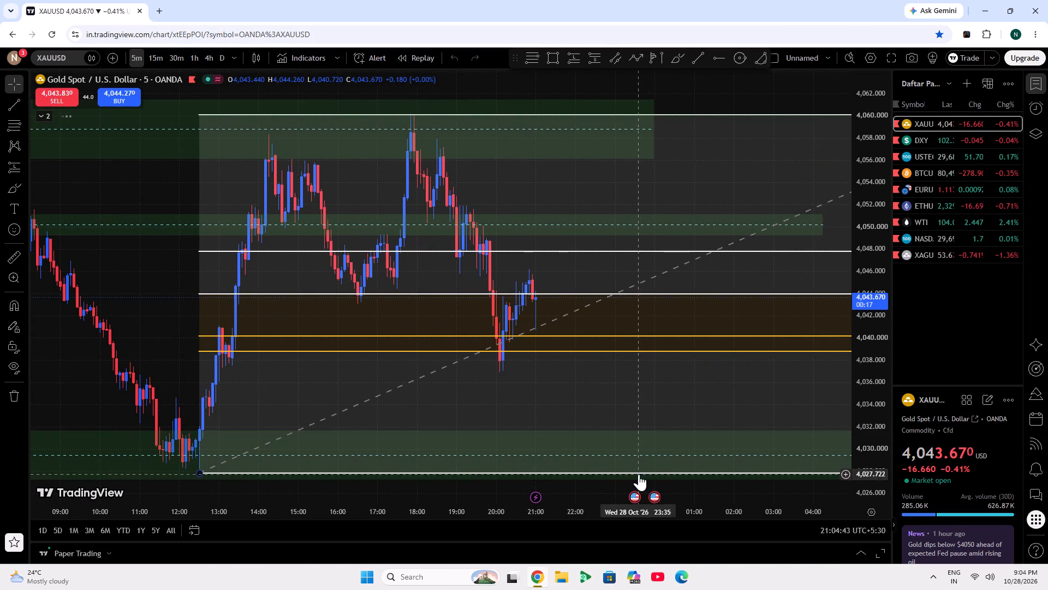
scroll(639, 475, up, 3)
scroll(644, 0, down, 5)
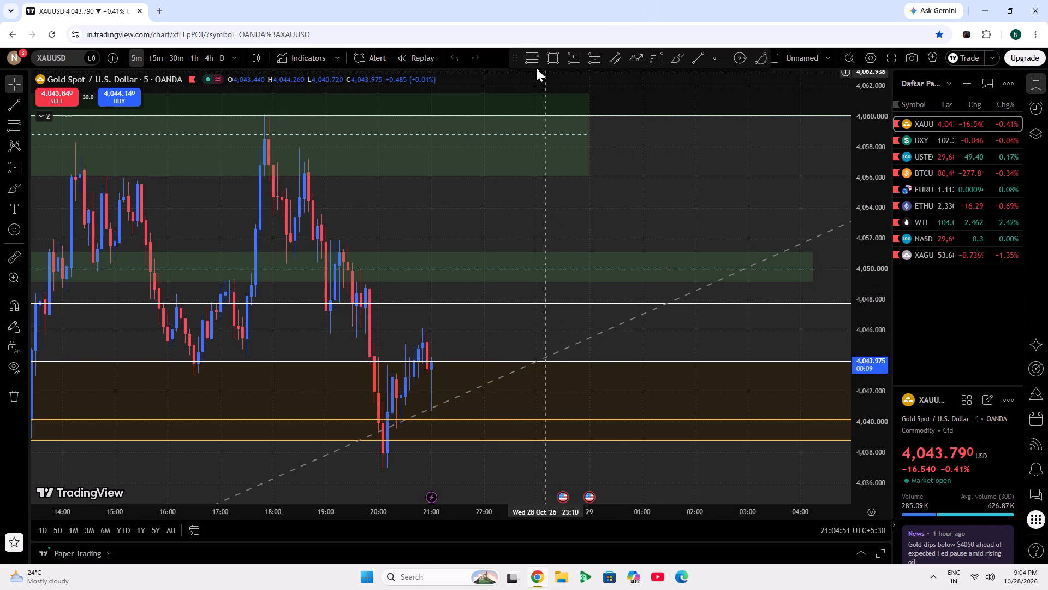
click(568, 58)
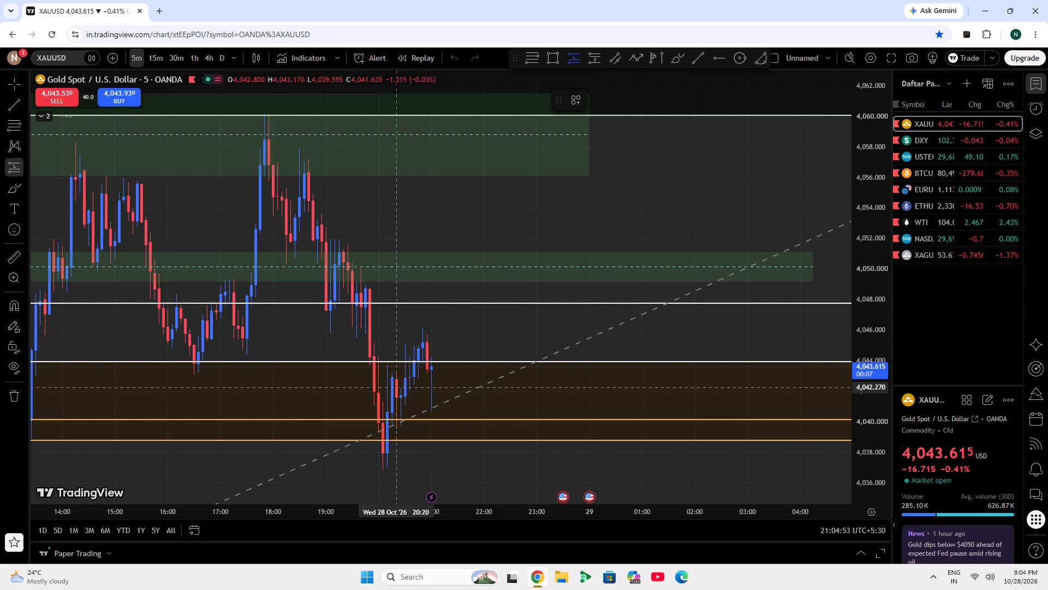
click(394, 387)
drag(399, 312, 390, 244)
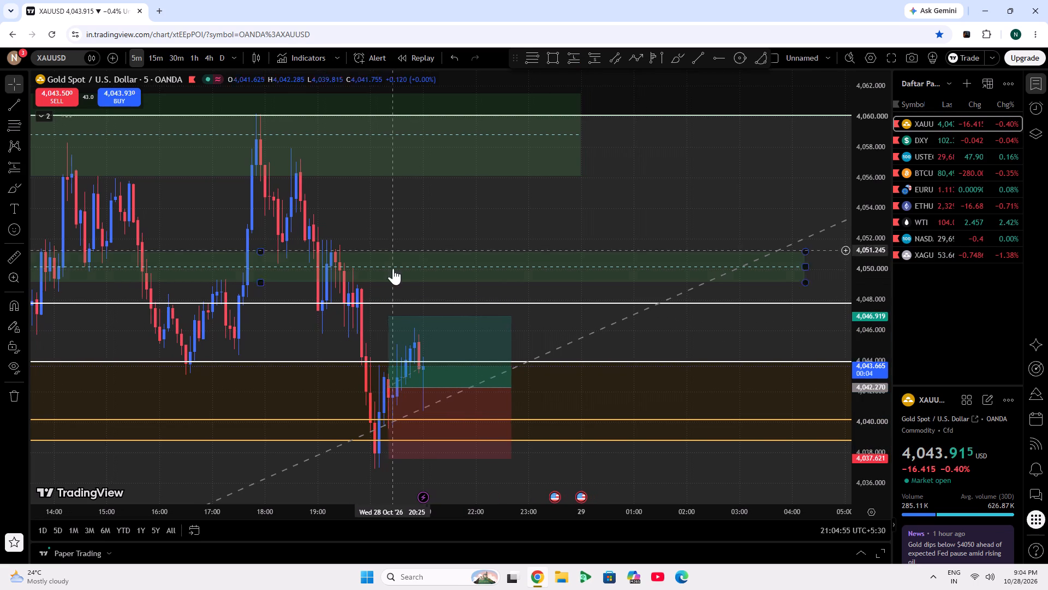
drag(390, 317, 373, 226)
click(534, 324)
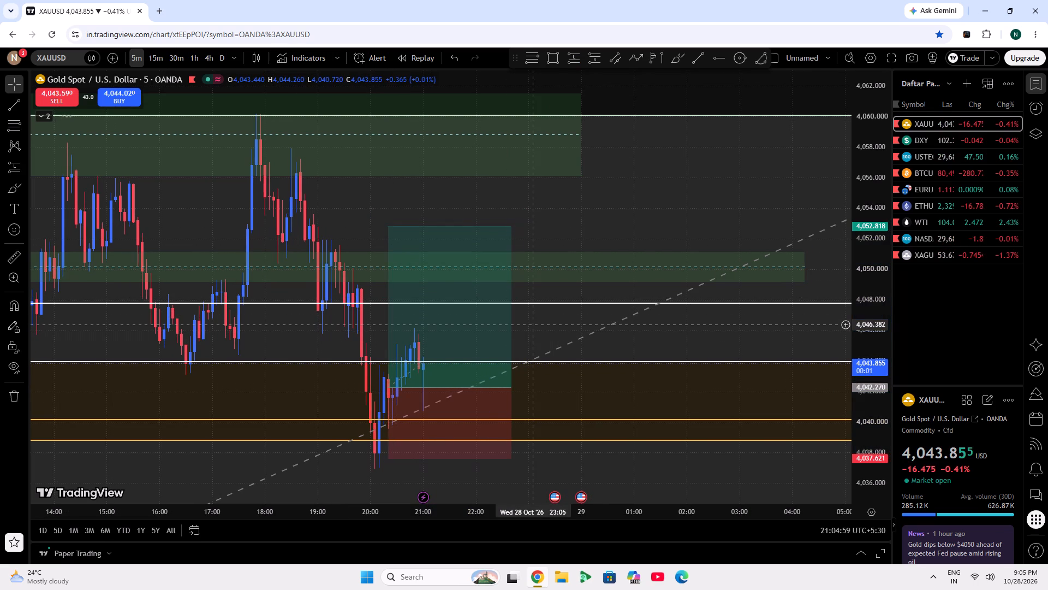
Move the long position's stop level to about 4,036.66, just below the recent swing low.
scroll(591, 0, down, 11)
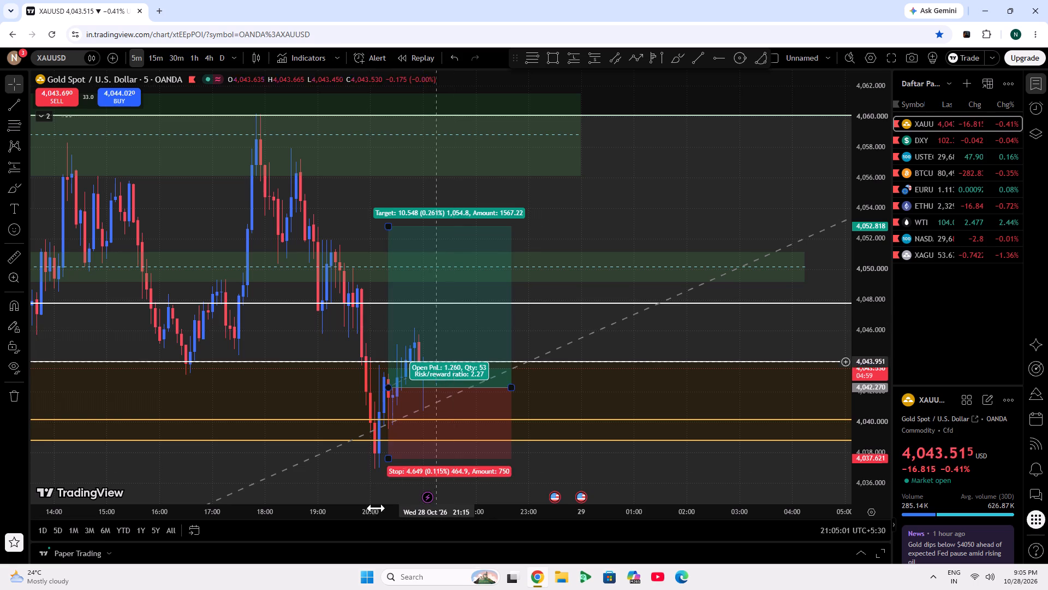
drag(389, 455, 374, 418)
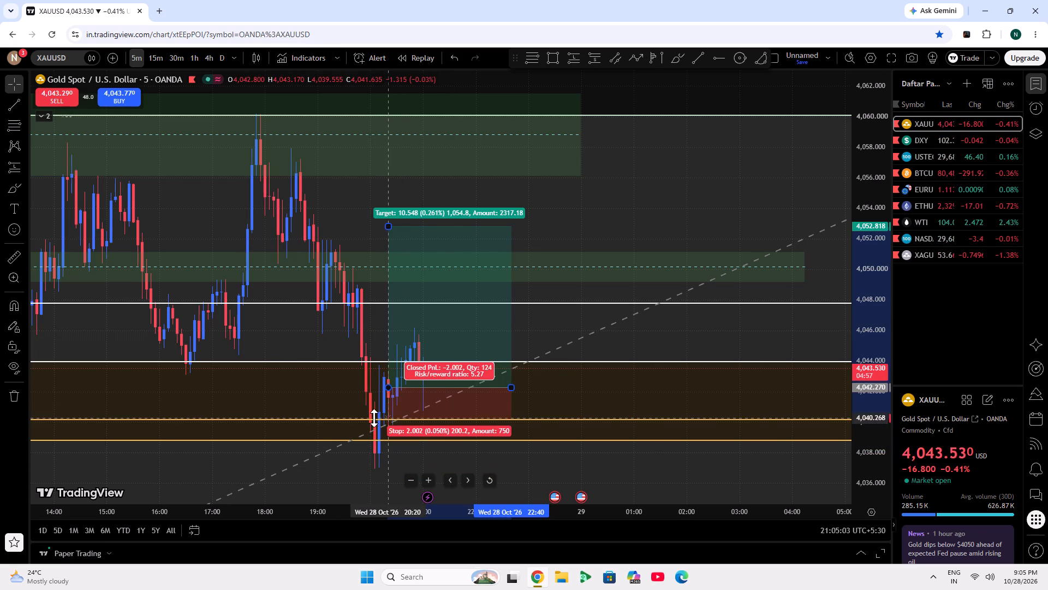
drag(374, 418, 470, 475)
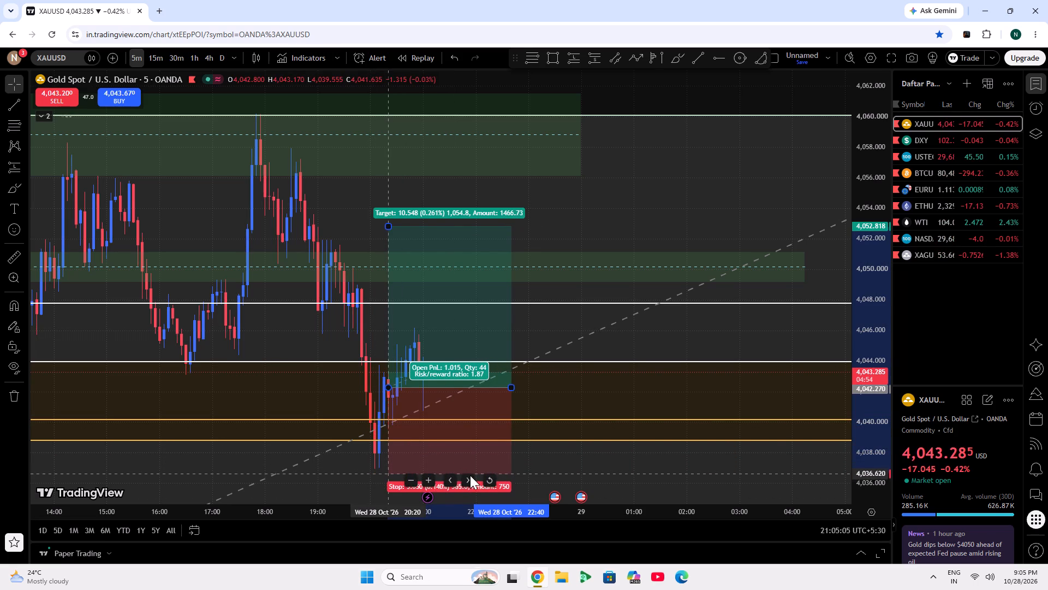
drag(470, 475, 463, 473)
drag(540, 452, 540, 451)
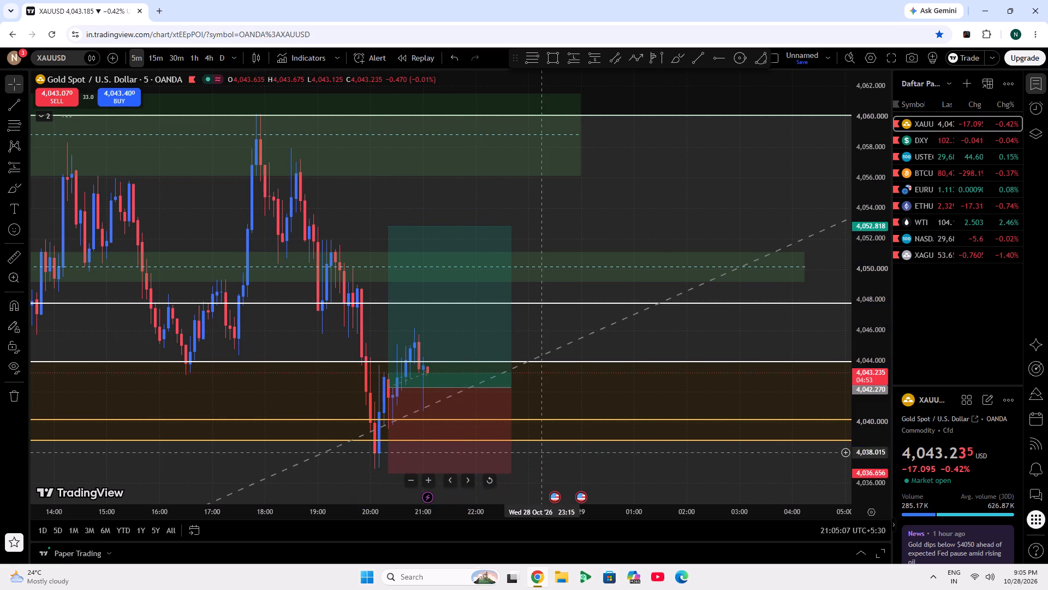
Measure the price distance from the long position's entry level up to the most recent swing high.
drag(540, 451, 539, 428)
drag(608, 375, 761, 365)
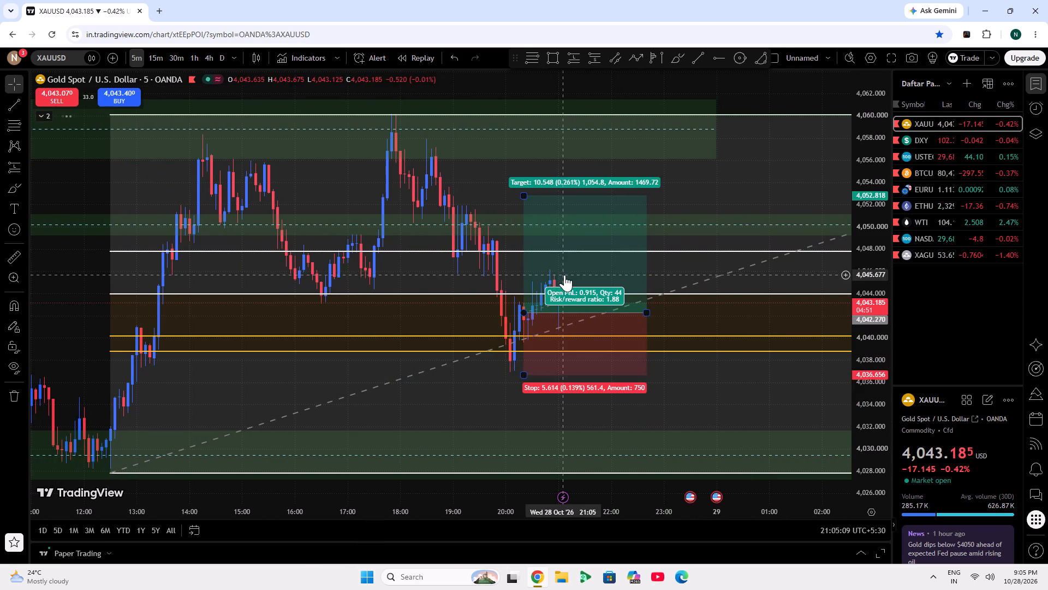
drag(700, 398, 618, 386)
scroll(514, 330, down, 6)
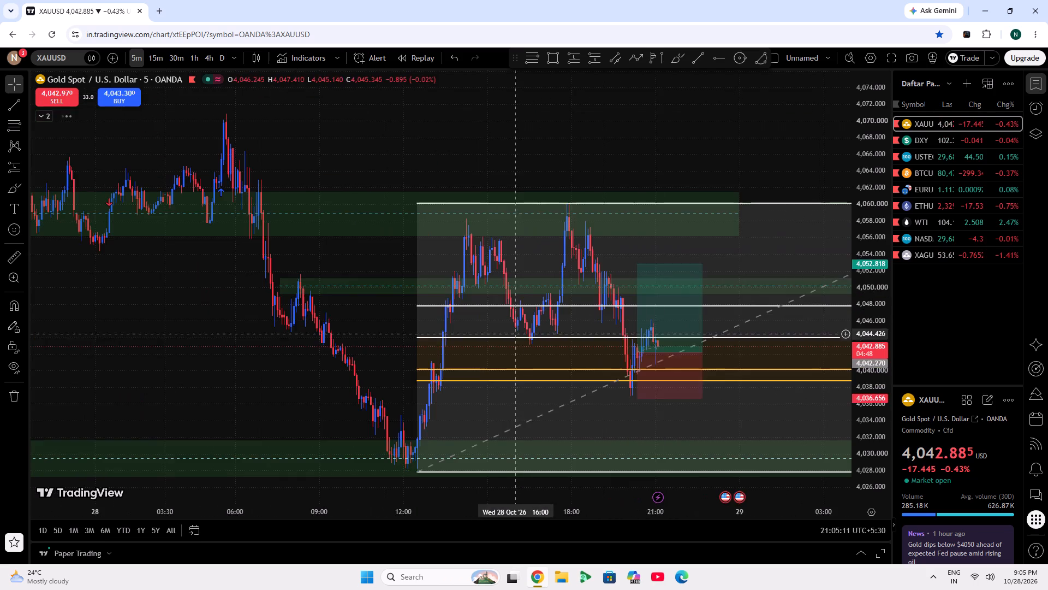
scroll(720, 343, up, 15)
scroll(720, 343, down, 6)
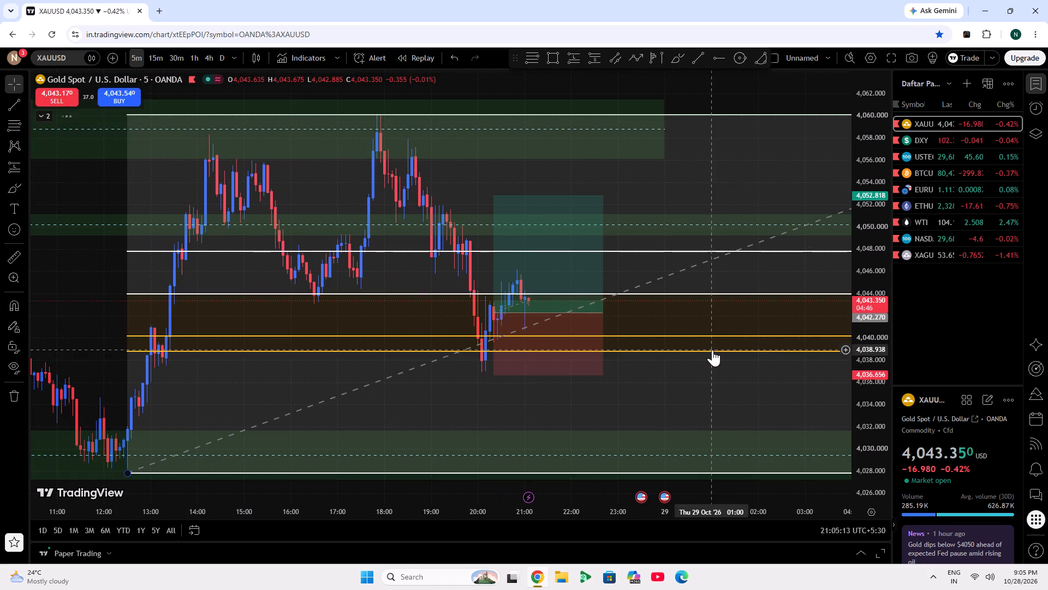
double_click(877, 285)
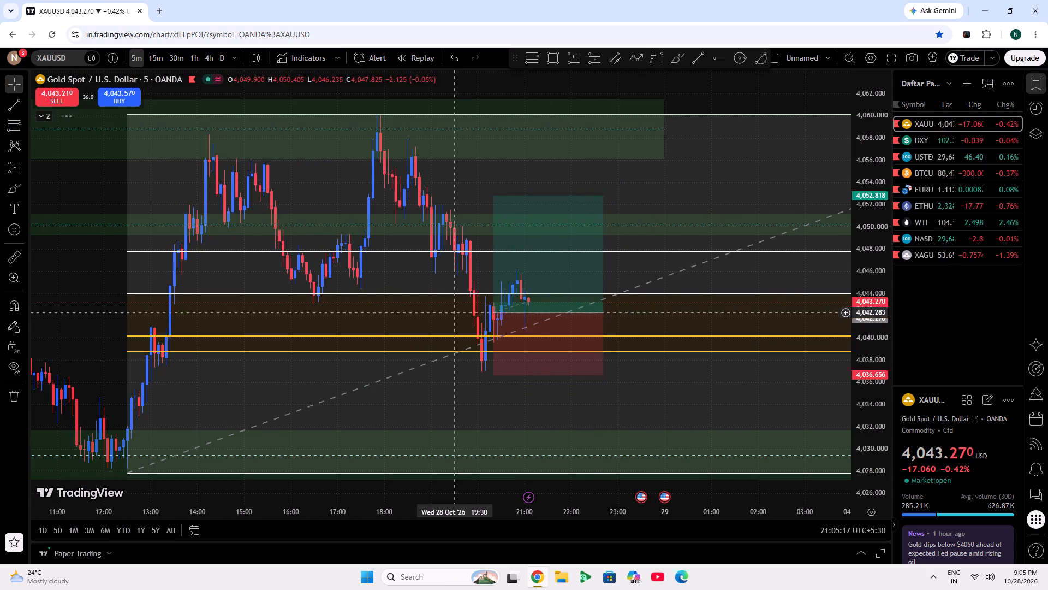
click(8, 251)
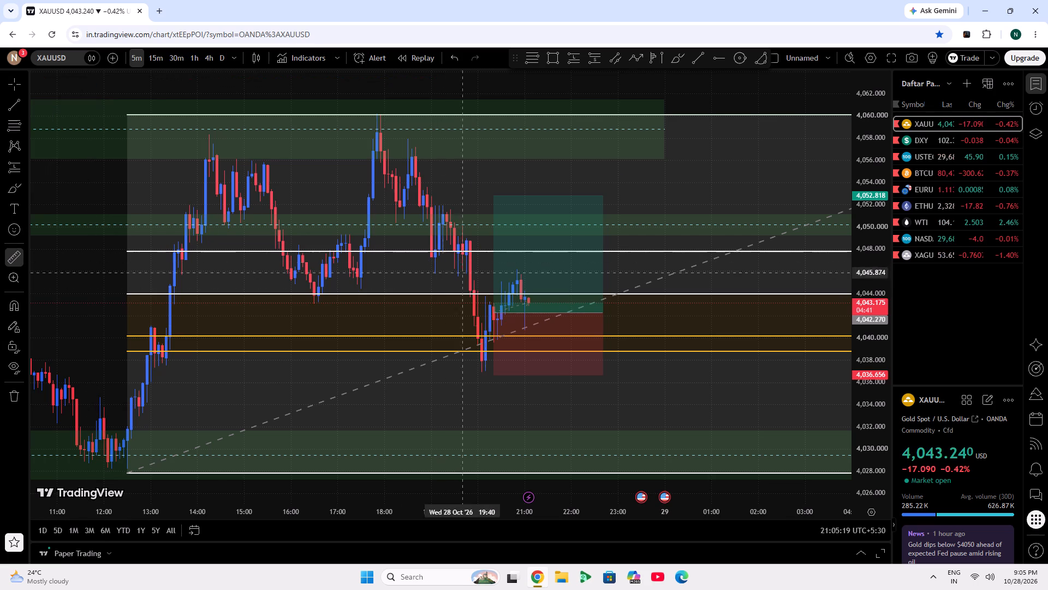
drag(629, 313, 626, 303)
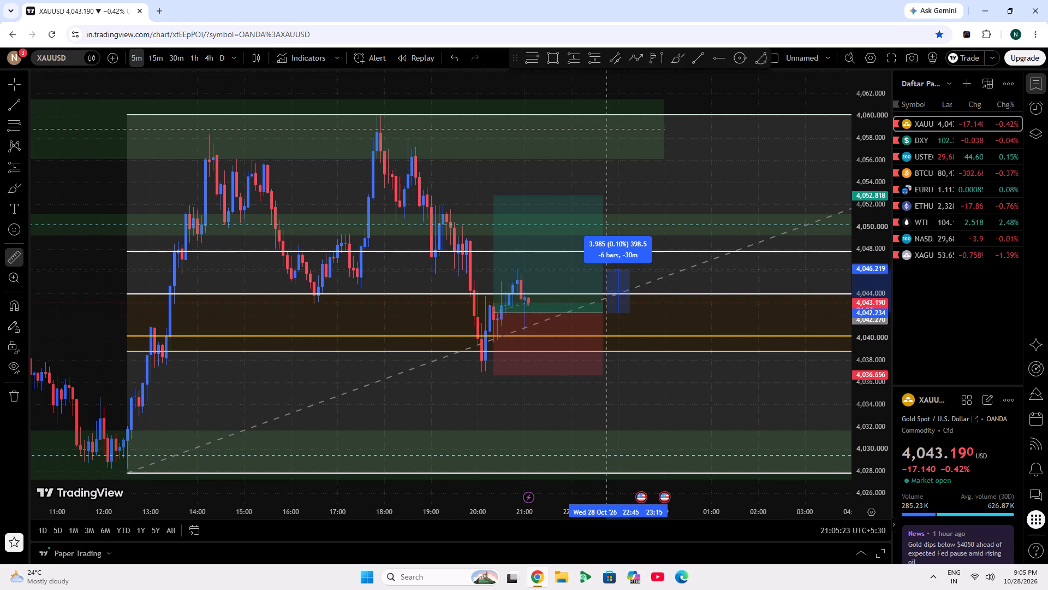
click(606, 269)
Open a new browser tab and search Google for "explain the concept of accounting theory" from the suggested searches.
click(159, 7)
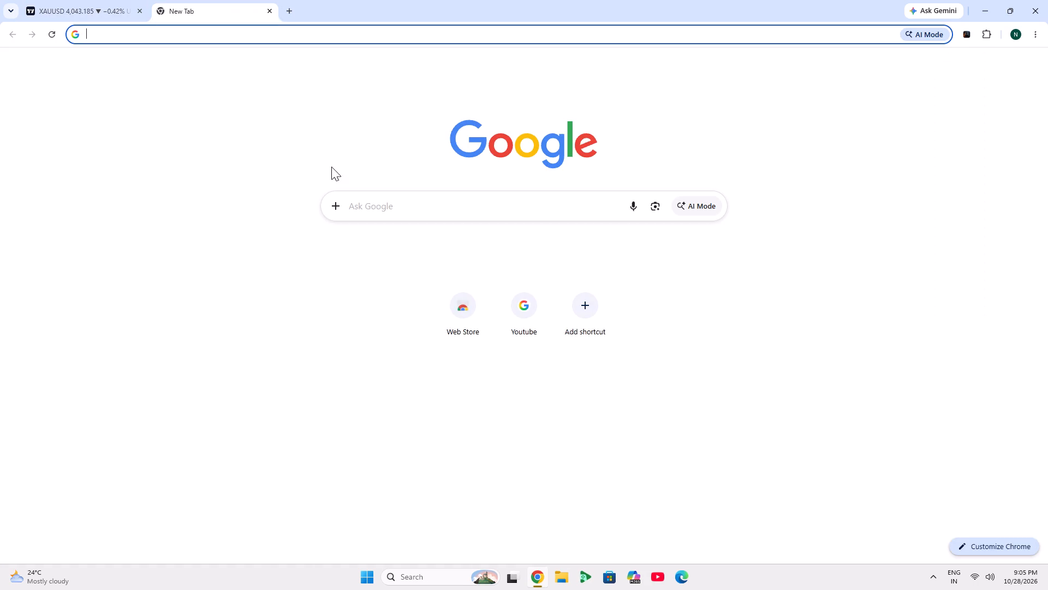
click(389, 196)
click(406, 255)
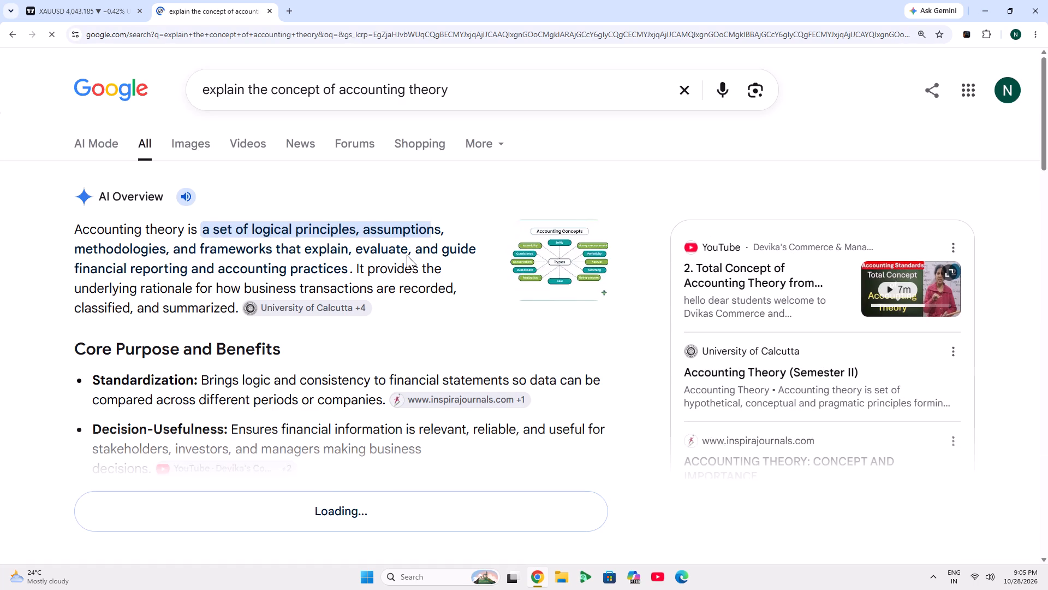
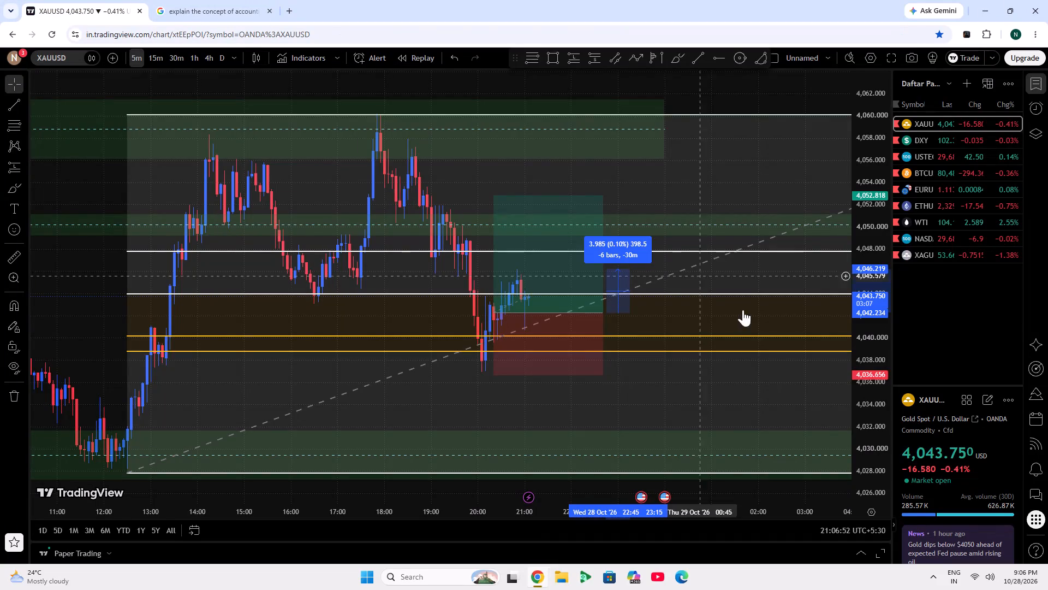
Dismiss the upgrade offer covering the lower part of the XAUUSD chart.
drag(701, 96, 495, 37)
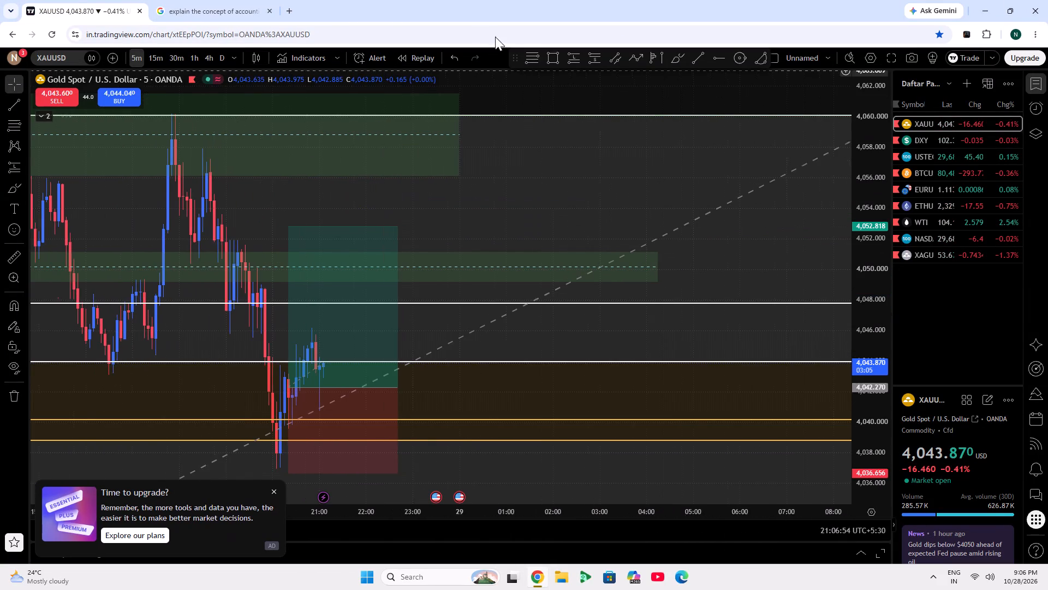
drag(495, 37, 498, 38)
click(276, 491)
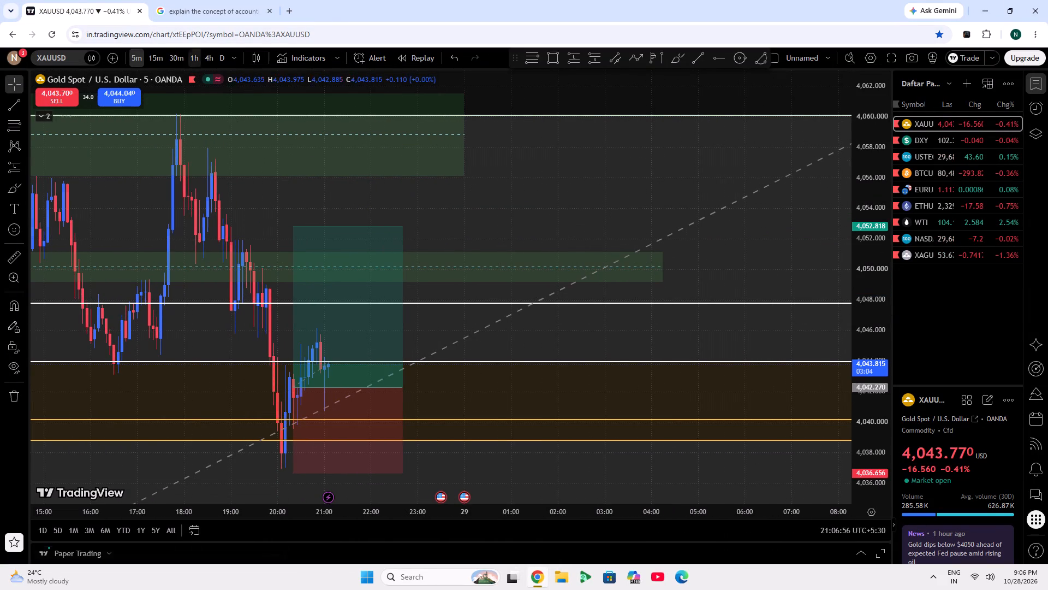
Switch XAUUSD to the 15-minute timeframe and delete the existing Fibonacci retracement from the chart.
click(165, 62)
scroll(498, 310, up, 4)
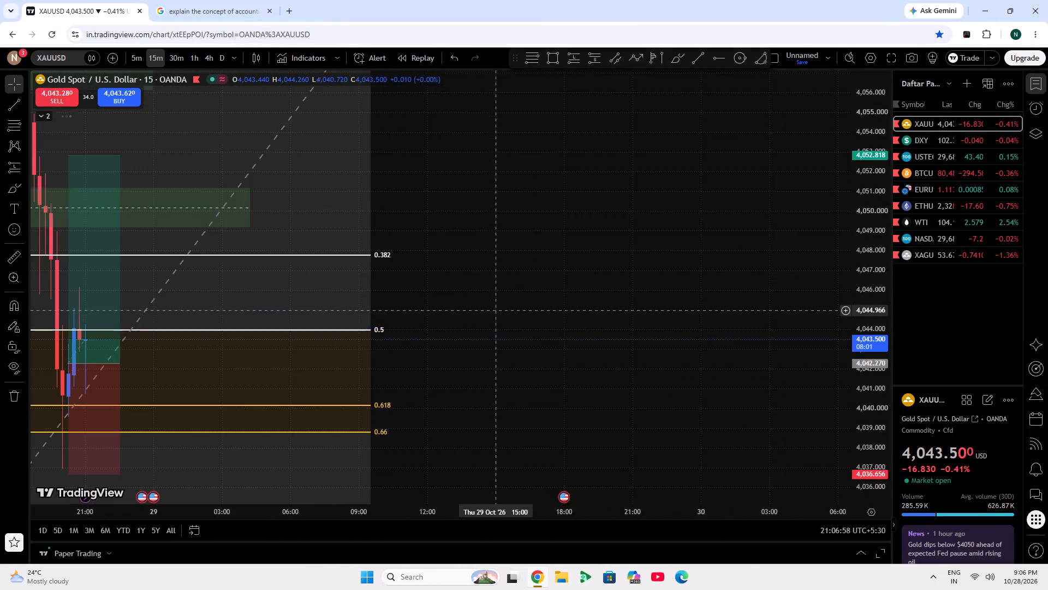
drag(446, 261, 763, 327)
scroll(623, 0, down, 5)
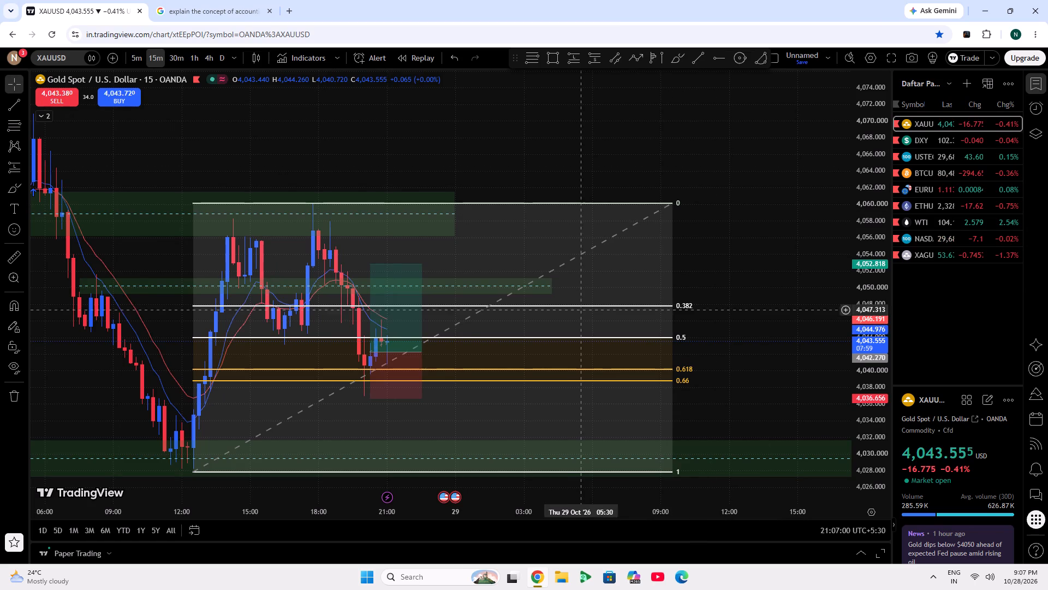
click(578, 337)
click(720, 93)
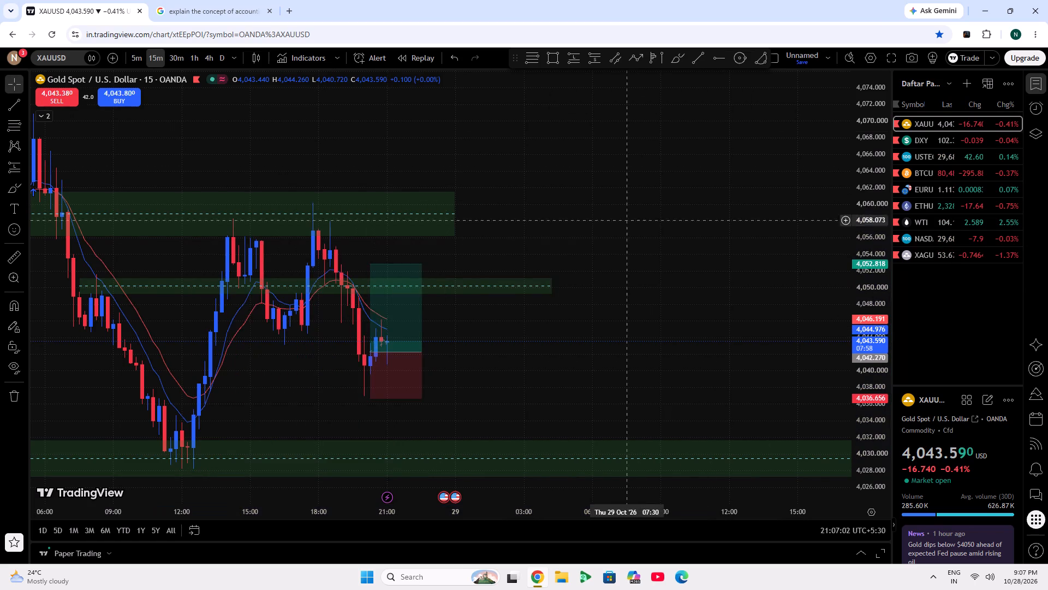
Unlock the green zone between 4,056.081 and 4,061.539, extend its right edge to about 29 Oct 17:30, and lock it again.
drag(629, 224, 609, 223)
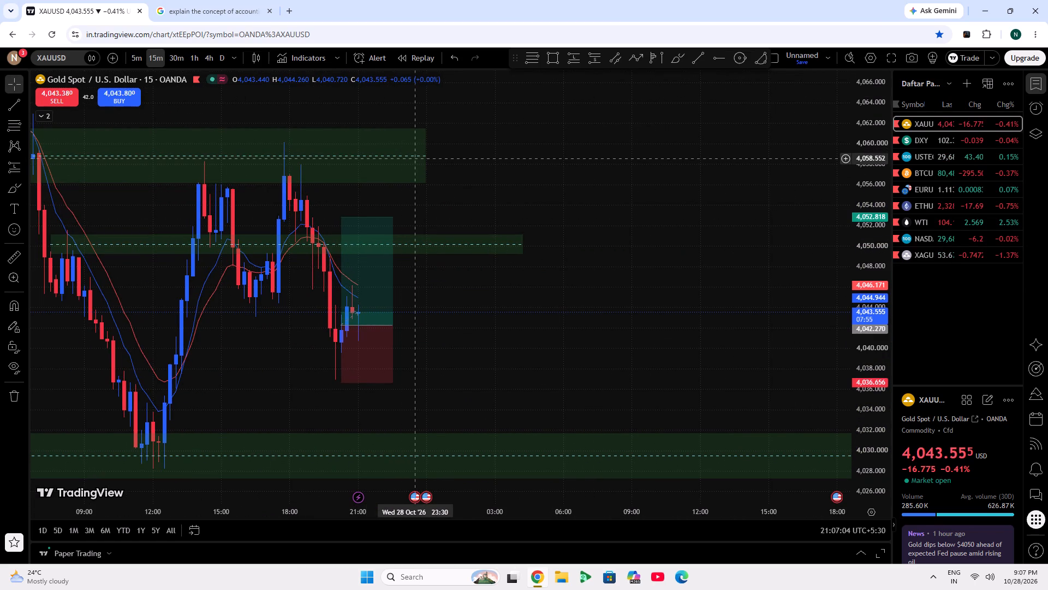
click(414, 157)
click(756, 103)
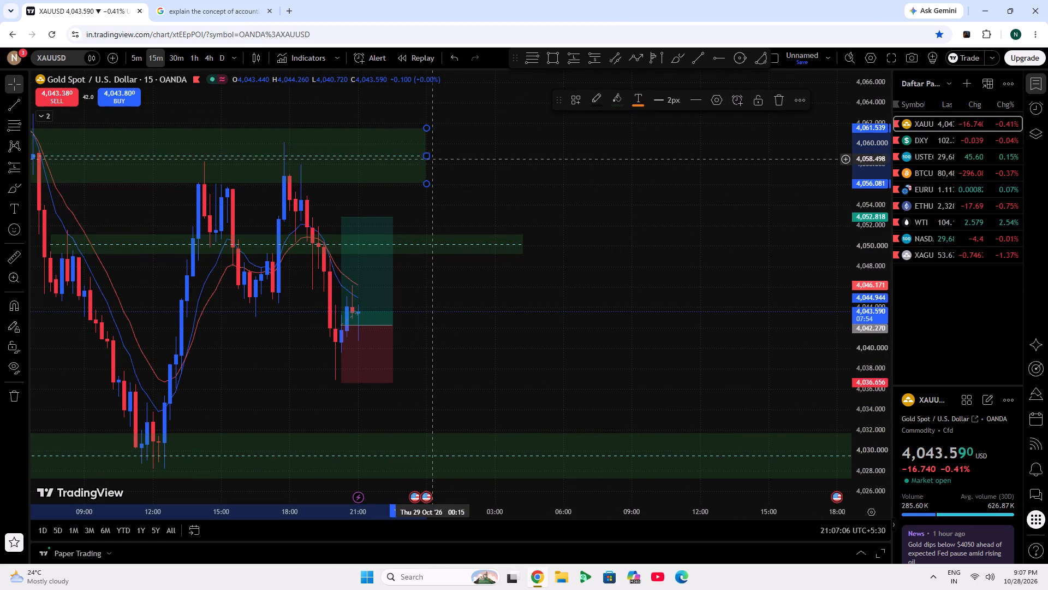
drag(429, 158, 825, 240)
click(761, 103)
Unlock the "112211" text label and move it above the latest candles, at about 4,064.32 on 28 Oct 19:15.
scroll(716, 280, down, 4)
scroll(858, 327, down, 2)
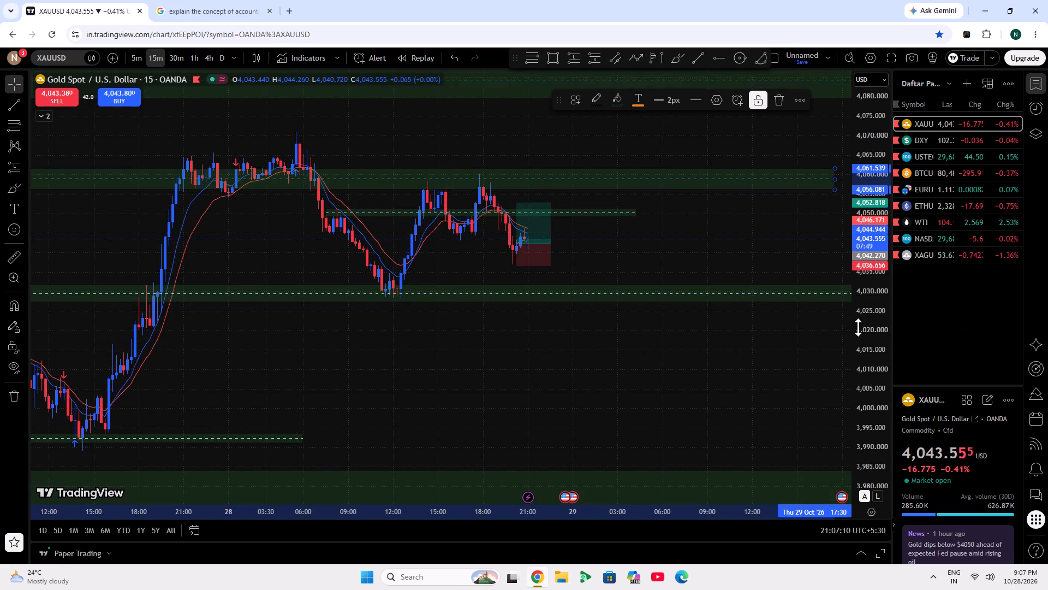
scroll(858, 327, down, 8)
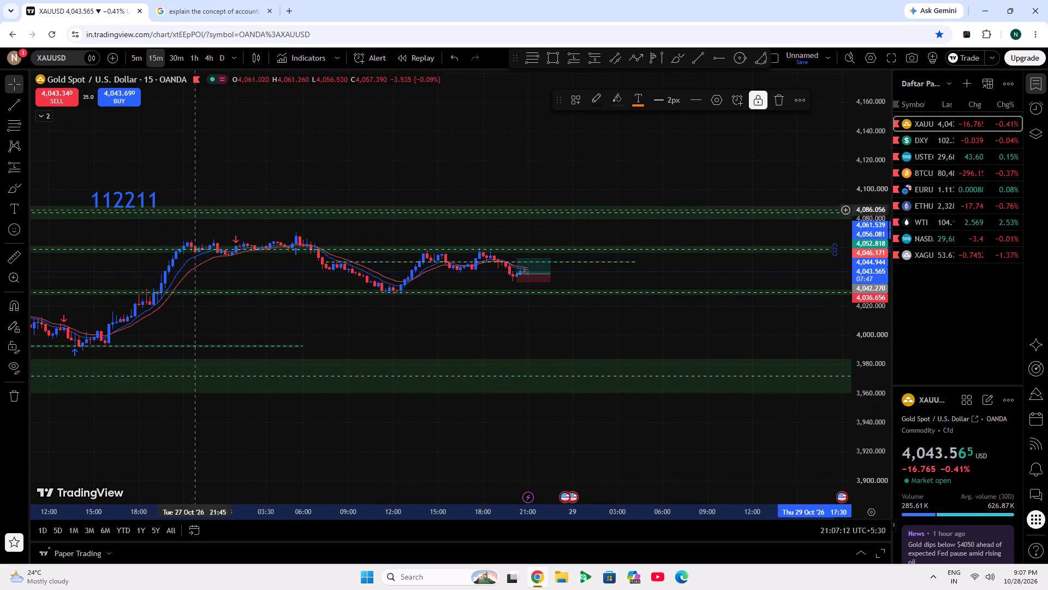
click(144, 192)
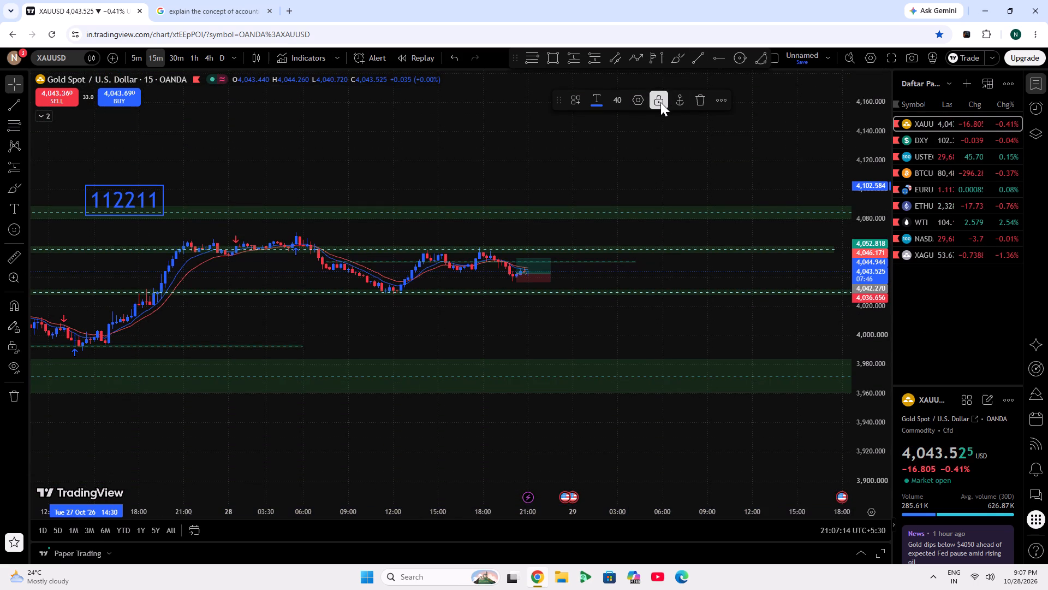
click(660, 102)
drag(147, 198, 549, 250)
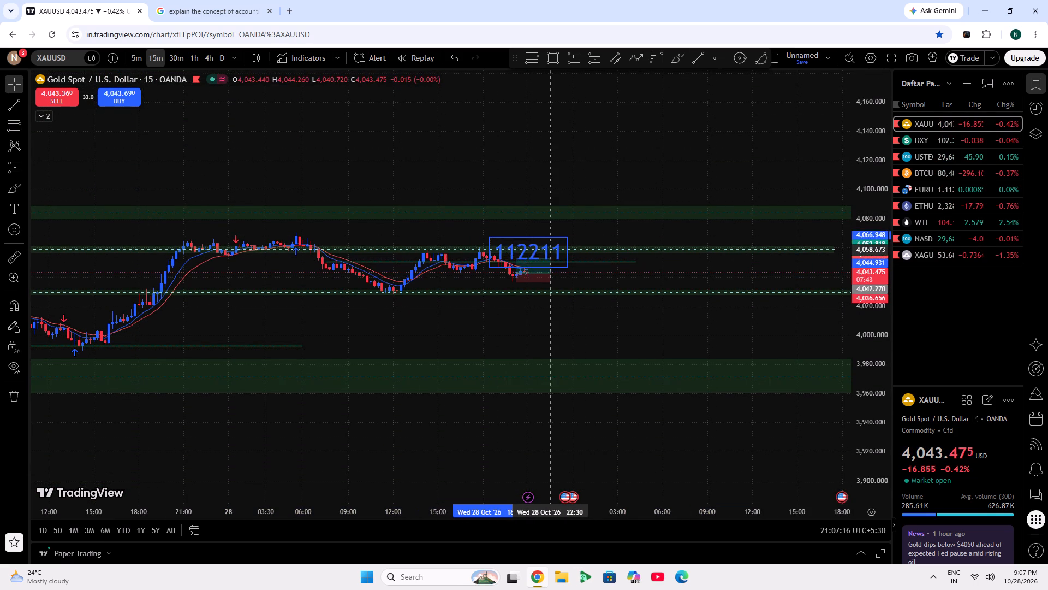
drag(549, 250, 563, 253)
double_click(877, 339)
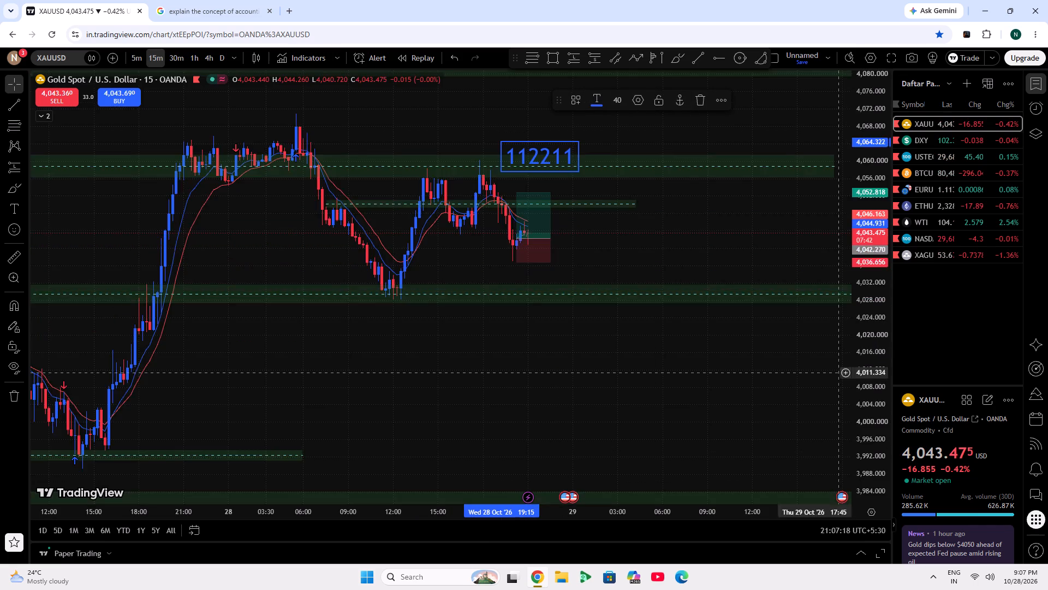
Examine the XAUUSD price structure around the long position on the 15-minute, 5-minute, 30-minute and 4-hour timeframes.
scroll(659, 435, up, 5)
drag(593, 408, 642, 416)
scroll(611, 424, up, 5)
drag(394, 387, 624, 431)
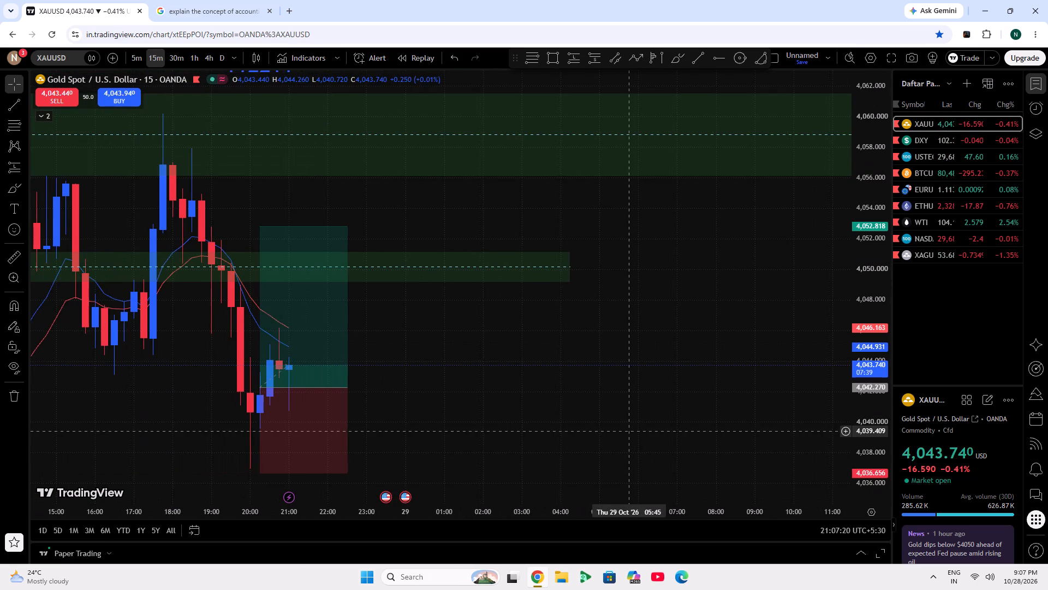
drag(624, 431, 627, 432)
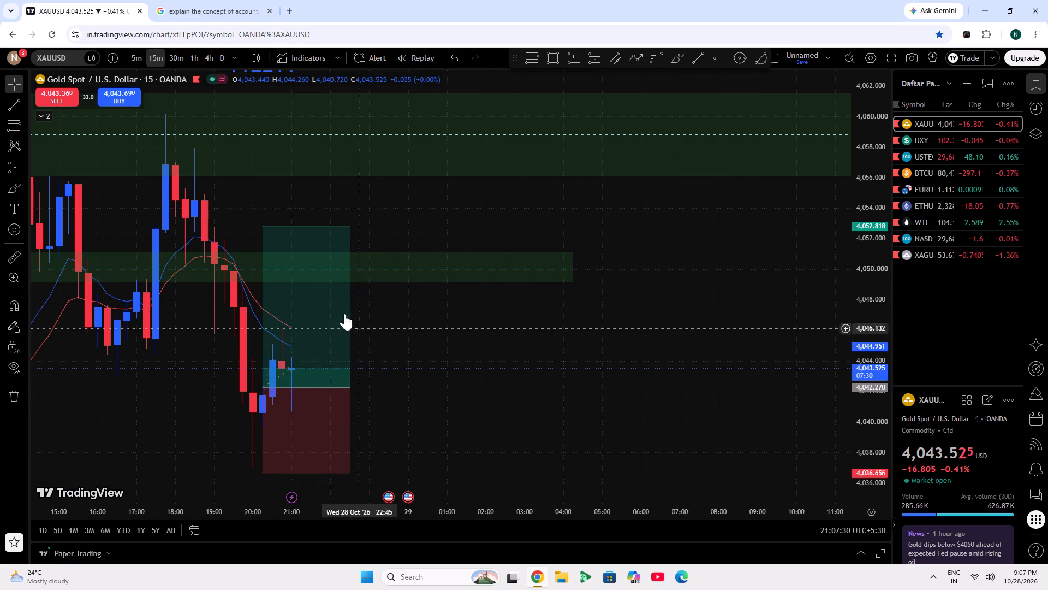
click(133, 56)
scroll(546, 0, down, 6)
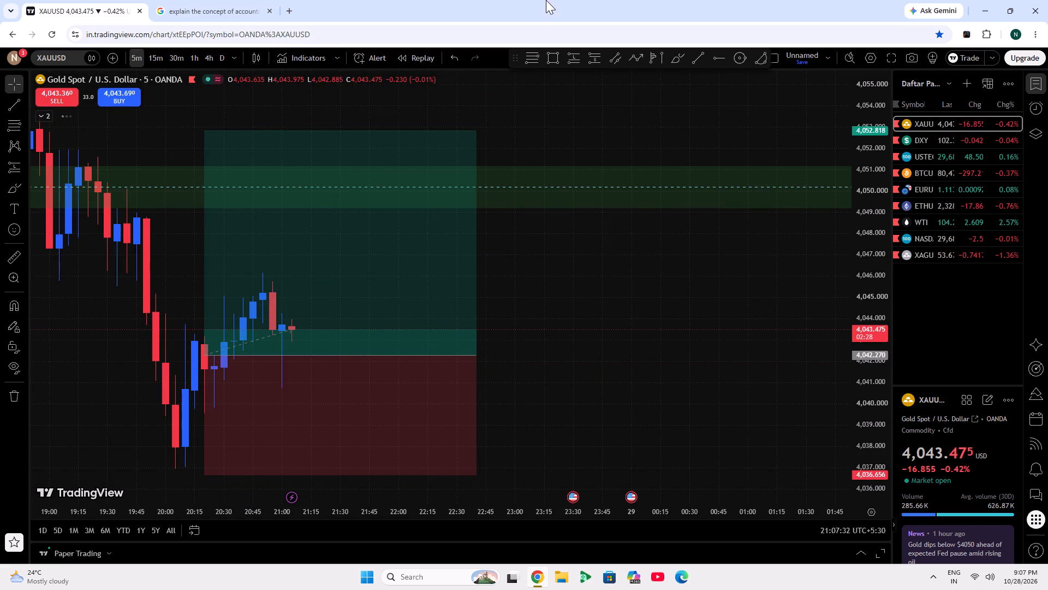
click(177, 50)
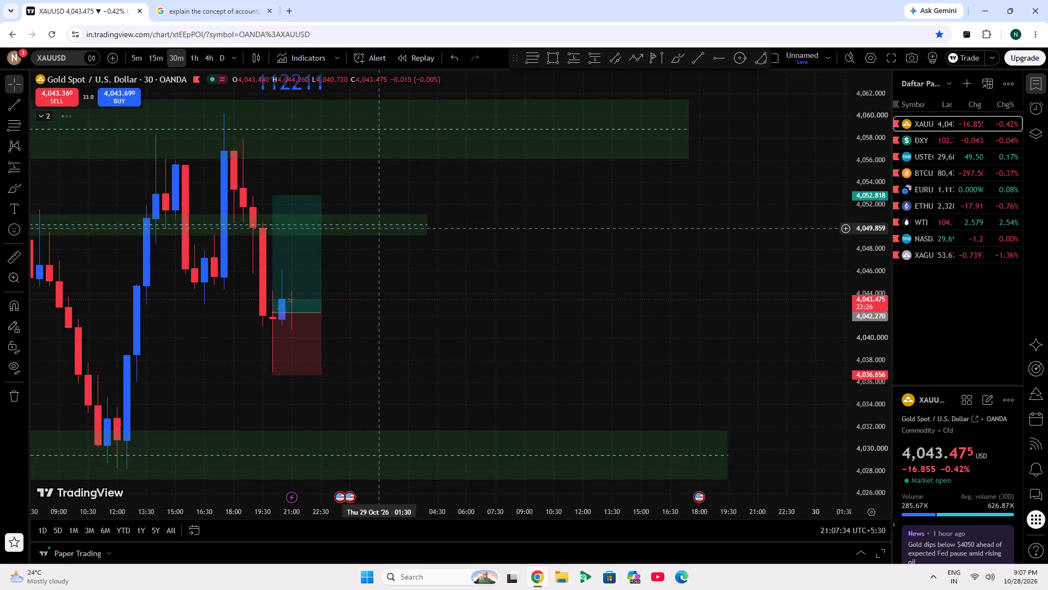
drag(428, 262, 341, 246)
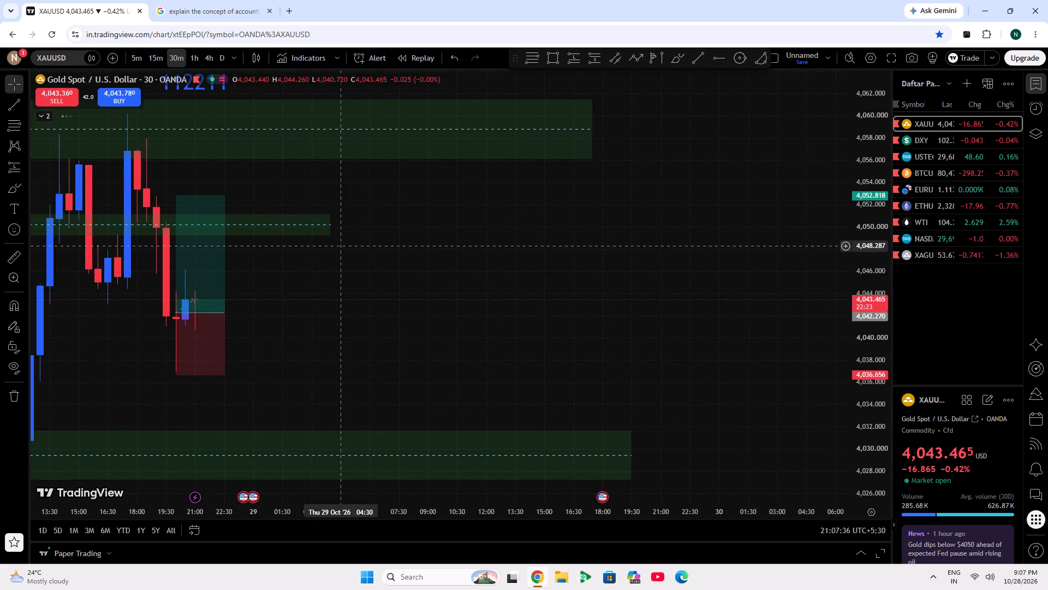
drag(341, 246, 493, 275)
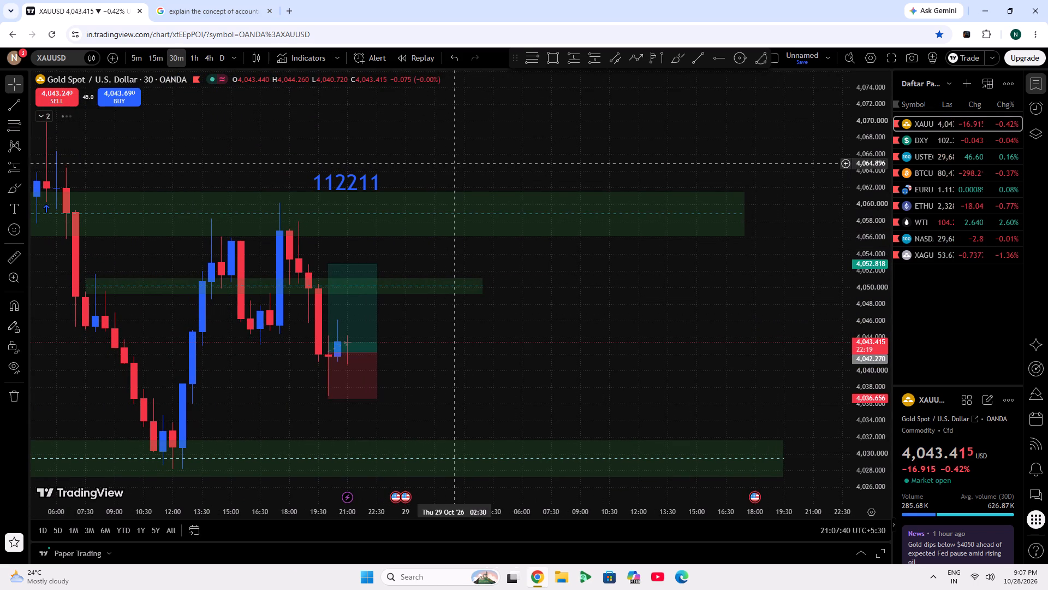
drag(458, 138, 496, 149)
click(195, 52)
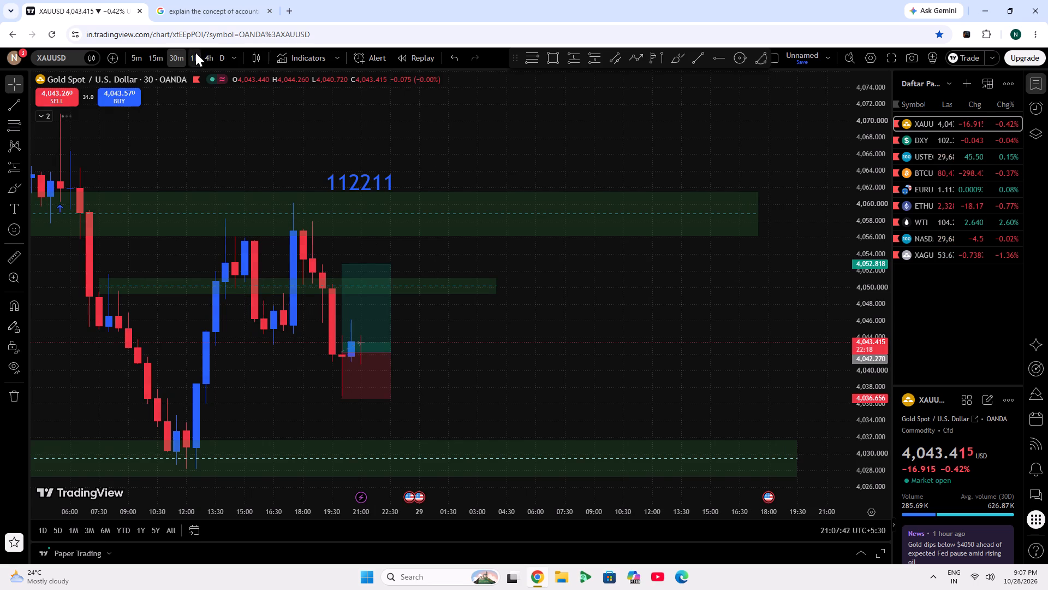
click(206, 56)
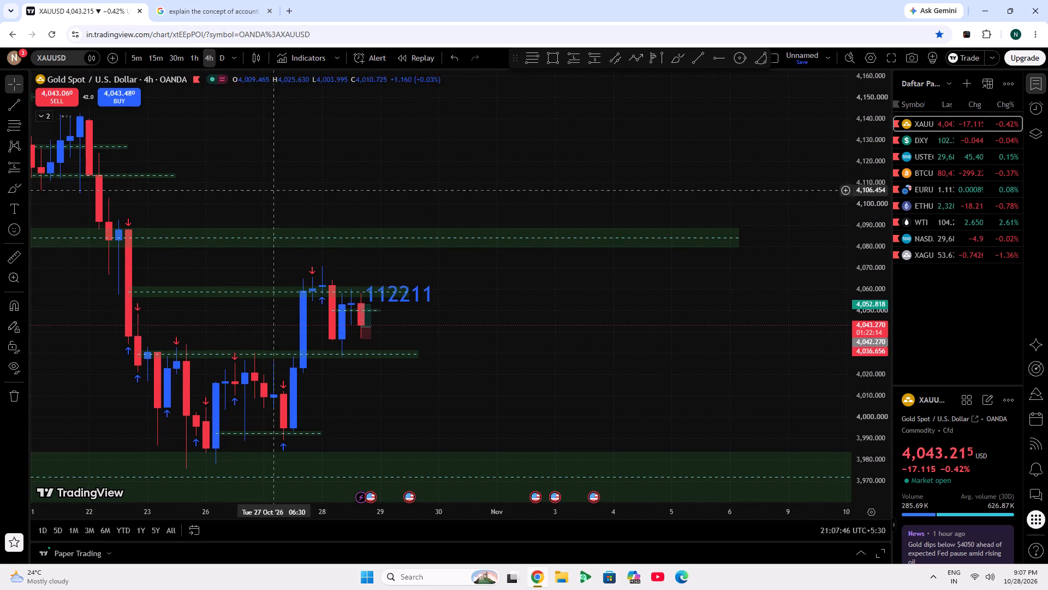
drag(551, 414, 700, 446)
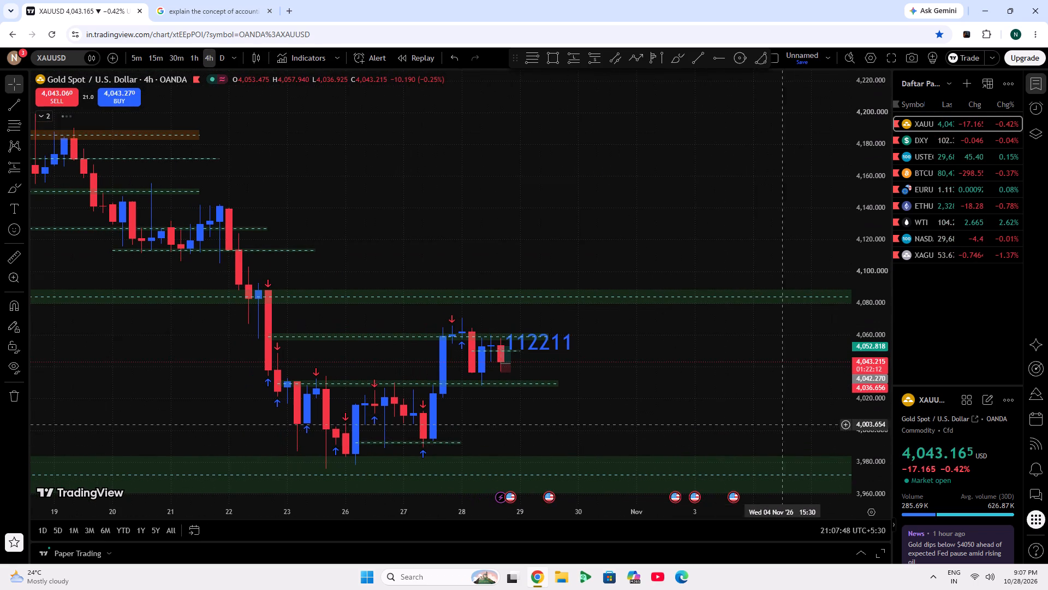
scroll(876, 412, up, 6)
scroll(560, 489, up, 5)
drag(579, 416, 779, 219)
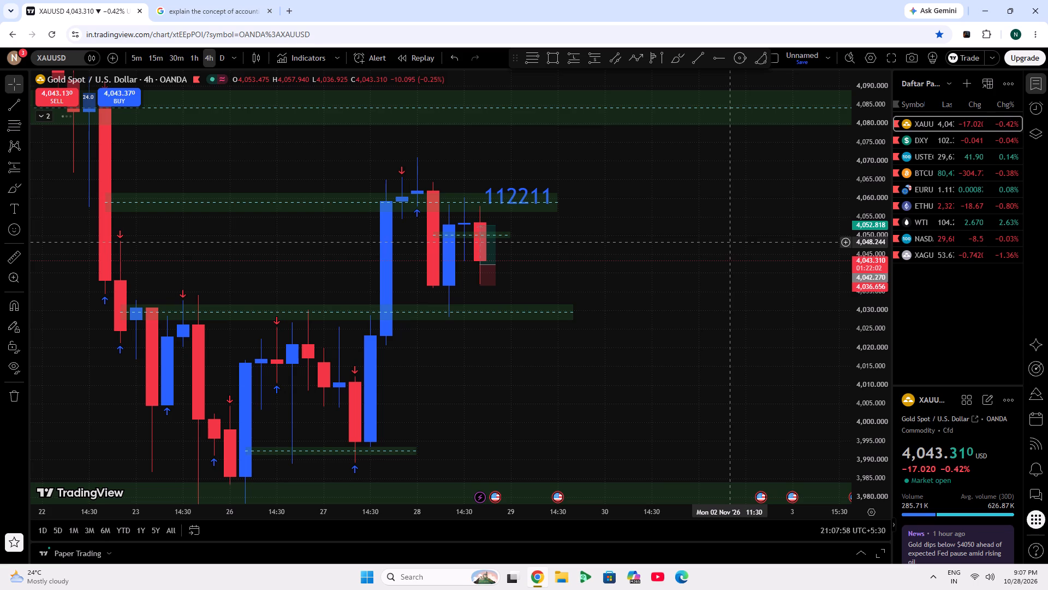
click(154, 58)
On the 4-hour chart, draw a Fibonacci retracement from the 27 Oct swing low at about 3,989 up to the swing high at about 4,070.
click(212, 67)
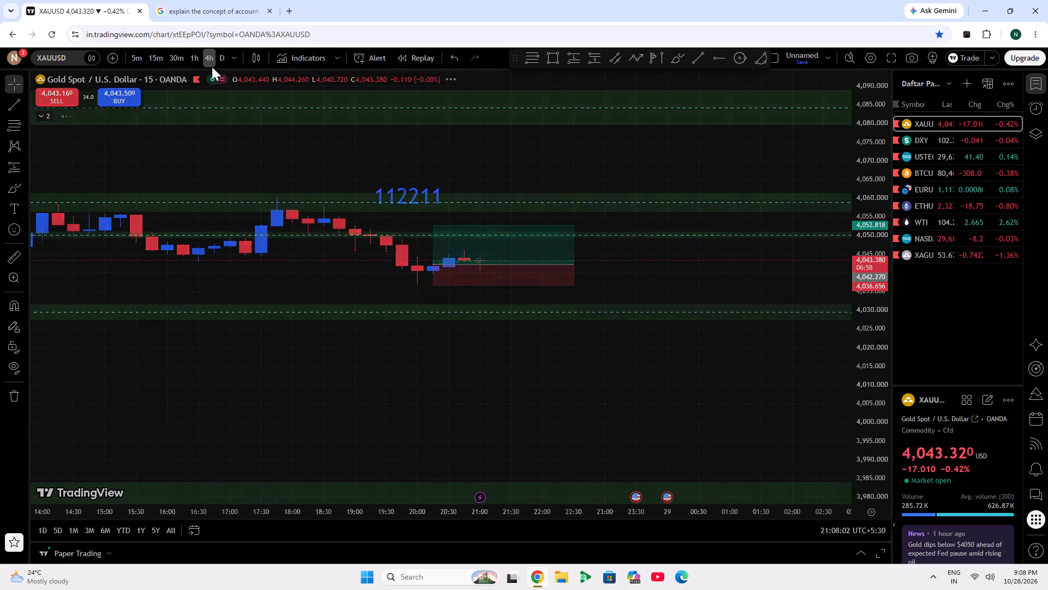
scroll(506, 278, down, 3)
double_click(891, 323)
double_click(868, 313)
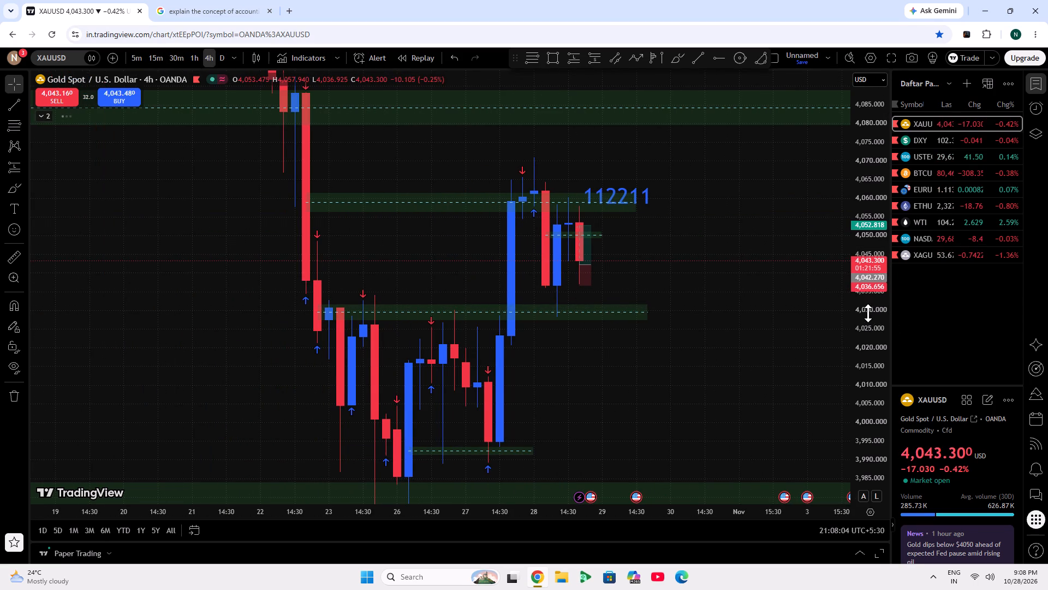
drag(832, 328, 722, 293)
click(525, 46)
click(534, 73)
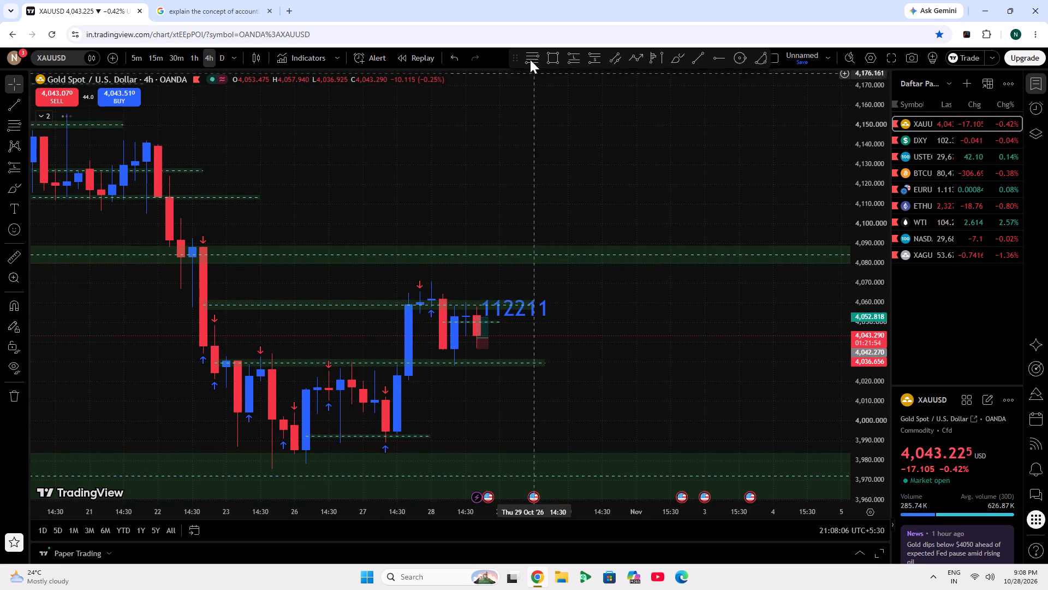
click(530, 58)
click(386, 442)
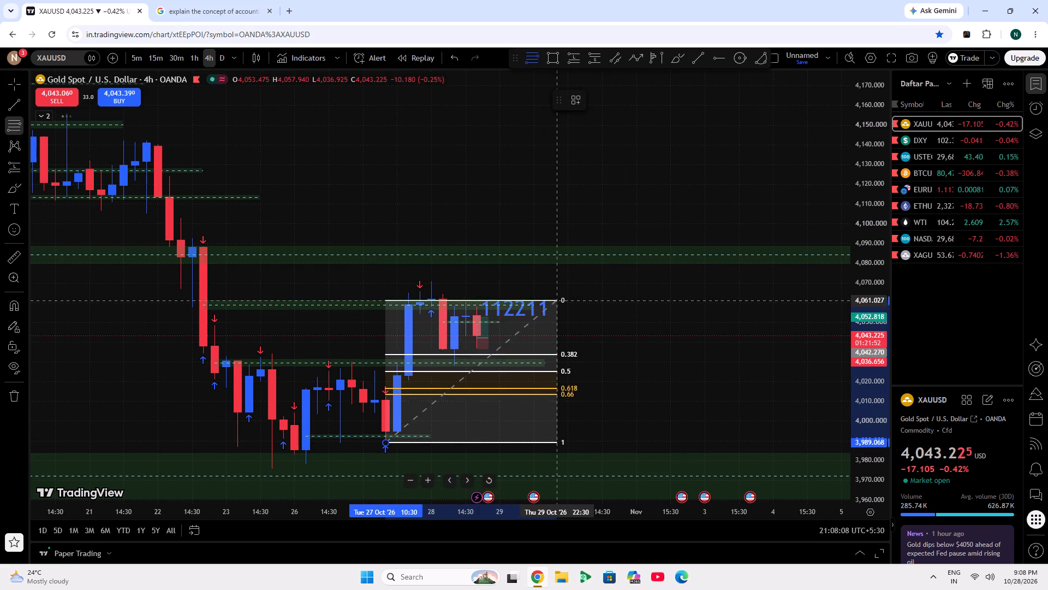
click(533, 281)
click(612, 319)
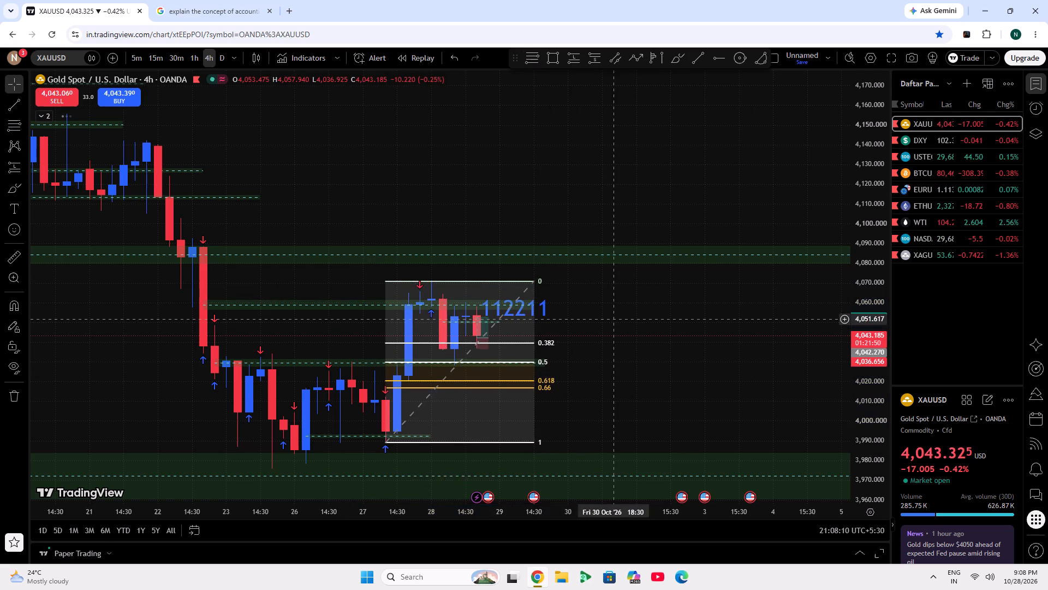
Move the whole Fibonacci retracement so its level 1 sits on the 28 Oct swing low at about 4,028.
scroll(612, 319, up, 4)
drag(532, 353, 585, 364)
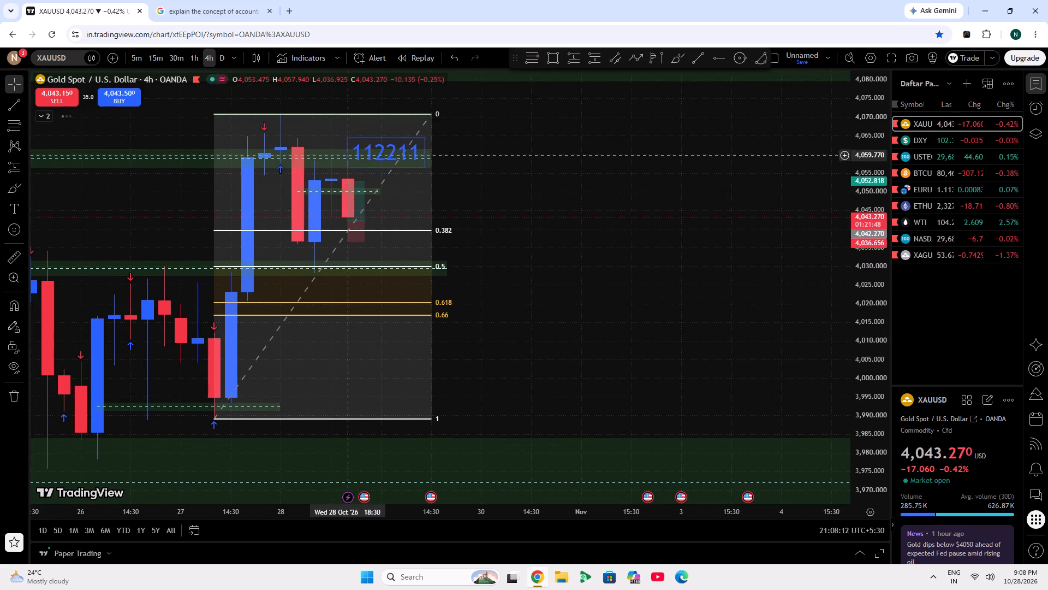
drag(401, 230, 484, 234)
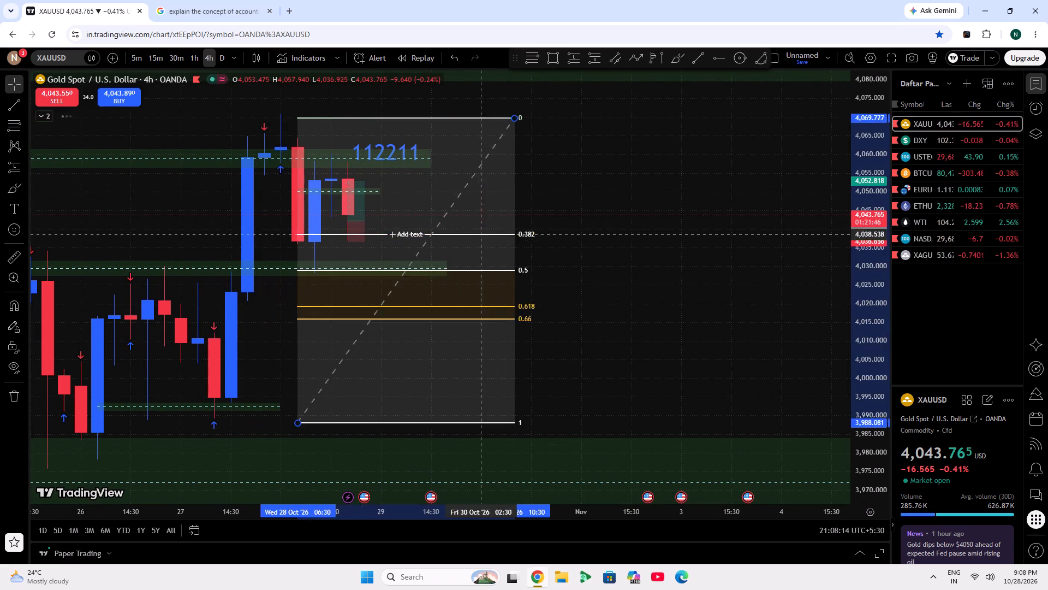
drag(484, 234, 469, 93)
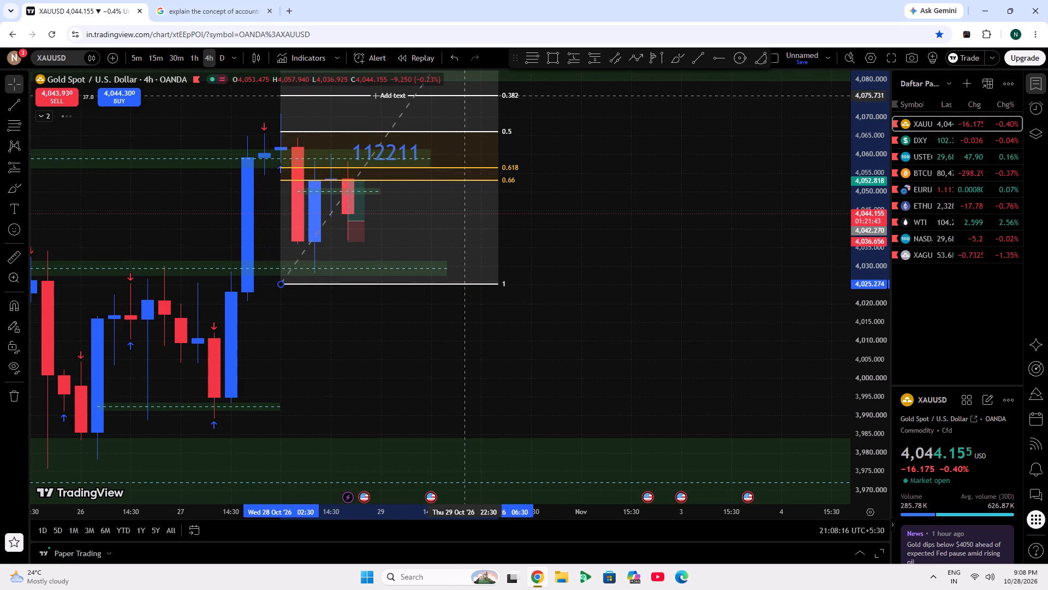
drag(469, 93, 483, 85)
Lower the Fibonacci retracement's level 0 end to the recent swing high at about 4,060 and shorten it horizontally.
drag(692, 178, 687, 332)
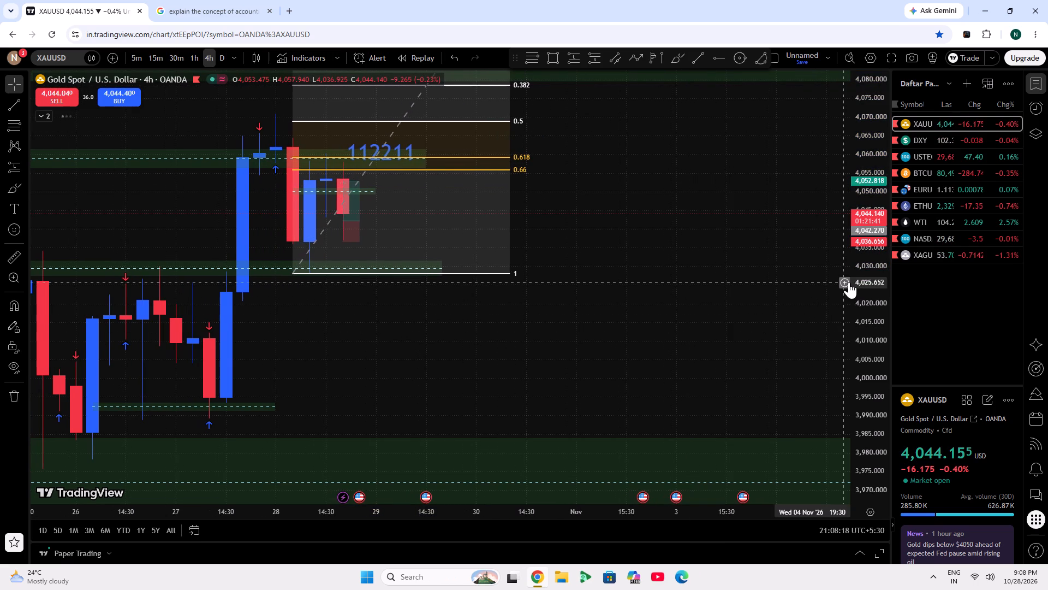
drag(849, 282, 856, 253)
drag(869, 276, 863, 240)
drag(710, 241, 680, 520)
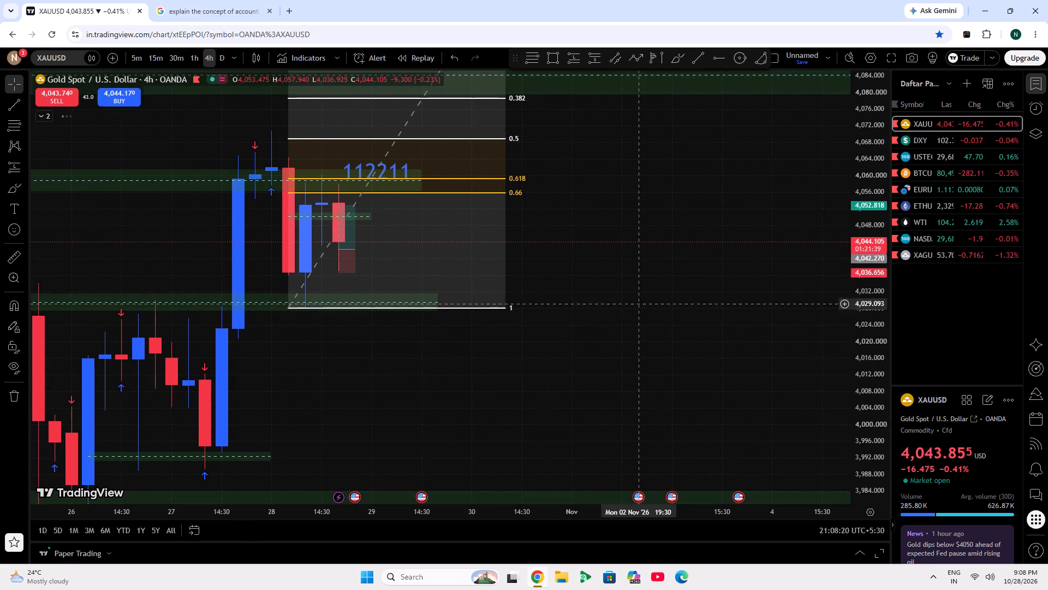
drag(631, 129, 626, 303)
drag(504, 133, 484, 317)
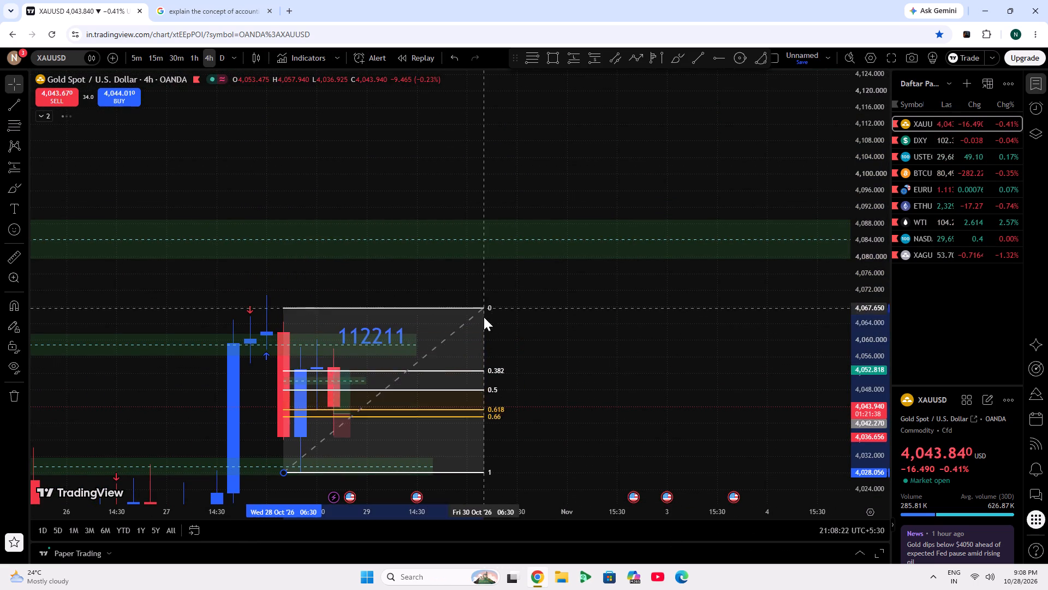
drag(484, 317, 429, 338)
click(545, 290)
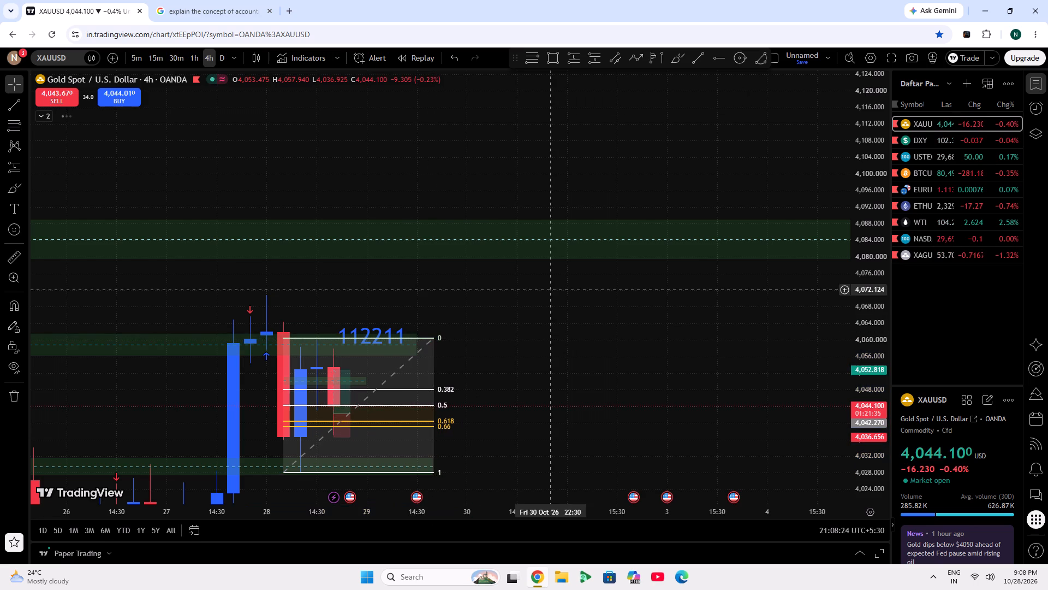
Switch the XAUUSD chart to the 15-minute timeframe.
click(162, 56)
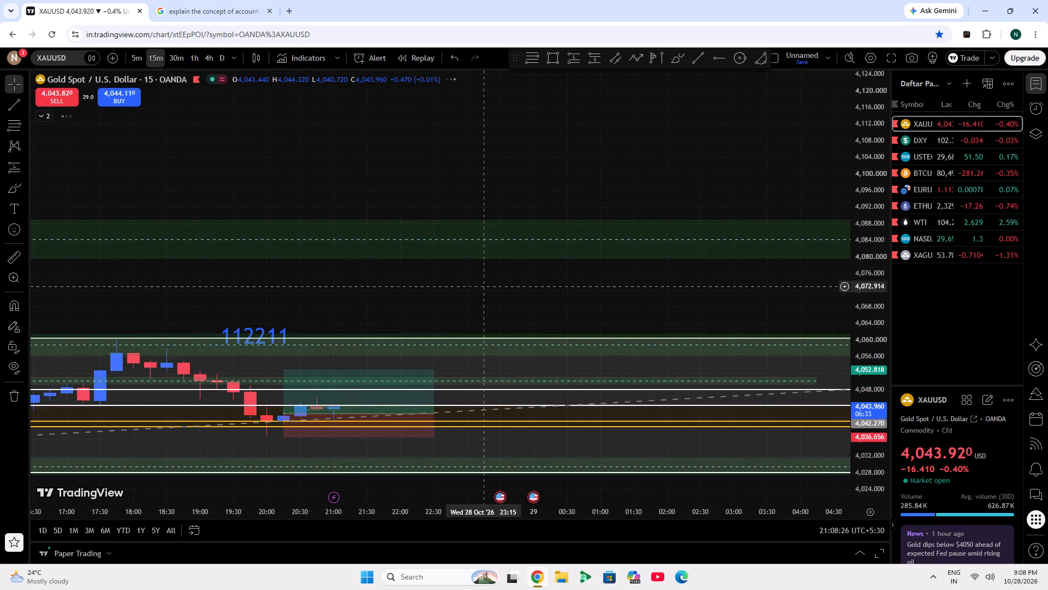
Narrow the Fibonacci retracement: level 0 end to 29 Oct 06:45 at about 4,060, level 1 end to the 28 Oct low near 11:00 at about 4,028.
scroll(490, 293, down, 5)
double_click(882, 407)
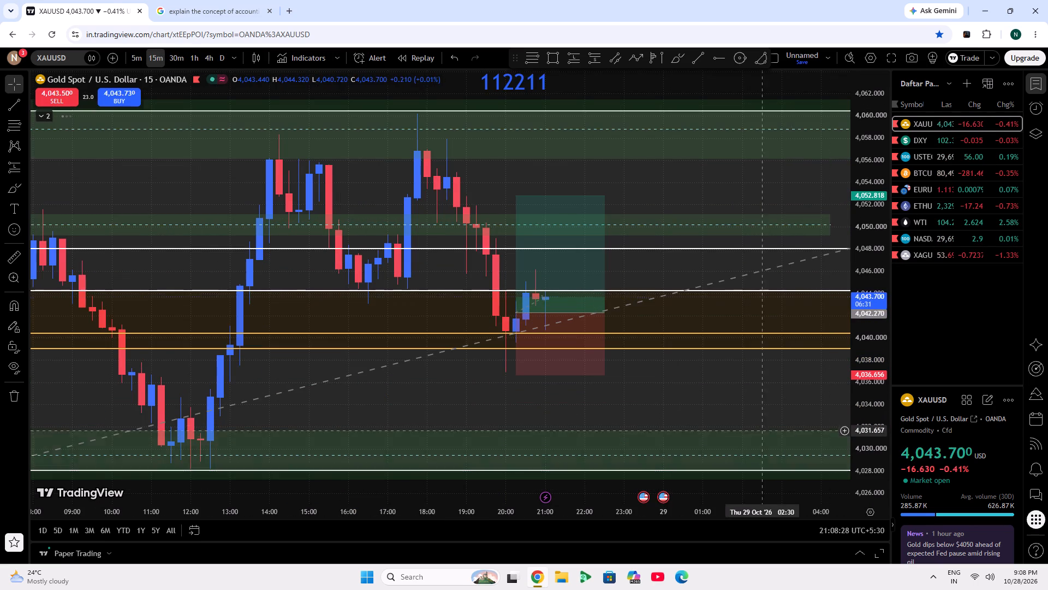
scroll(641, 402, down, 7)
drag(724, 423, 386, 469)
scroll(457, 375, down, 4)
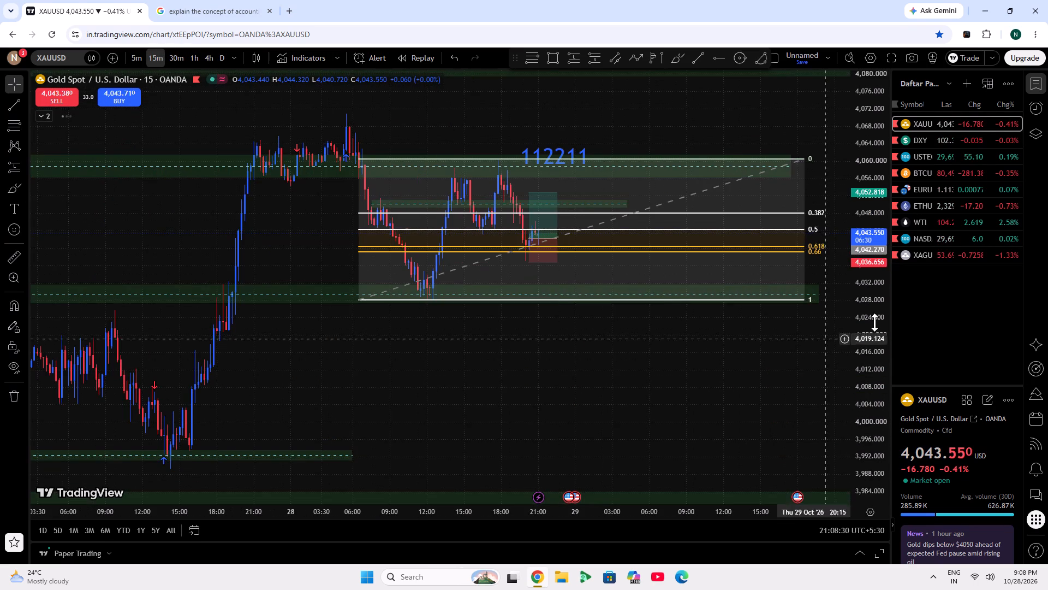
drag(883, 352, 849, 80)
drag(827, 255, 799, 292)
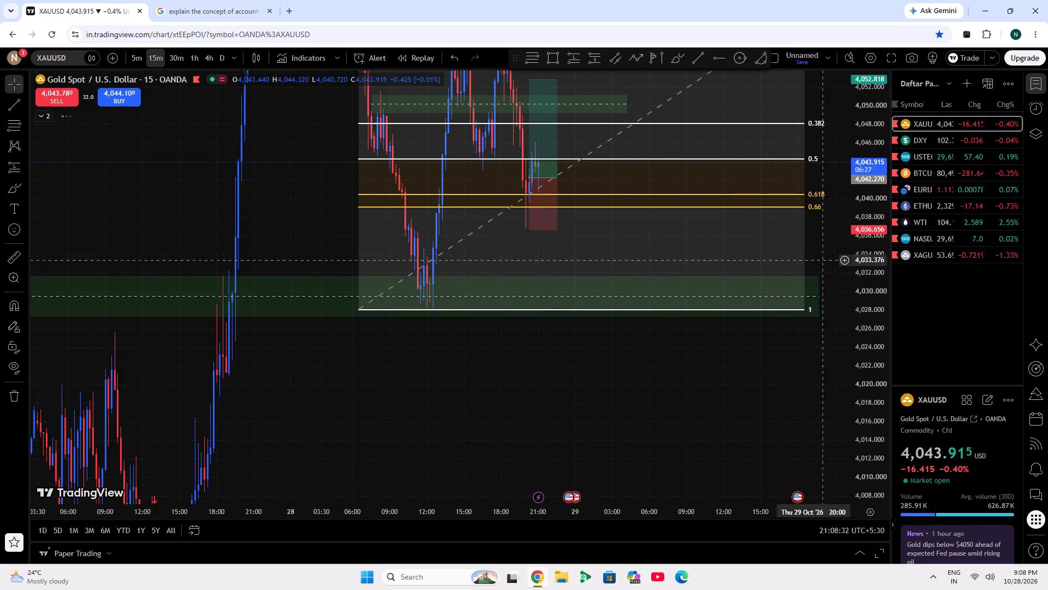
drag(799, 292, 686, 369)
drag(666, 117, 520, 120)
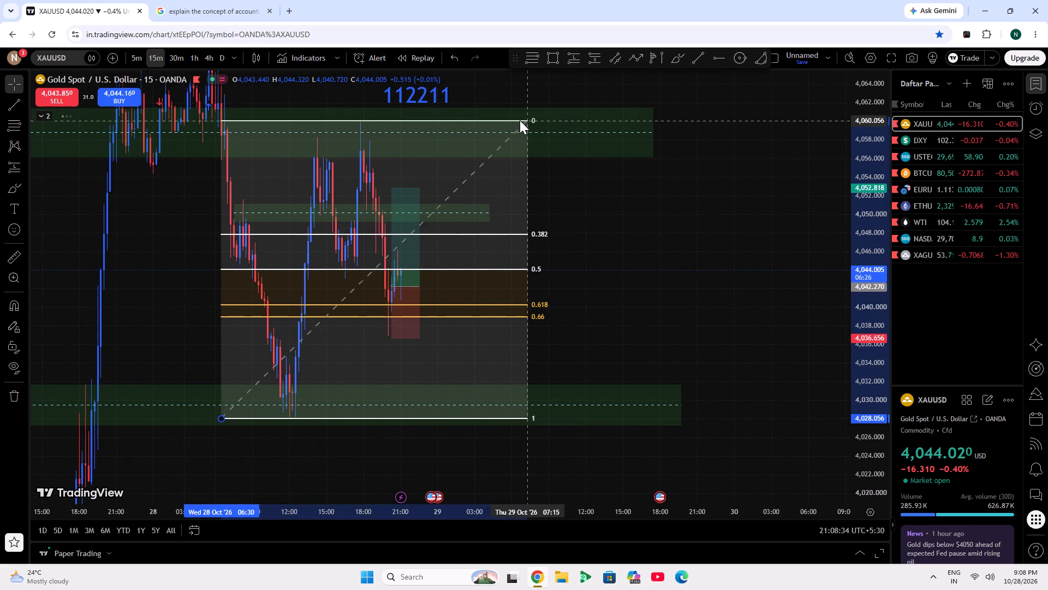
drag(520, 120, 522, 121)
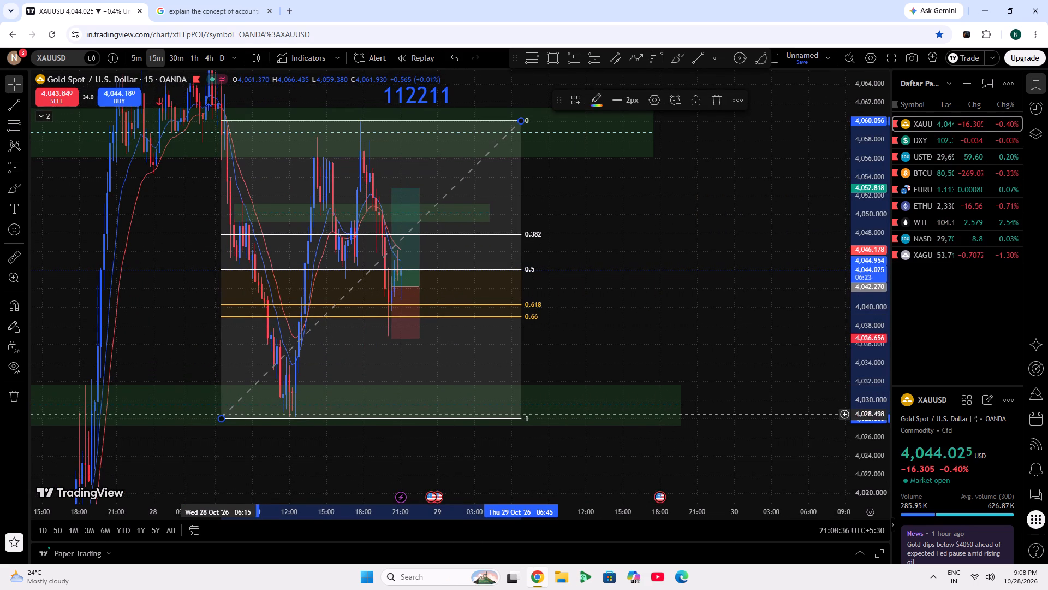
drag(223, 420, 277, 416)
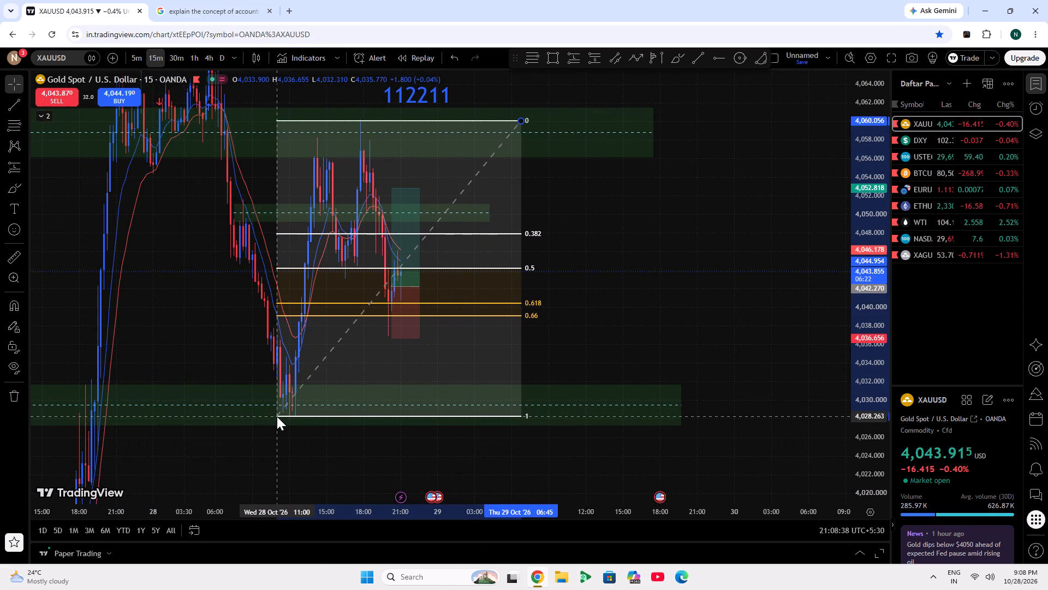
drag(277, 416, 279, 416)
click(312, 452)
Place a market buy order for 400 units of XAUUSD and dismiss the order notification.
scroll(347, 381, up, 6)
drag(376, 327, 694, 373)
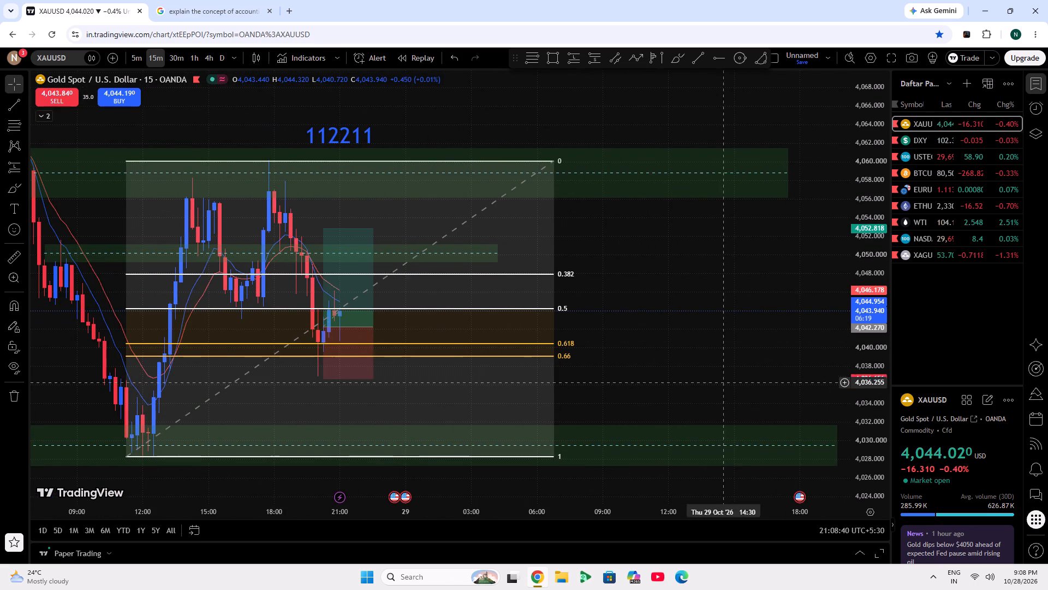
double_click(888, 397)
scroll(861, 393, up, 3)
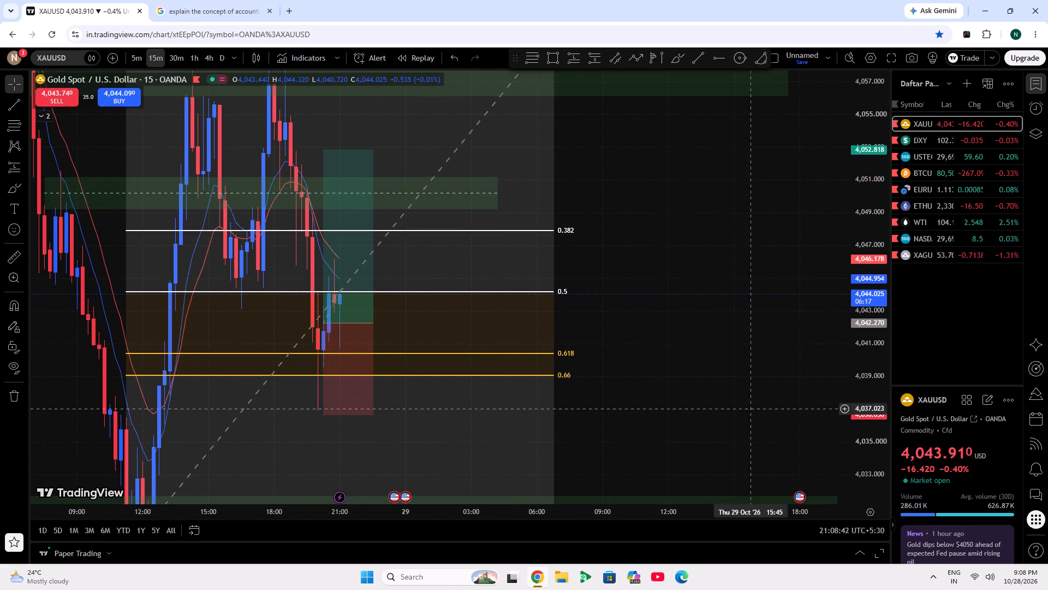
scroll(752, 409, up, 1)
drag(591, 408, 648, 420)
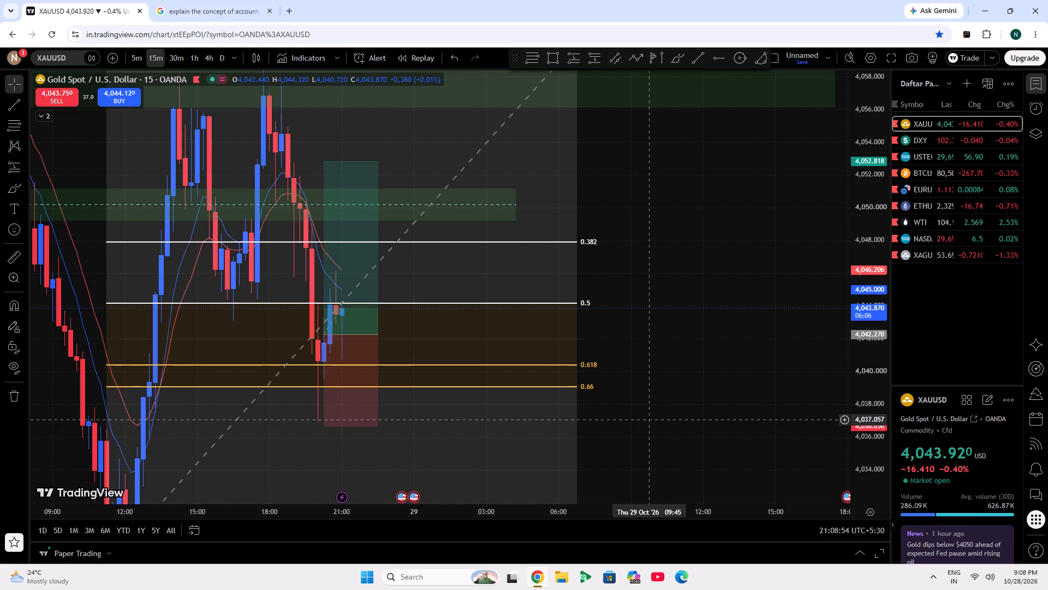
click(127, 101)
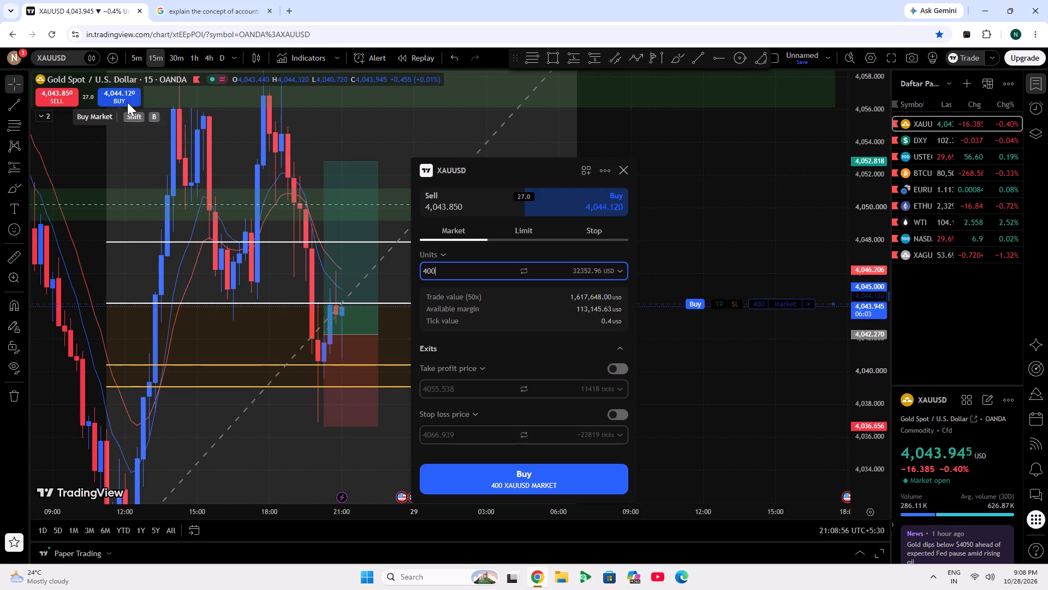
click(569, 485)
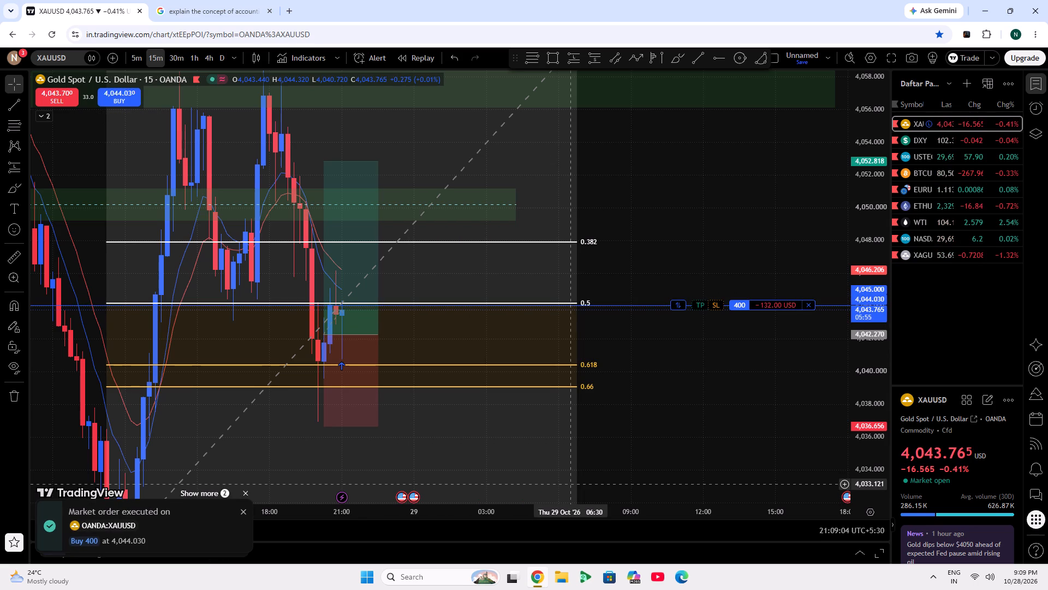
click(242, 498)
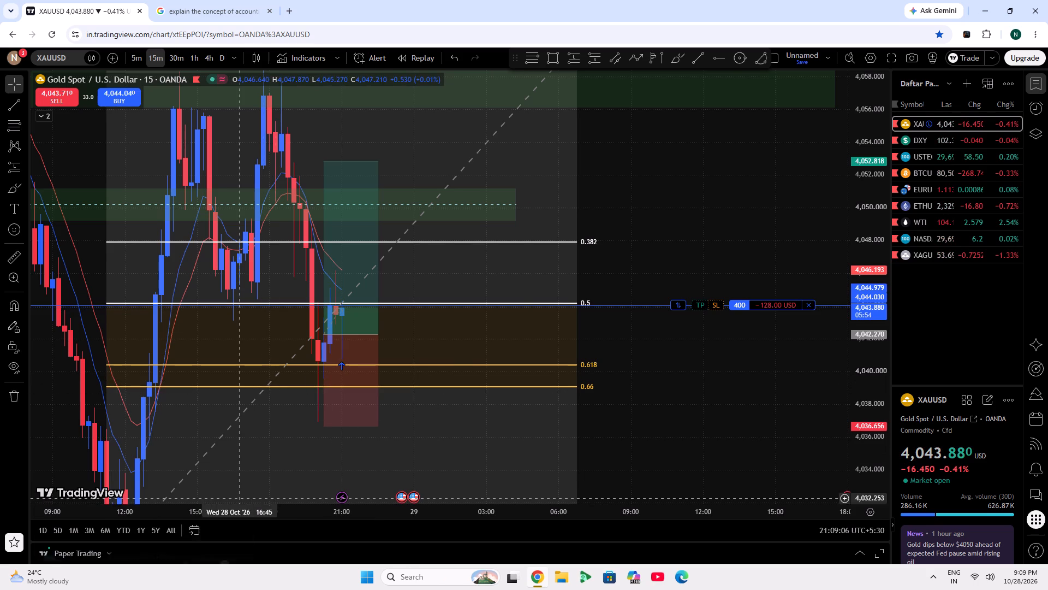
Add a stop loss at about 4,036.59 and a take profit at about 4,054.64 to the open buy position.
drag(718, 307, 718, 308)
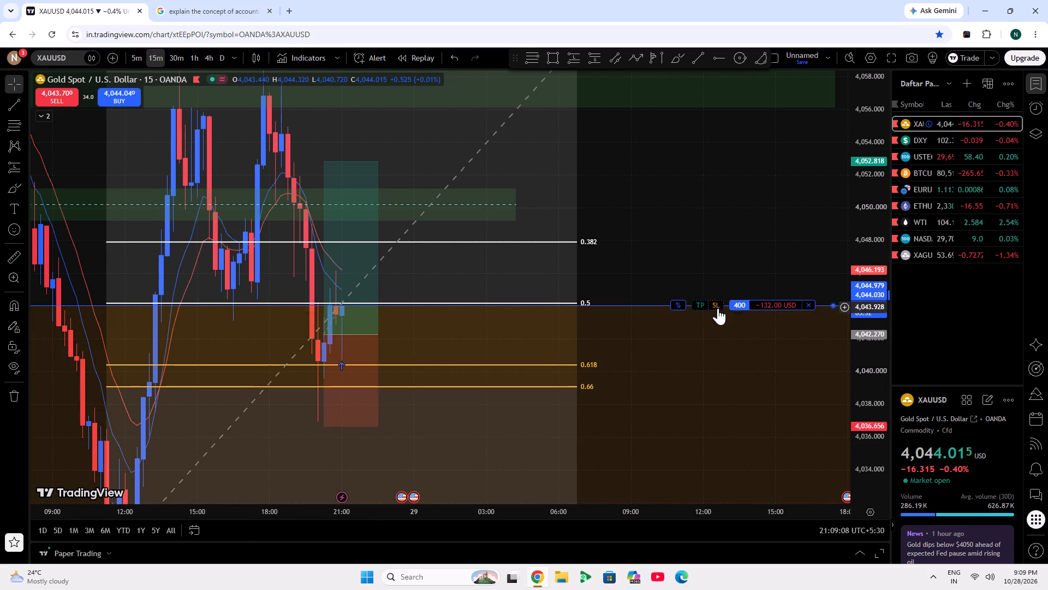
drag(718, 308, 713, 428)
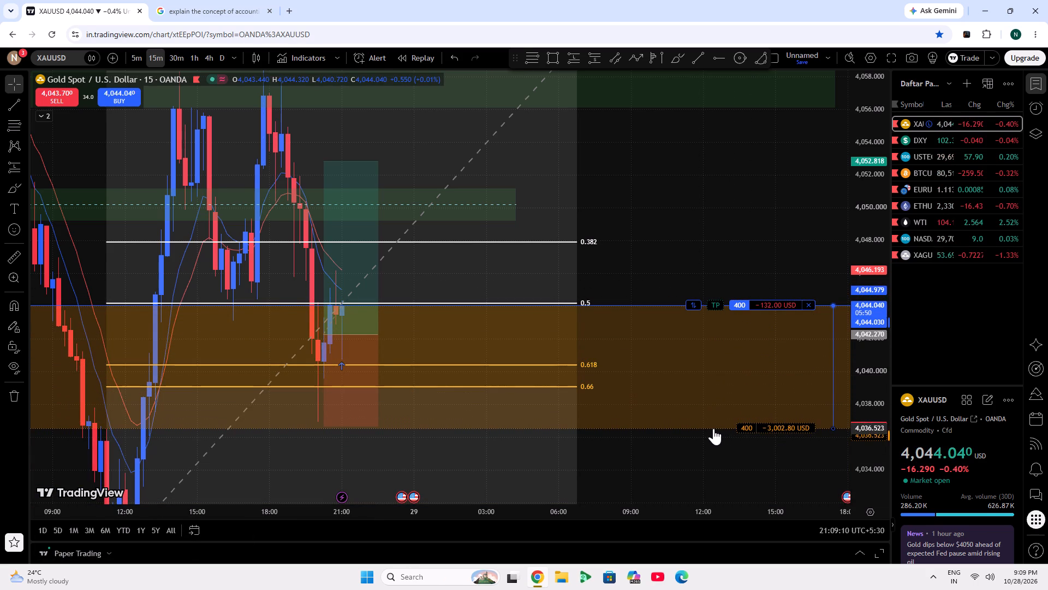
drag(713, 428, 706, 427)
drag(711, 304, 684, 149)
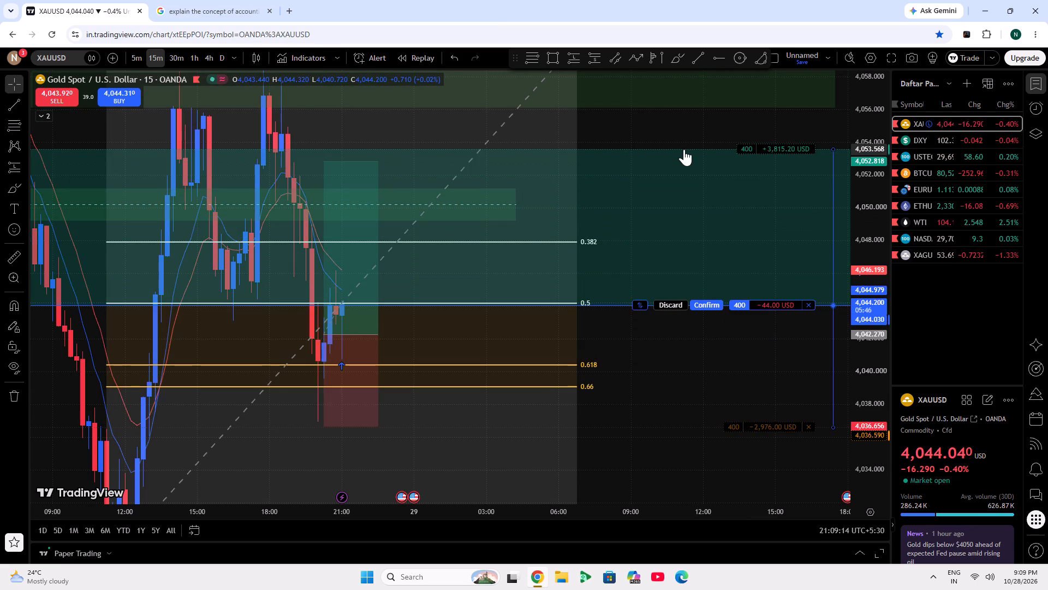
drag(684, 149, 656, 132)
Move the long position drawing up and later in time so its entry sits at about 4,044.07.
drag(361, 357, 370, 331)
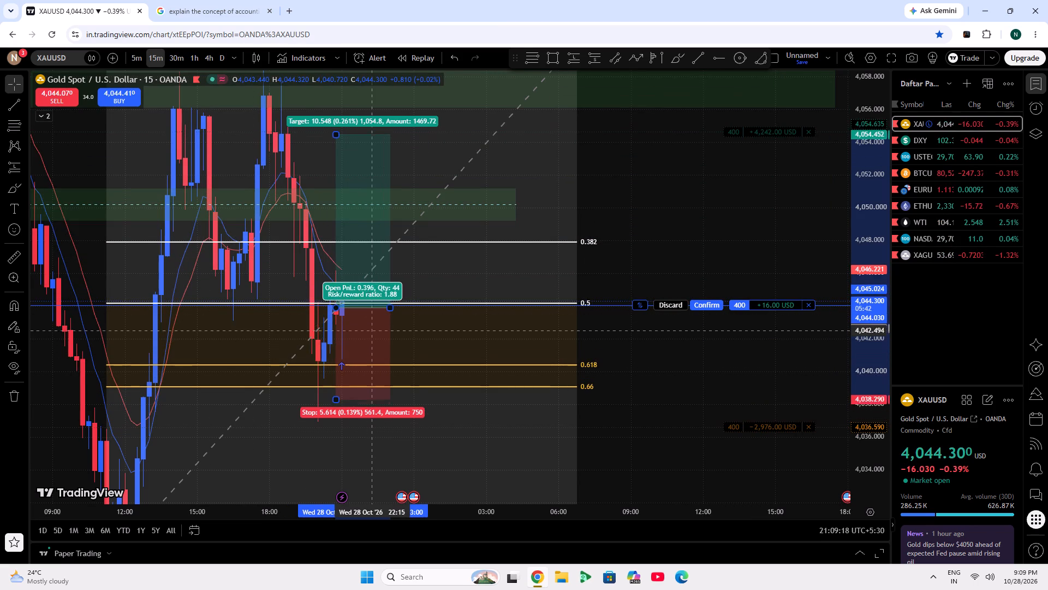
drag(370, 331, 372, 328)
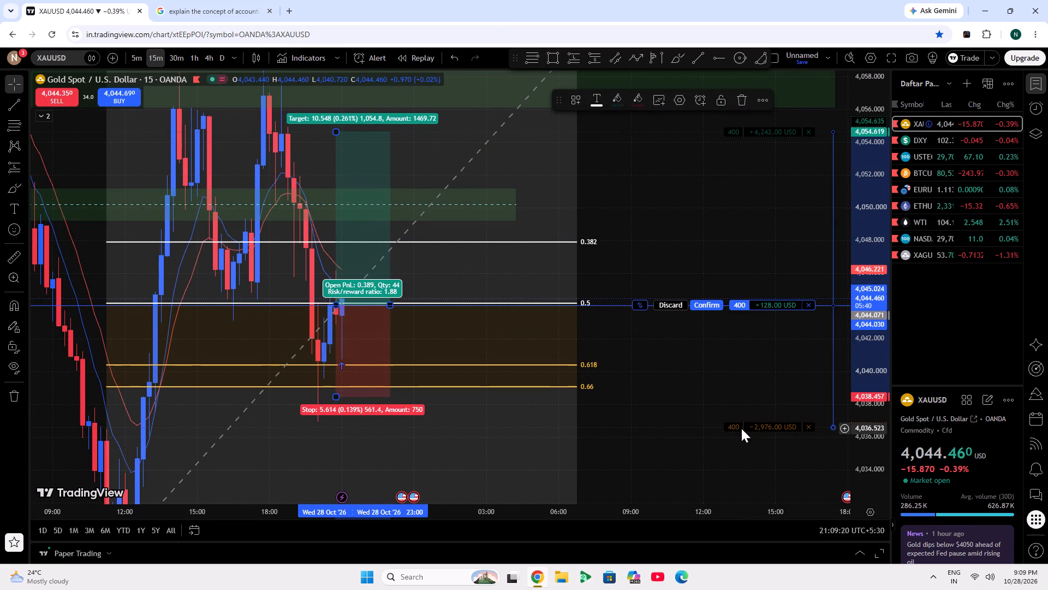
Adjust the position's stop loss to about 4,038.46 and take profit to about 4,053.47, and confirm both exit orders.
drag(741, 428, 713, 397)
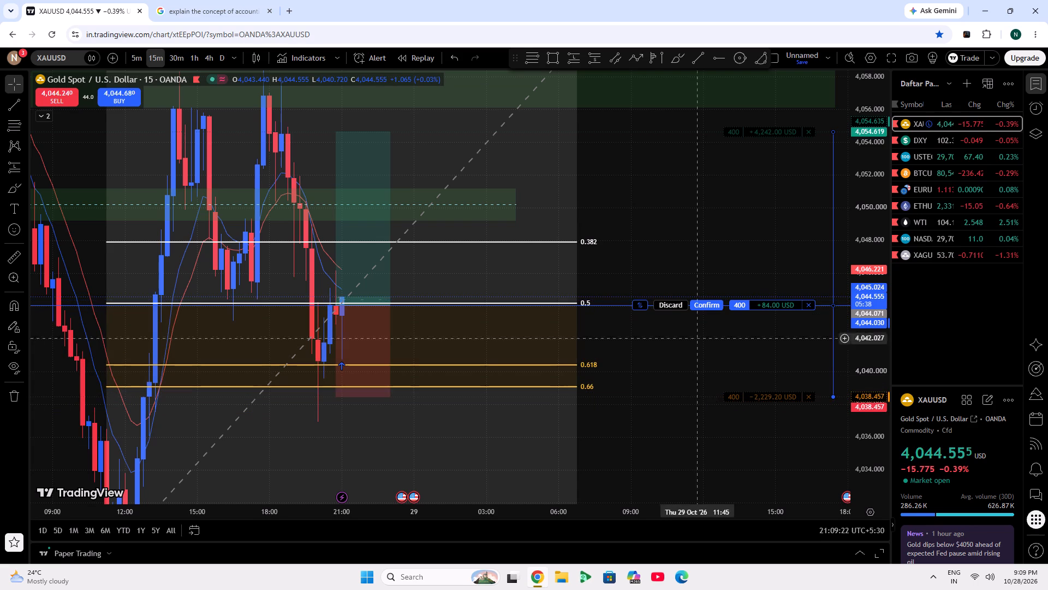
click(761, 122)
drag(757, 136, 728, 148)
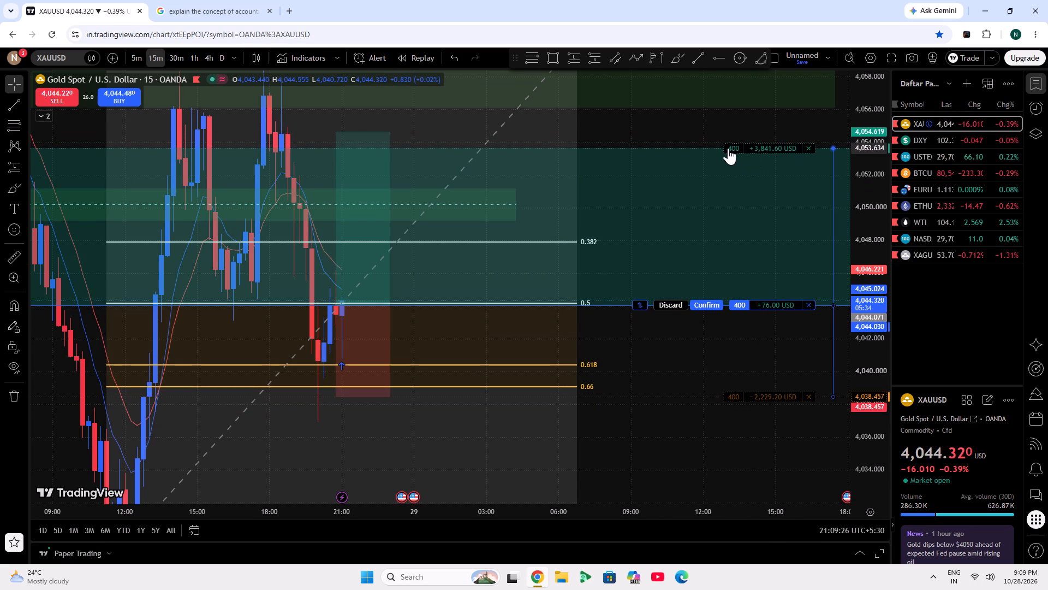
drag(728, 148, 712, 147)
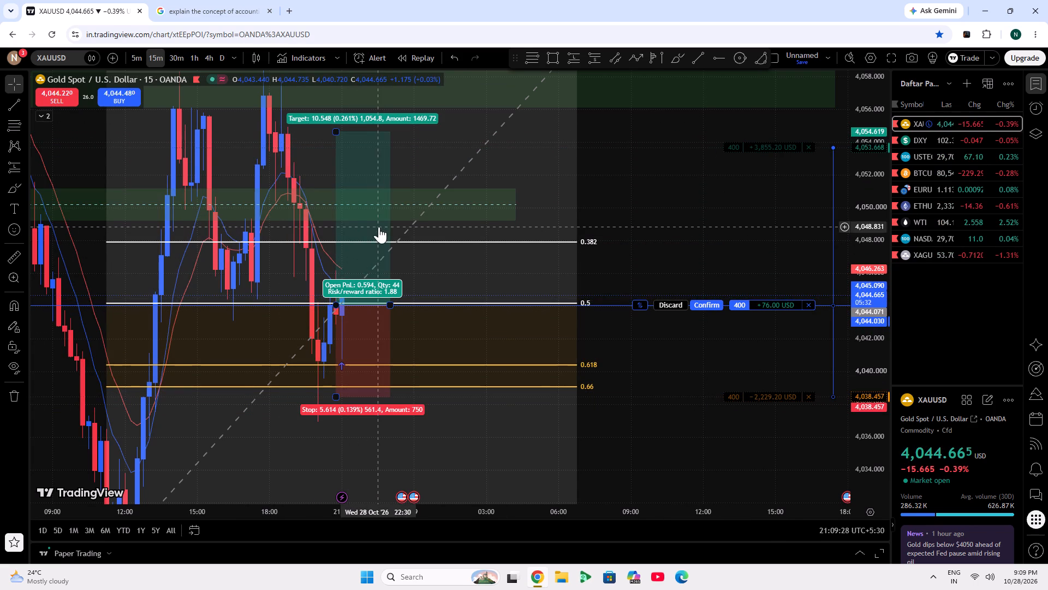
drag(748, 146, 598, 118)
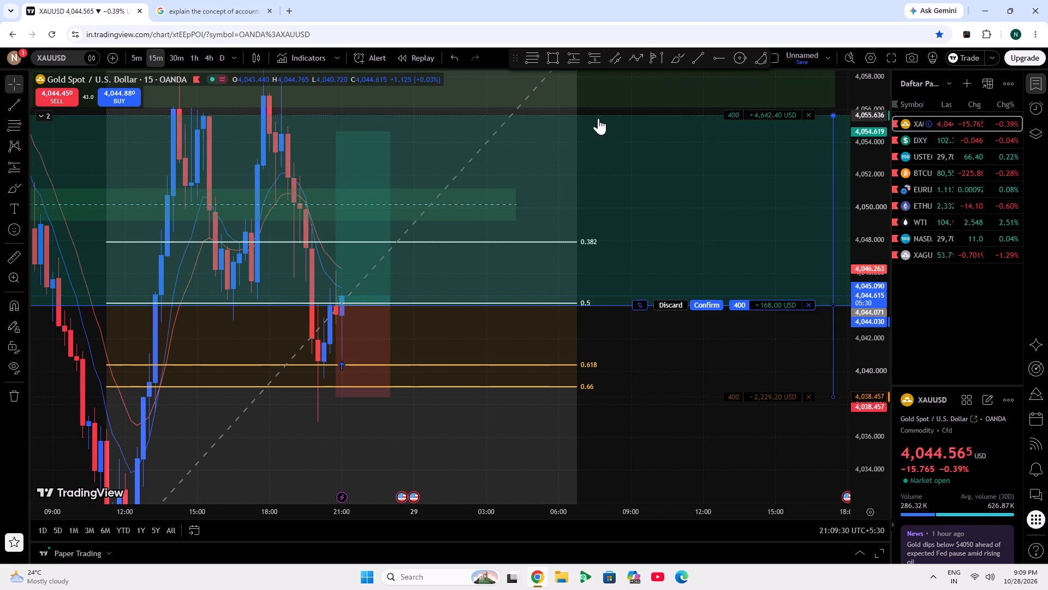
drag(598, 118, 353, 151)
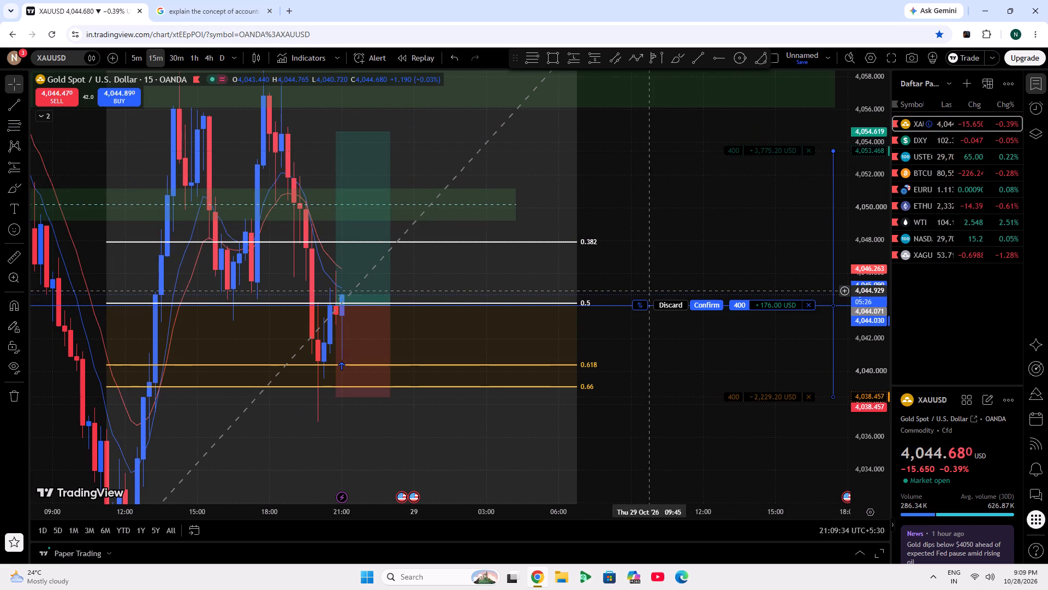
click(701, 300)
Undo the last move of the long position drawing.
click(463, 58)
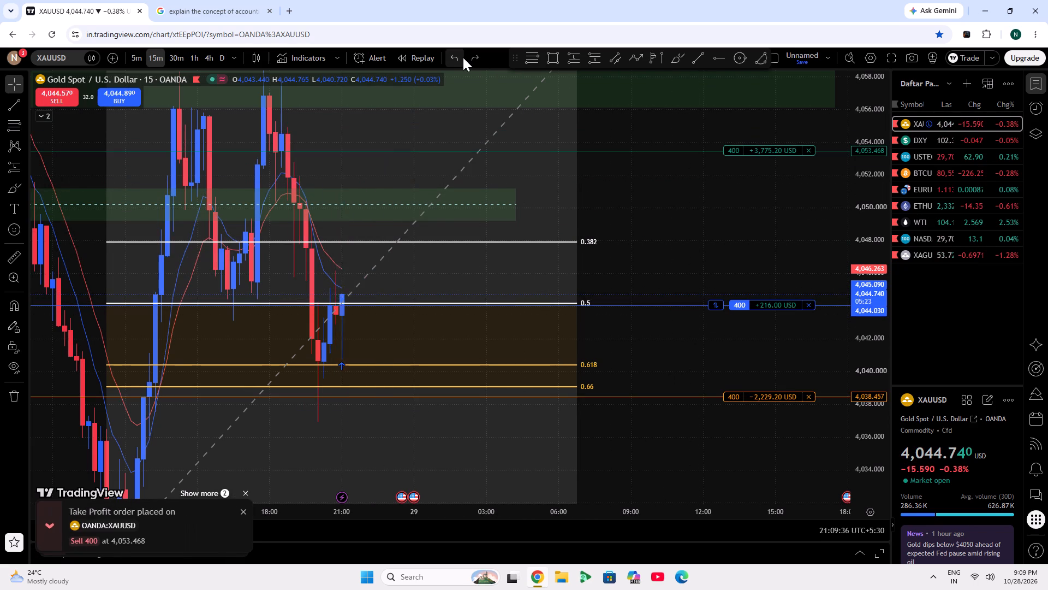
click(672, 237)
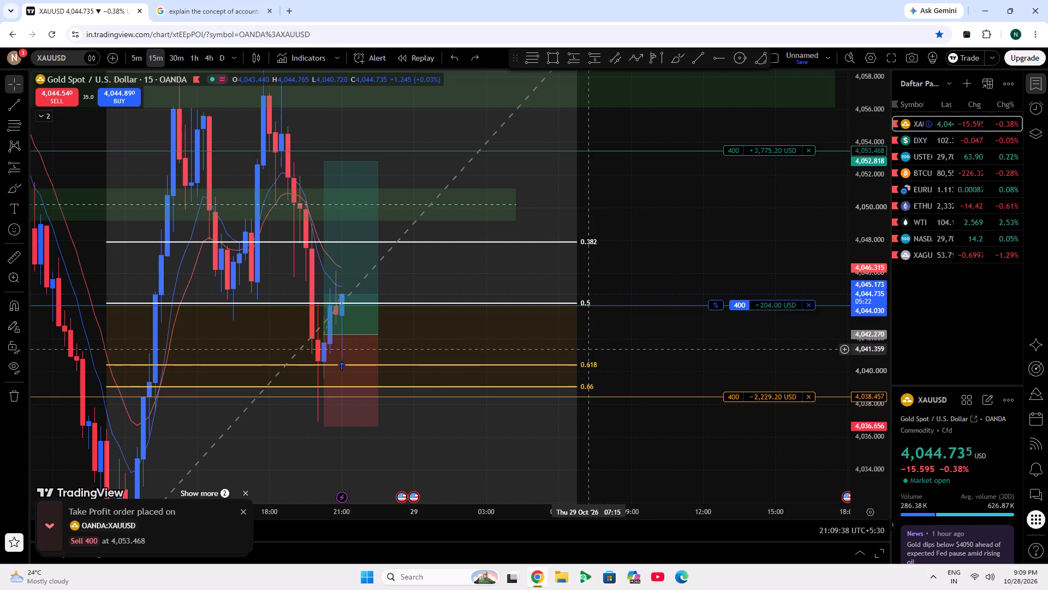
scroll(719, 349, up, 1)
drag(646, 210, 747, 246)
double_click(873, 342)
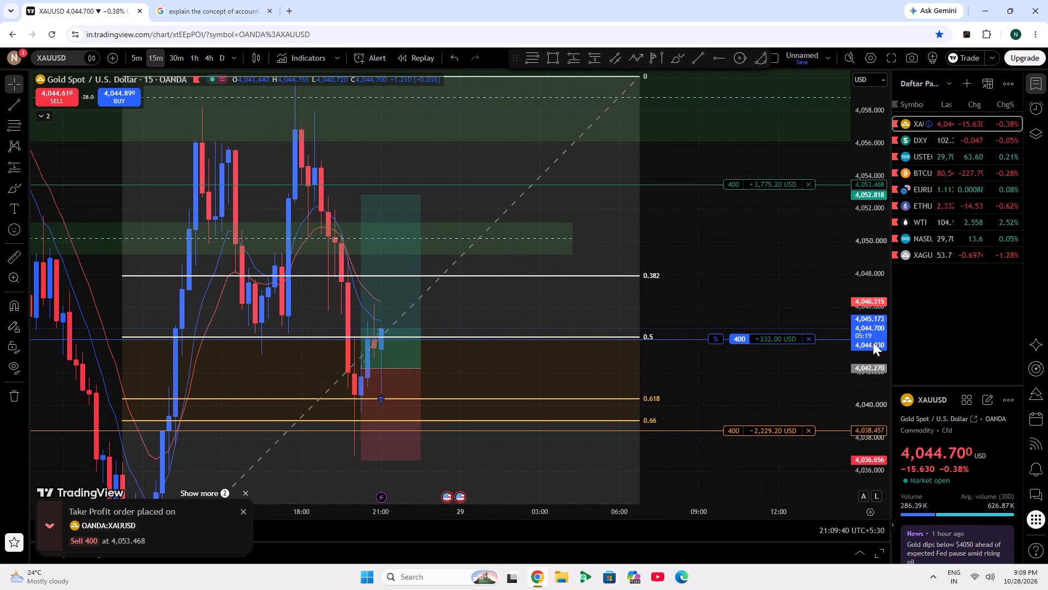
Start the VPN connection from the Windows quick settings.
click(966, 589)
click(979, 569)
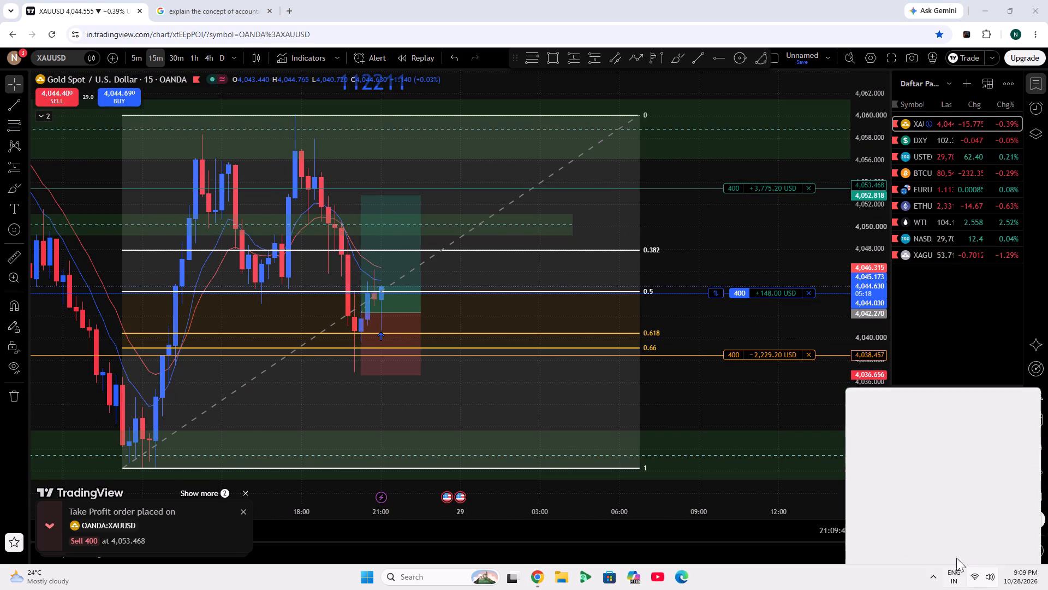
drag(918, 522, 915, 512)
click(937, 454)
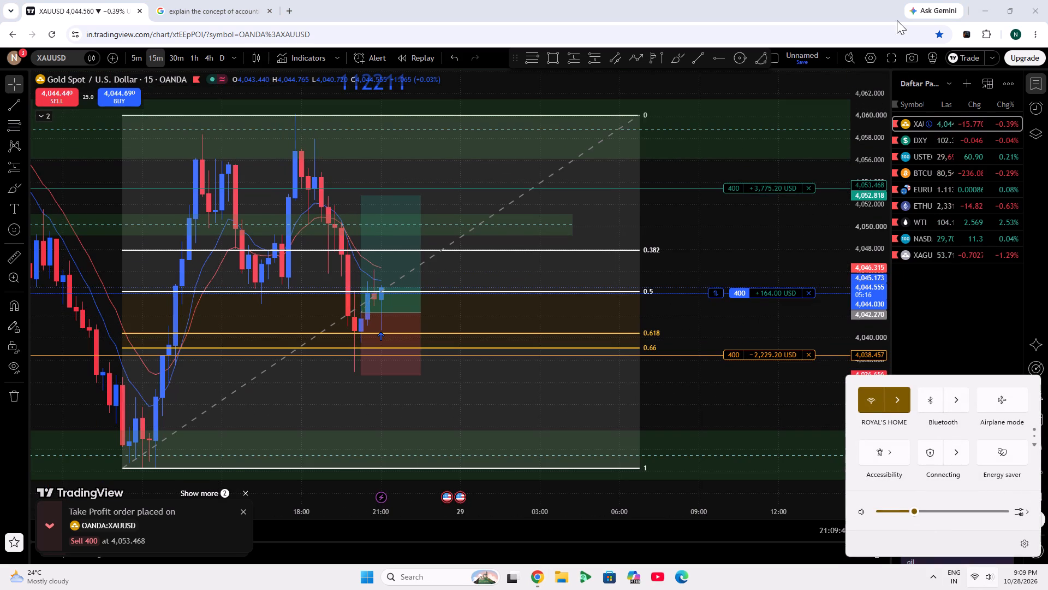
Minimise the browser window to show the desktop.
click(985, 0)
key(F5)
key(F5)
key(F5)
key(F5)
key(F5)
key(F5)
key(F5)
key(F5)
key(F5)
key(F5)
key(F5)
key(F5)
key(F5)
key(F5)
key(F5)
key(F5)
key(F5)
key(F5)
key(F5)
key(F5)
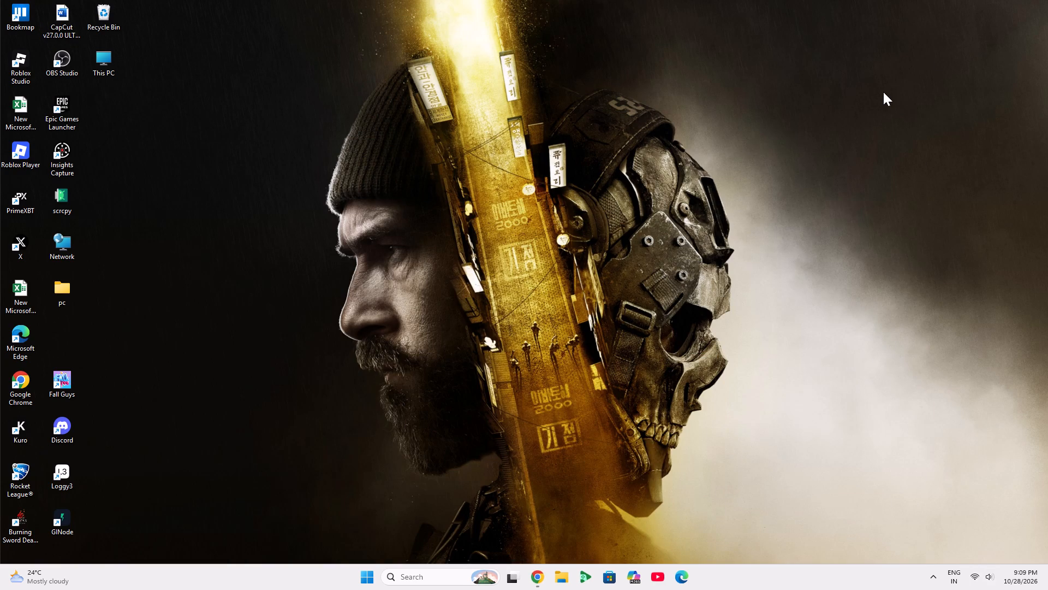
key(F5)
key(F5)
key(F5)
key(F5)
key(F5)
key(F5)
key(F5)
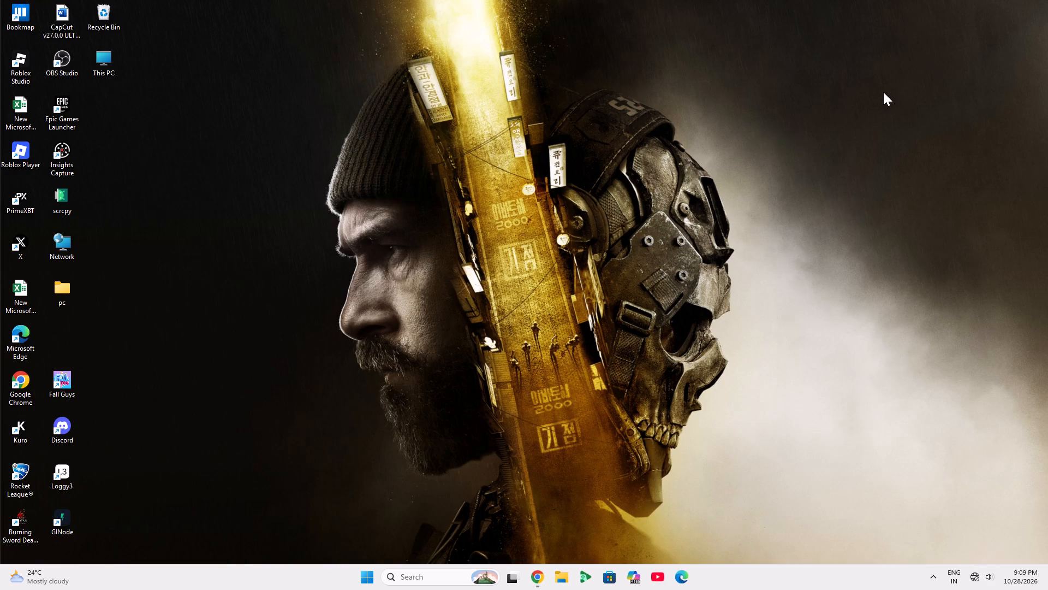
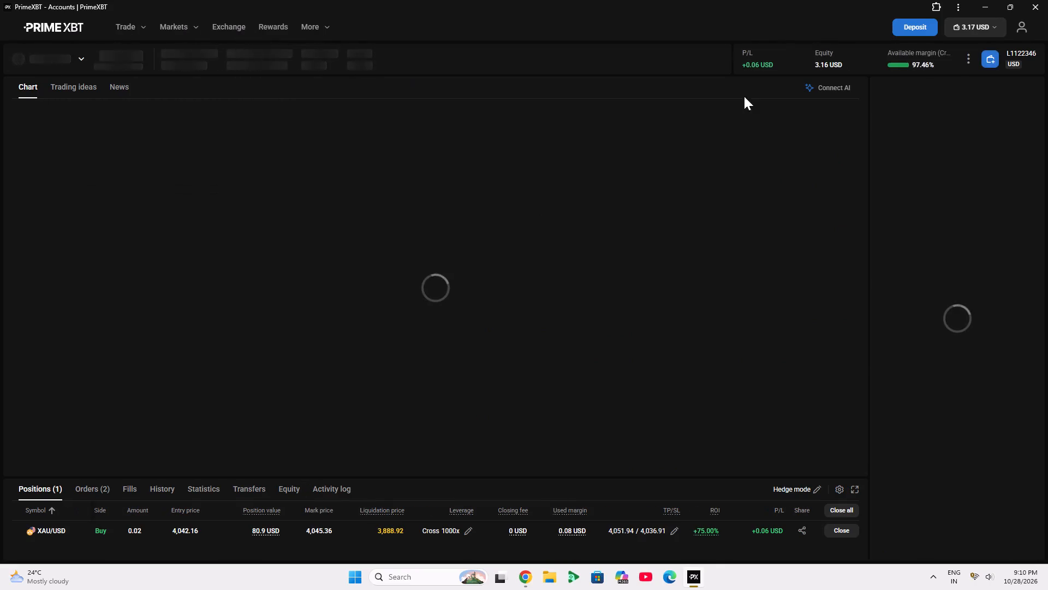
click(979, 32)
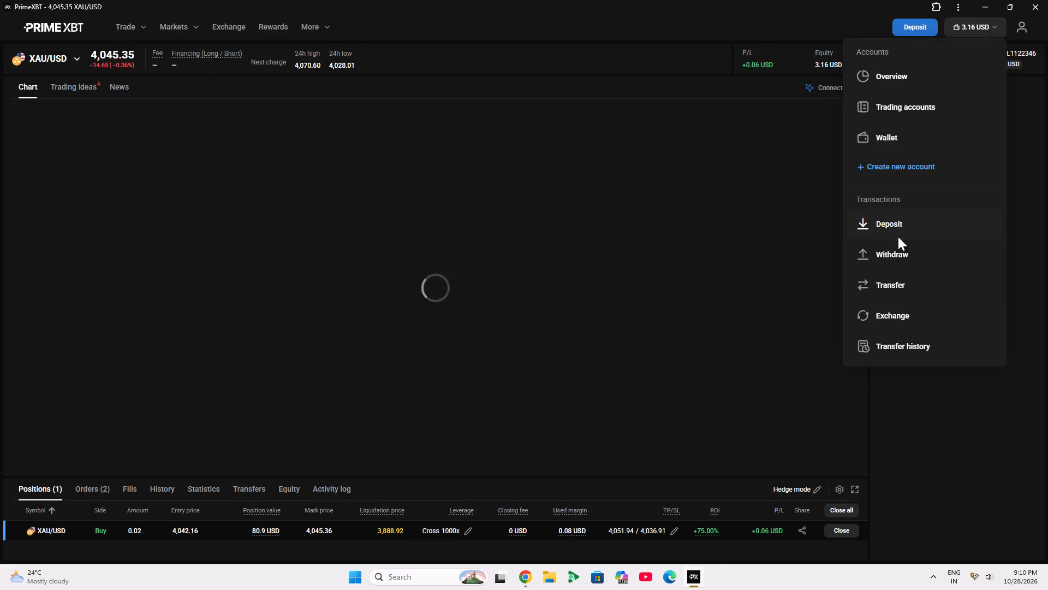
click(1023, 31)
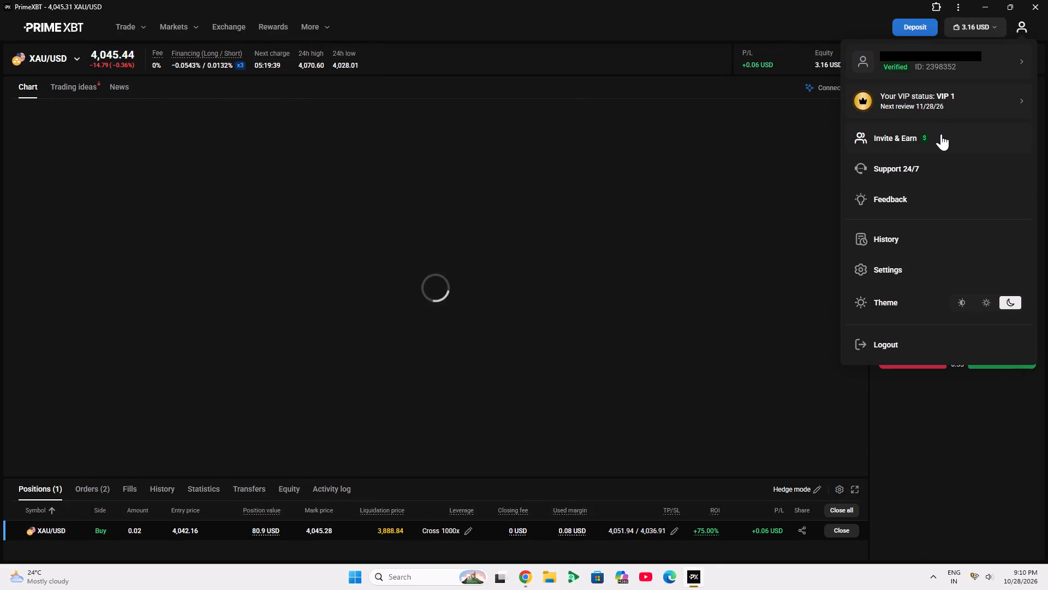
Draw a long position on the XAU/USD 5-minute chart with entry at about 4,042.07 and extend its target to about 4,052.30.
drag(725, 211, 474, 175)
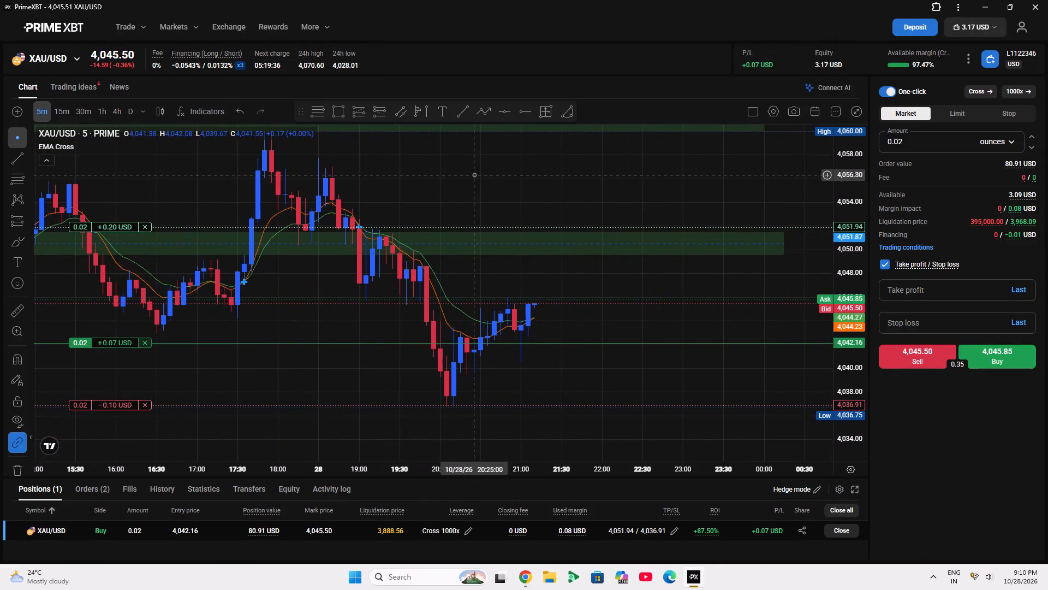
double_click(859, 341)
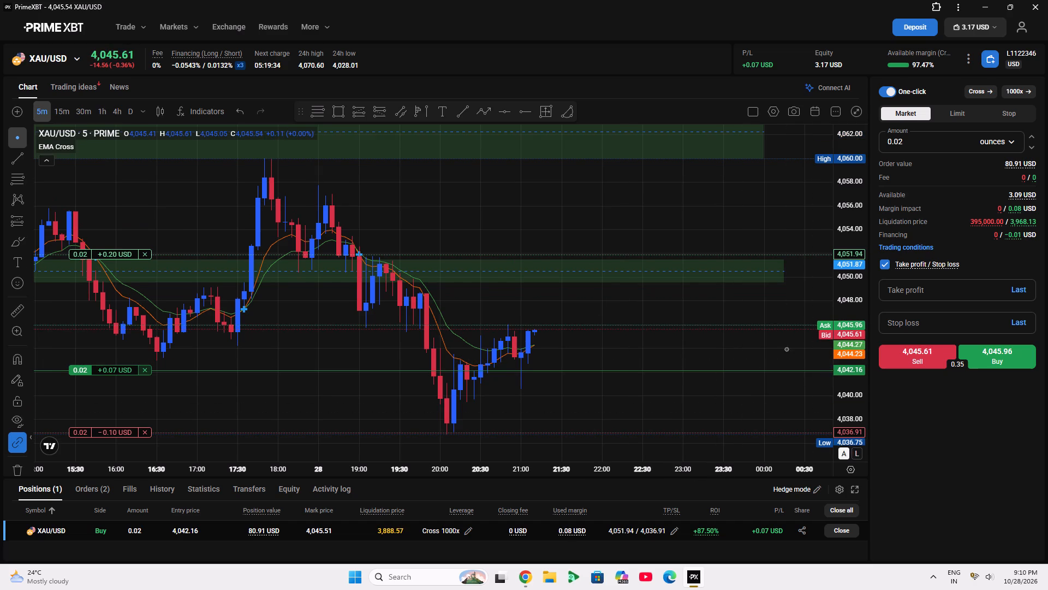
drag(760, 351, 586, 353)
scroll(395, 0, down, 7)
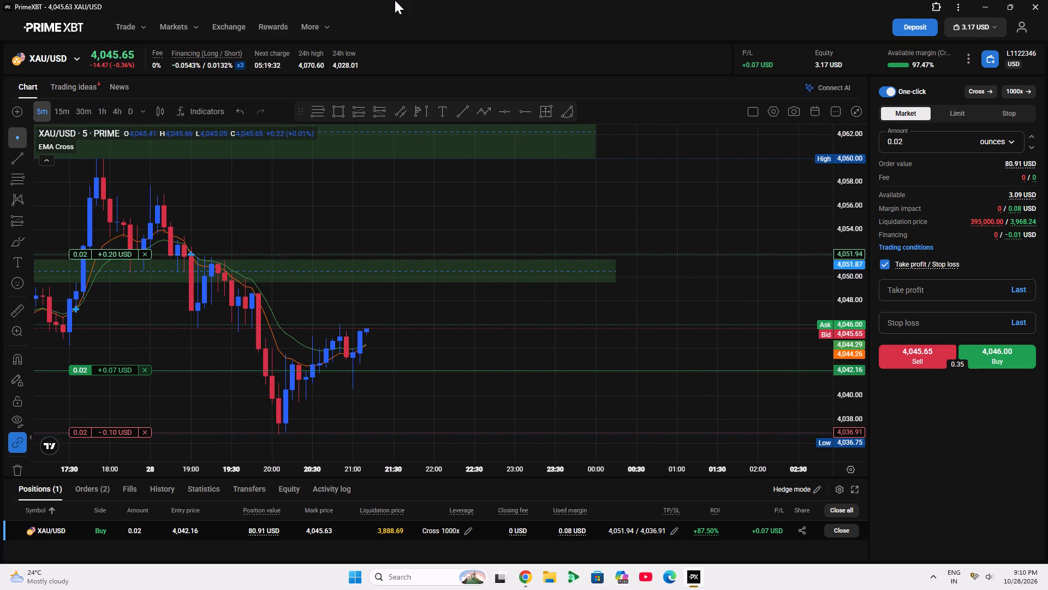
click(358, 108)
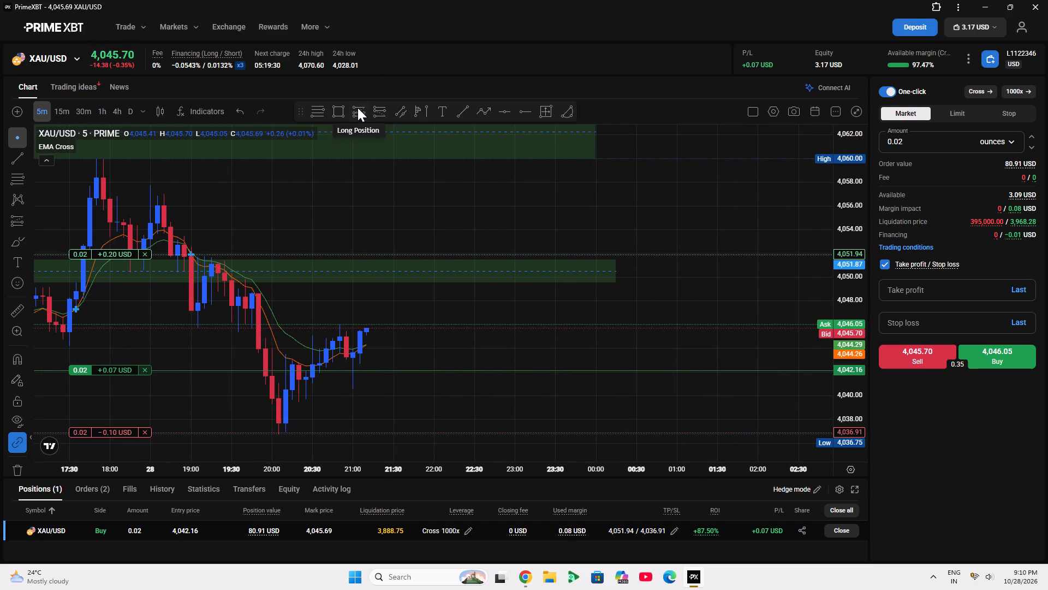
click(293, 371)
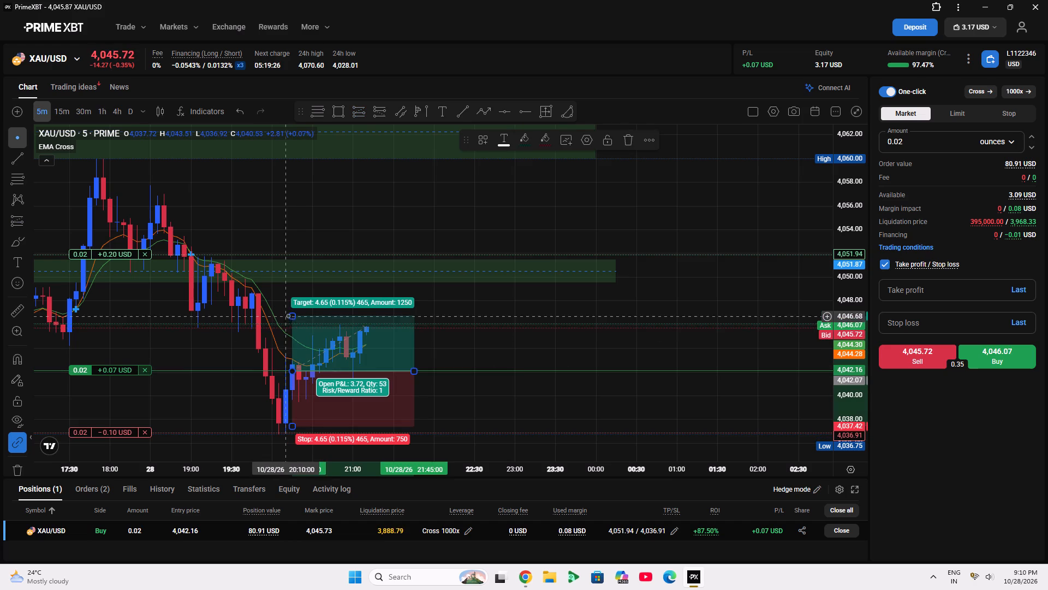
drag(291, 316, 324, 255)
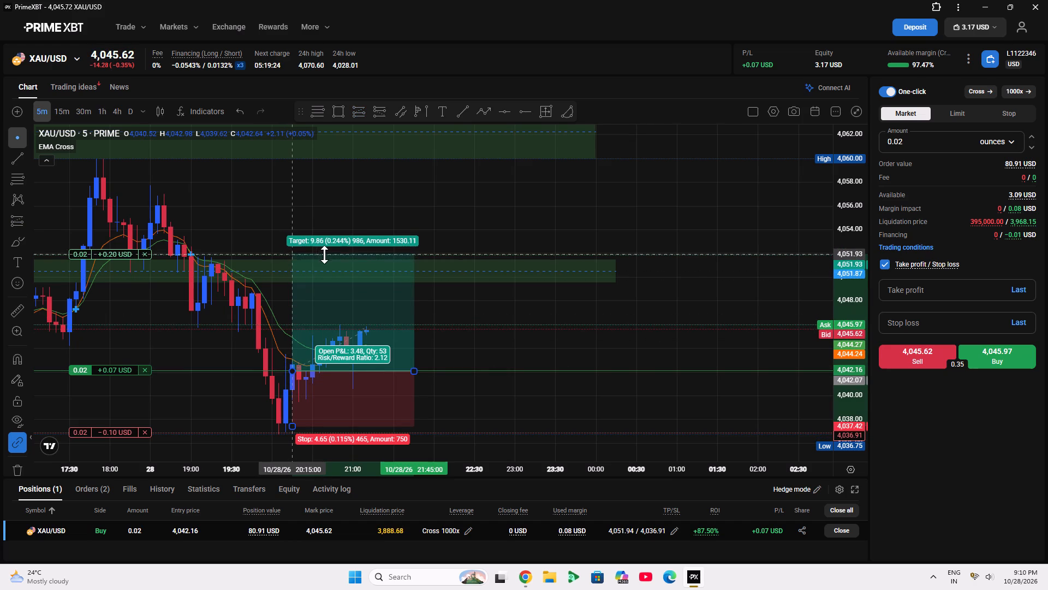
drag(324, 255, 338, 250)
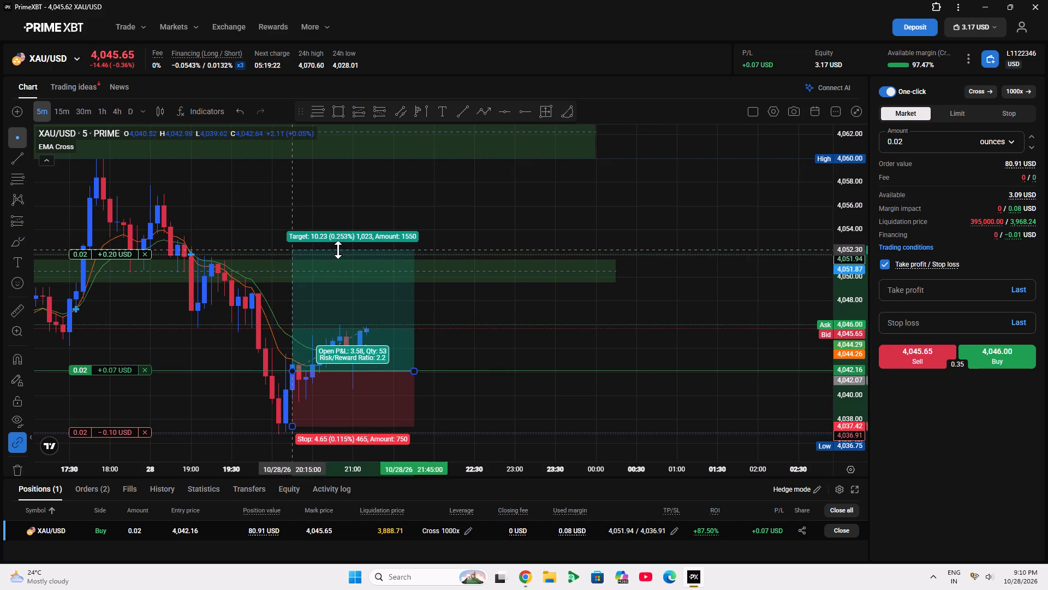
drag(338, 250, 337, 250)
click(296, 209)
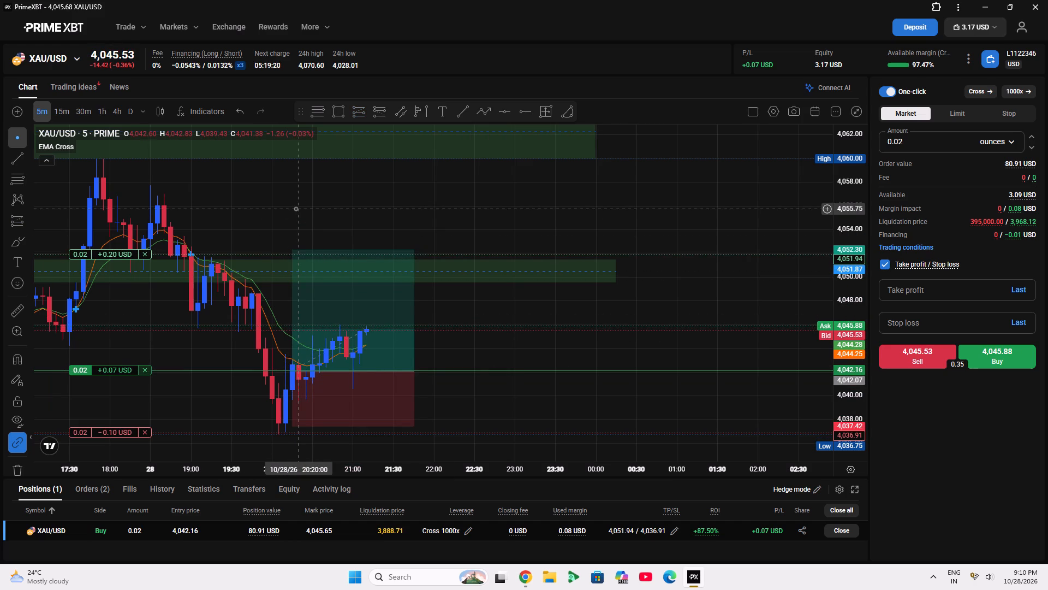
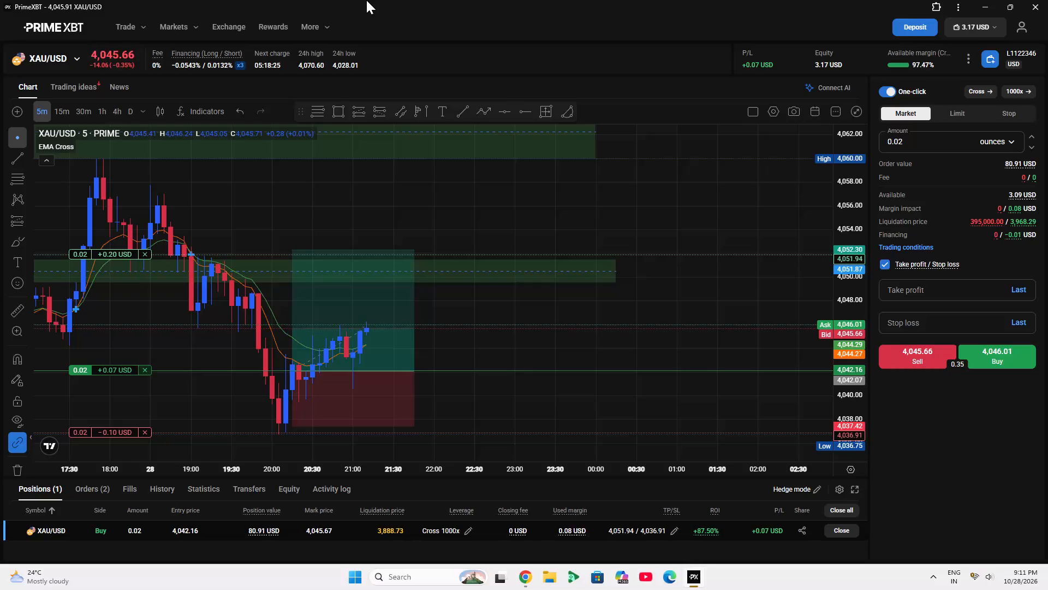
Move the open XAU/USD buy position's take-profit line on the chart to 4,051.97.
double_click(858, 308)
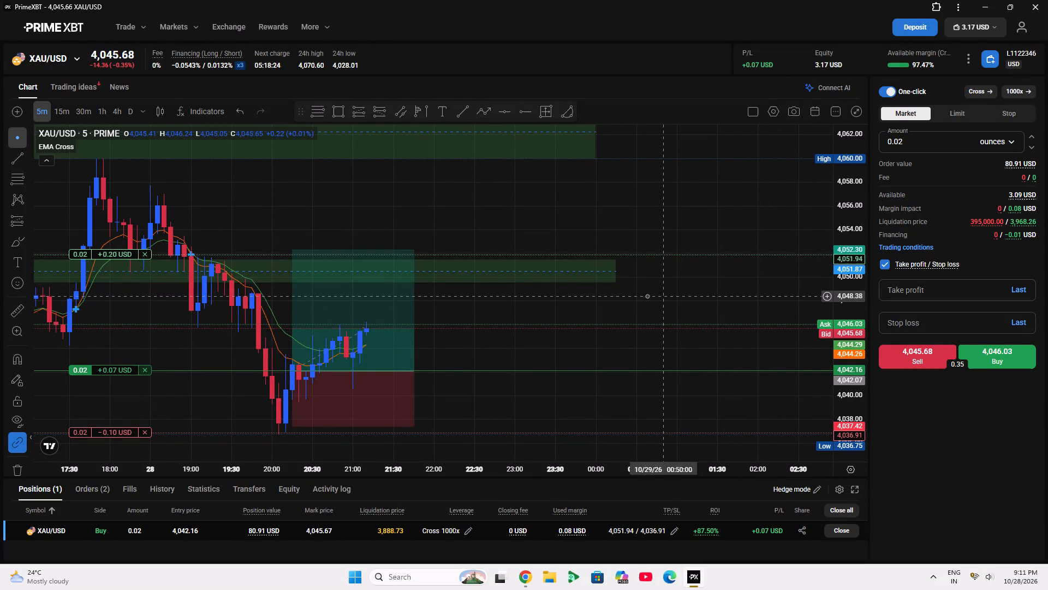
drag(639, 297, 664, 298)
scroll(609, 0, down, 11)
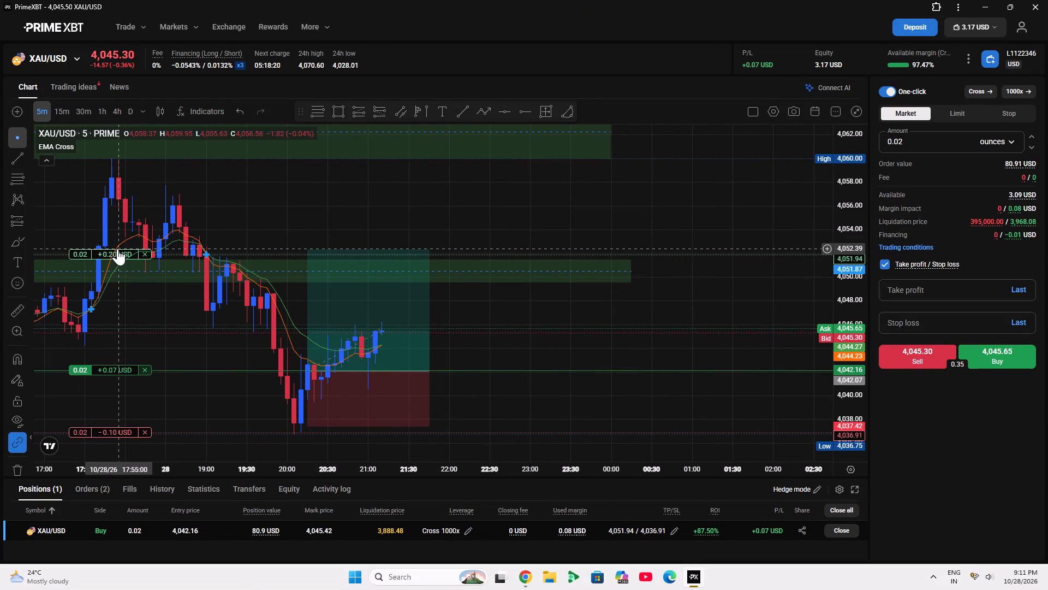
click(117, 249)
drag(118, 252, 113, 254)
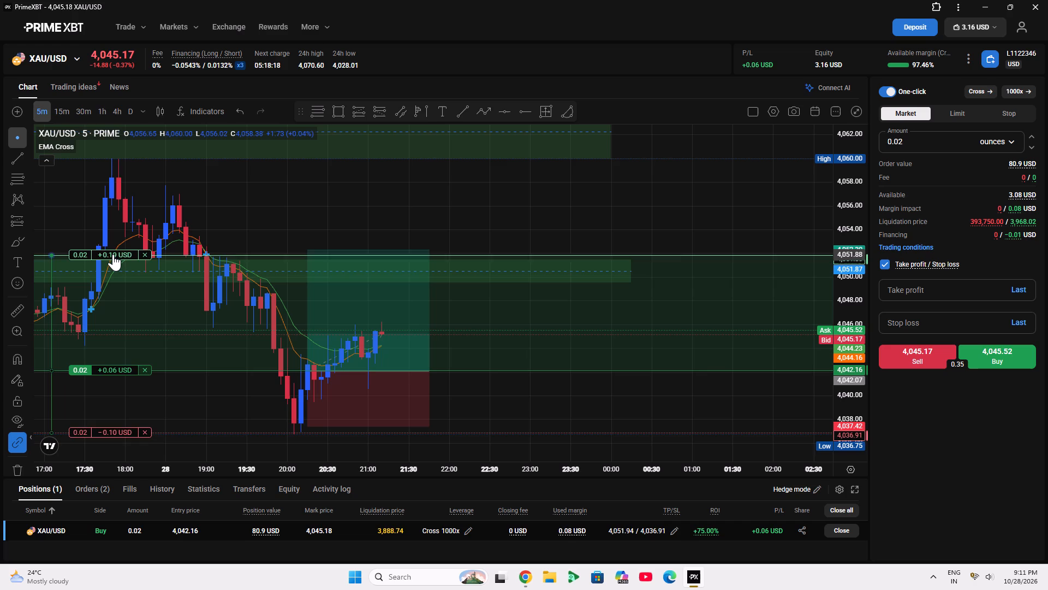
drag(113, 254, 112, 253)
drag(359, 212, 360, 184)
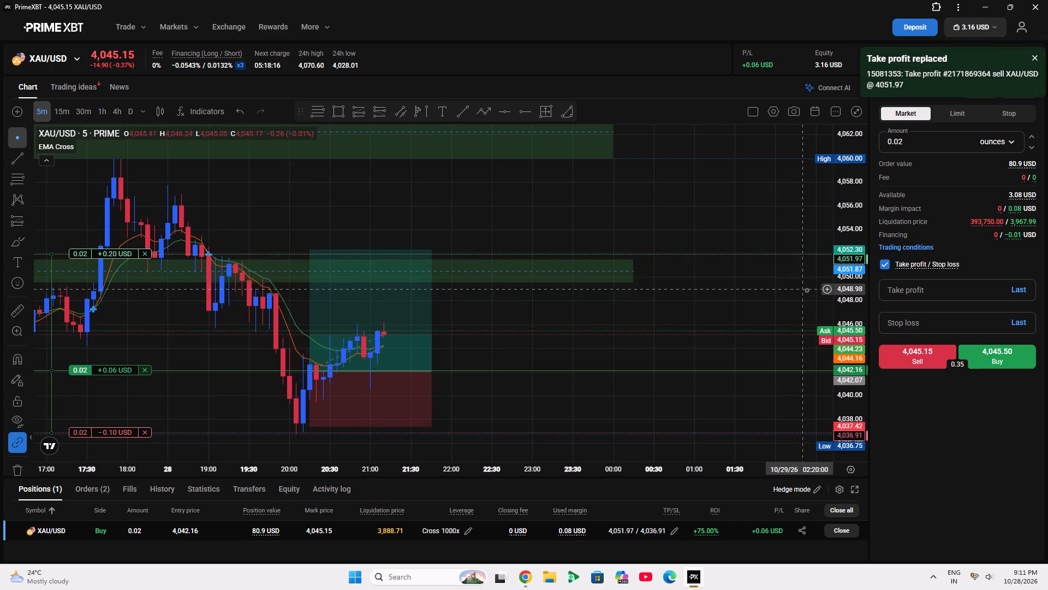
Lower the stop edge of the drawn long position to about 4,036.92, near the position's stop-loss line.
double_click(848, 279)
drag(722, 275, 770, 251)
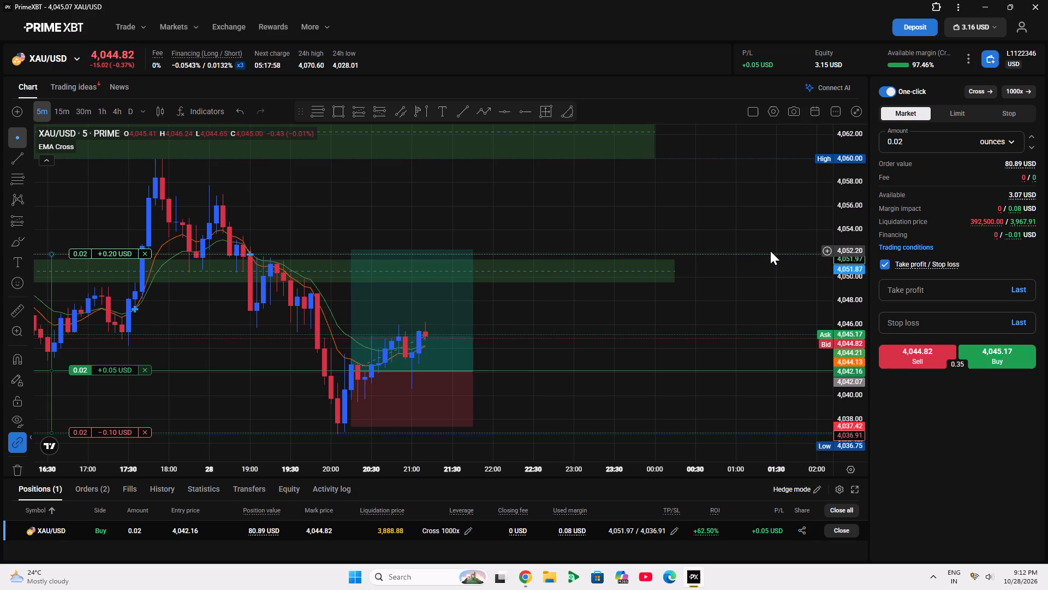
scroll(730, 0, down, 13)
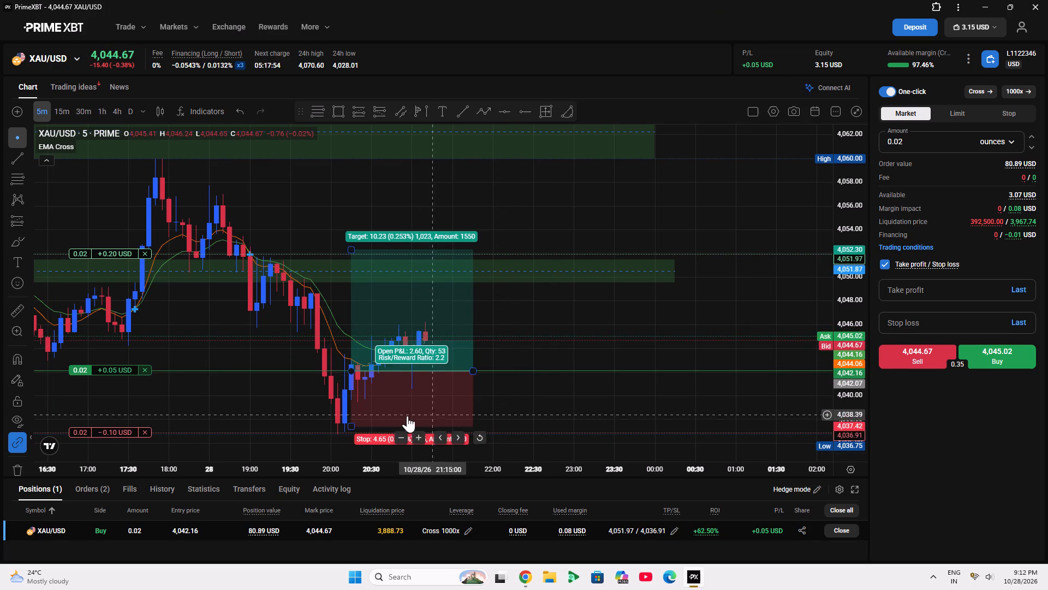
drag(354, 424, 377, 433)
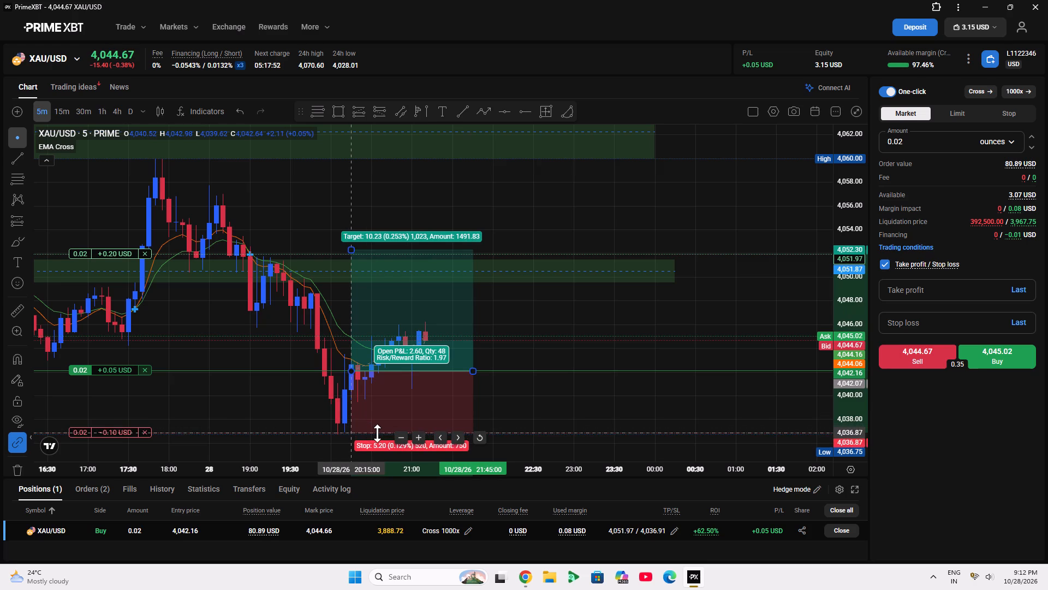
drag(377, 433, 371, 432)
click(203, 414)
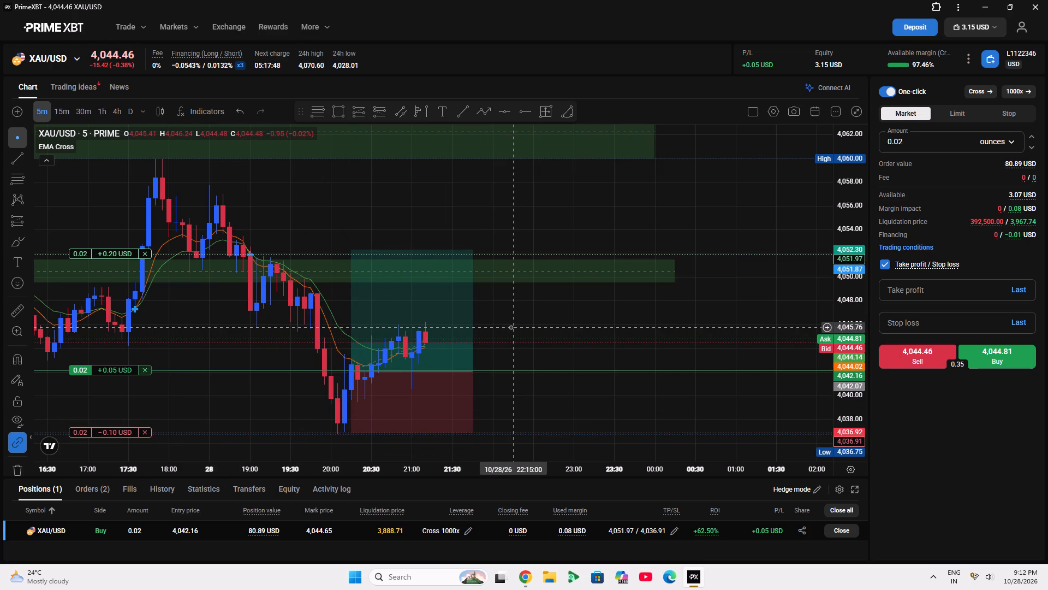
Delete the old red cup-shaped curve covering the morning decline and recovery.
drag(511, 327, 521, 329)
drag(521, 329, 480, 316)
drag(480, 316, 416, 302)
drag(416, 302, 555, 291)
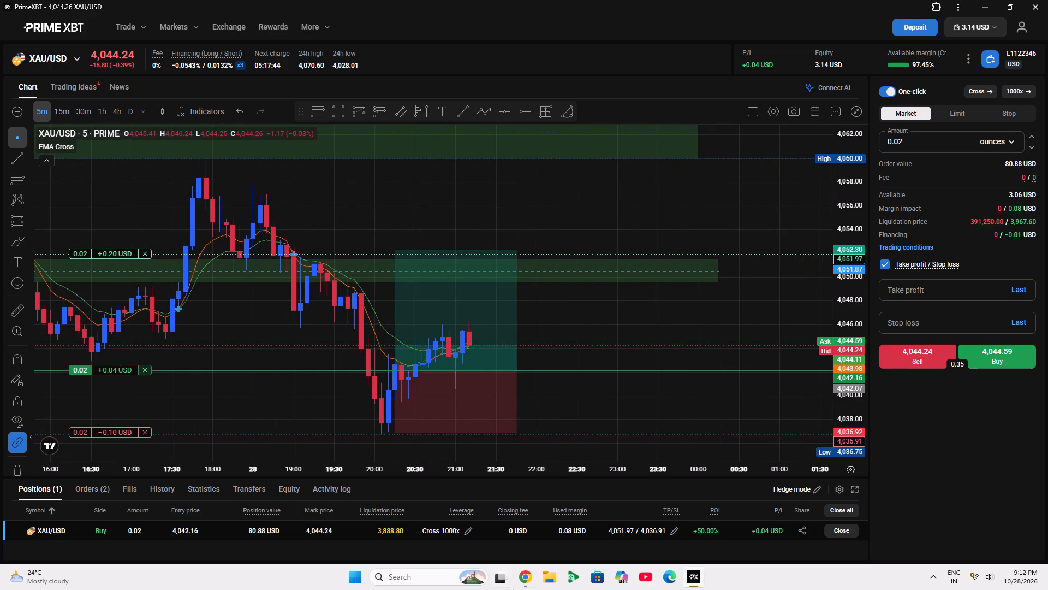
scroll(727, 0, down, 6)
drag(636, 323, 705, 337)
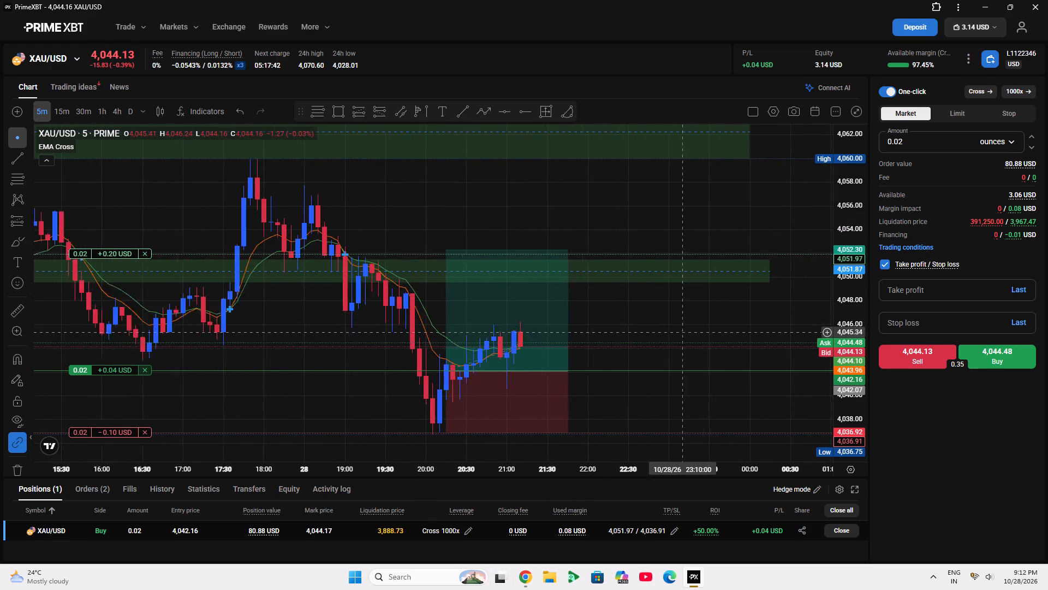
drag(705, 337, 731, 342)
scroll(731, 342, down, 6)
scroll(731, 342, up, 3)
drag(471, 421, 464, 420)
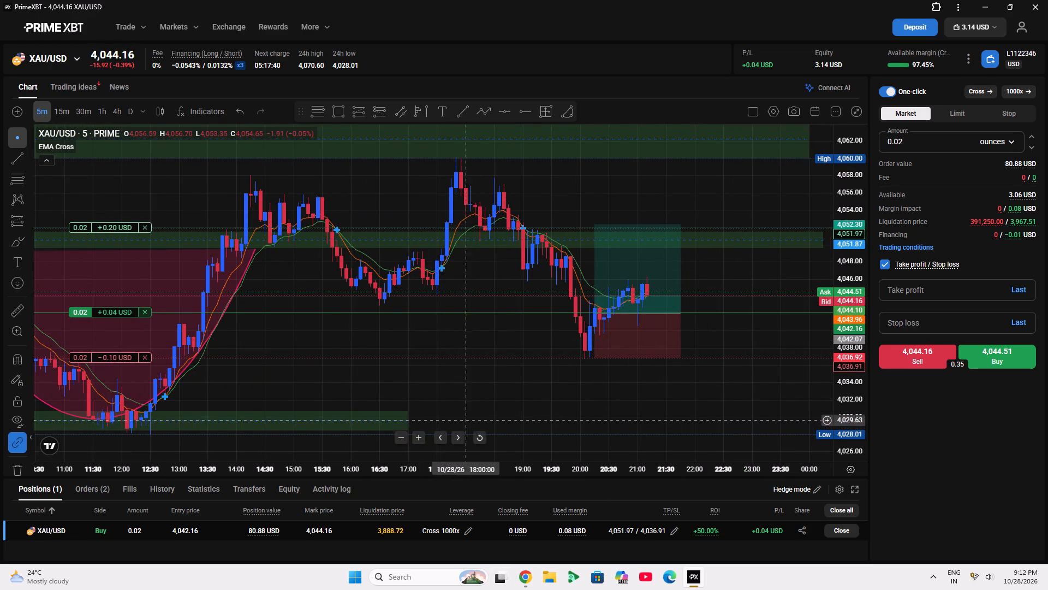
drag(464, 420, 393, 432)
scroll(431, 150, down, 3)
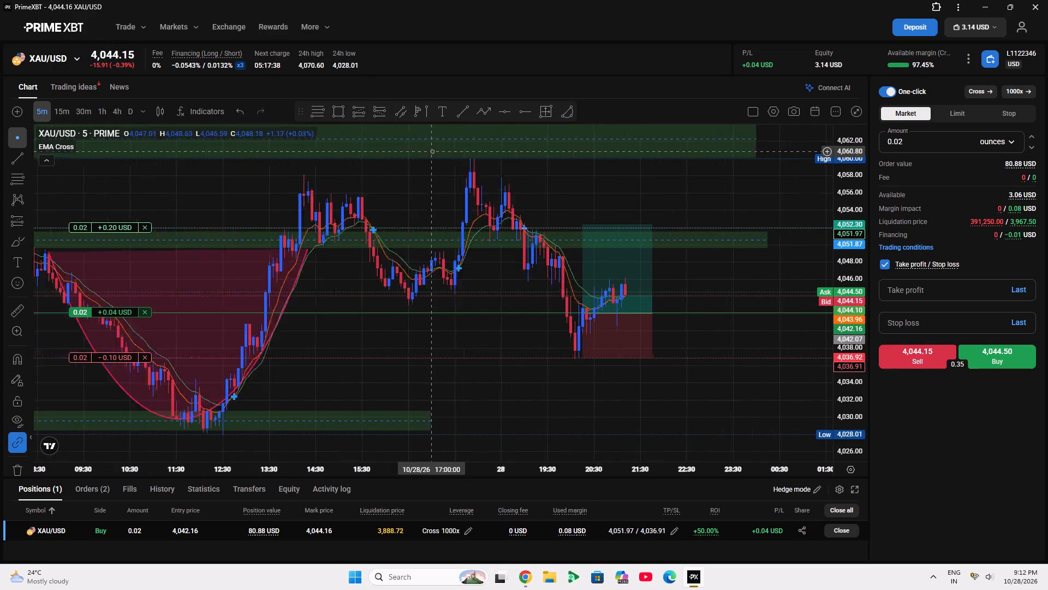
scroll(432, 151, down, 1)
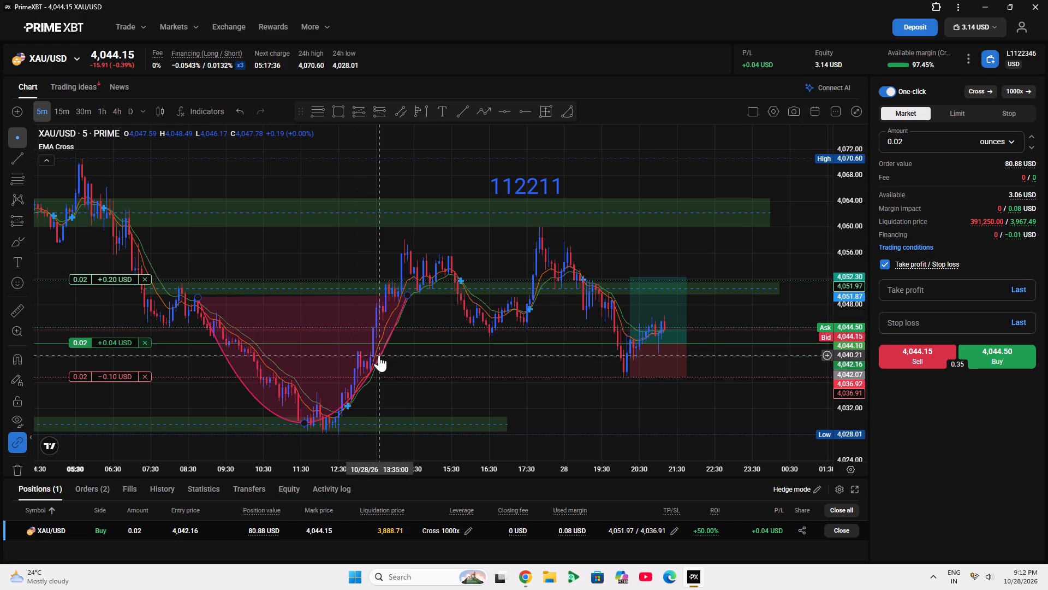
click(379, 355)
click(627, 141)
Draw a new cup-shaped curve from about 08:20 to 13:40 beneath the 4,050 zone and shift it about one hour later.
click(561, 109)
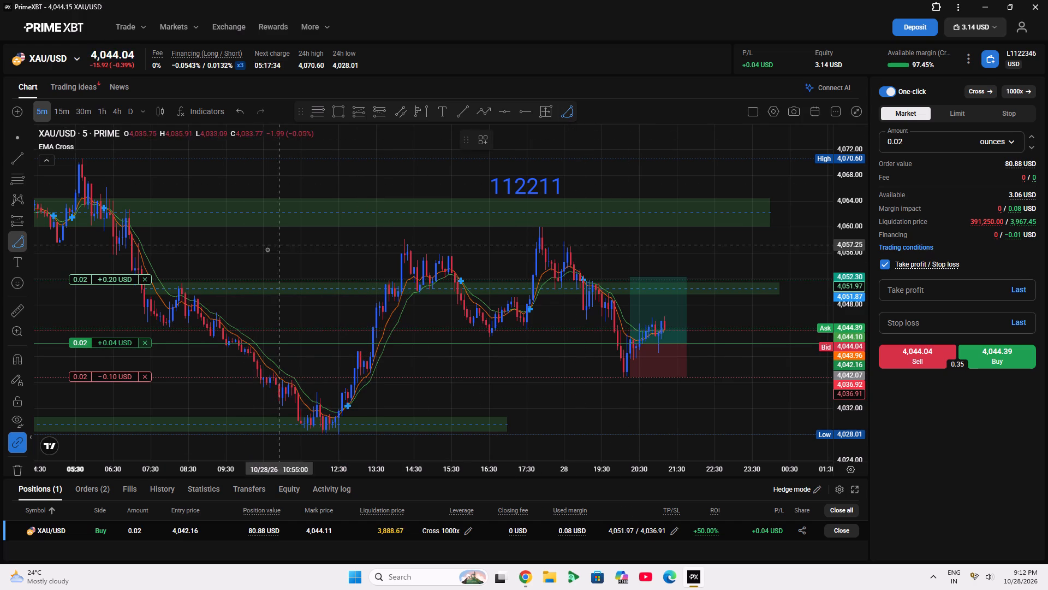
click(183, 286)
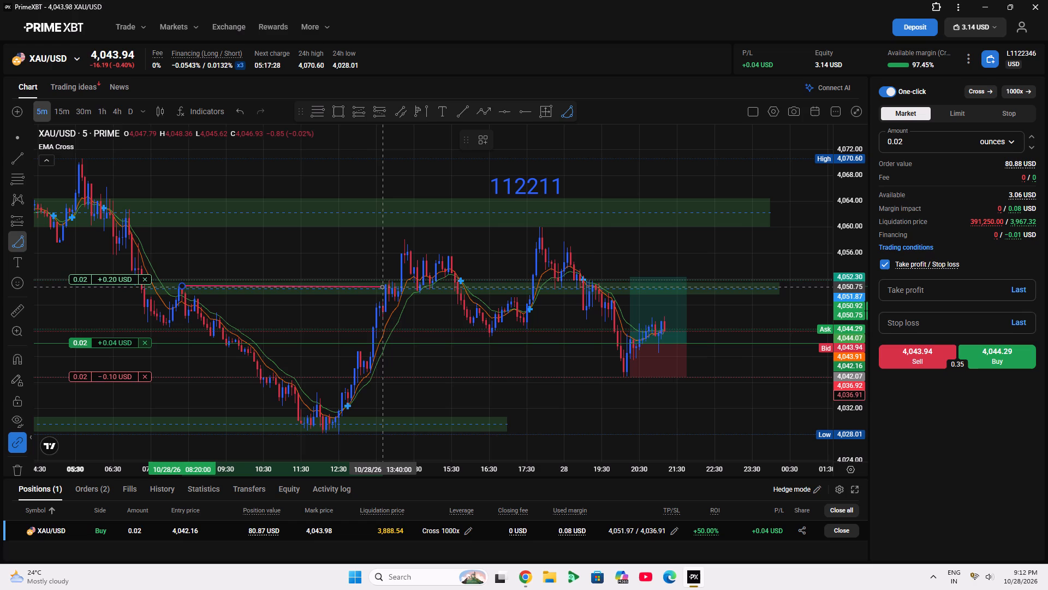
click(382, 287)
click(360, 437)
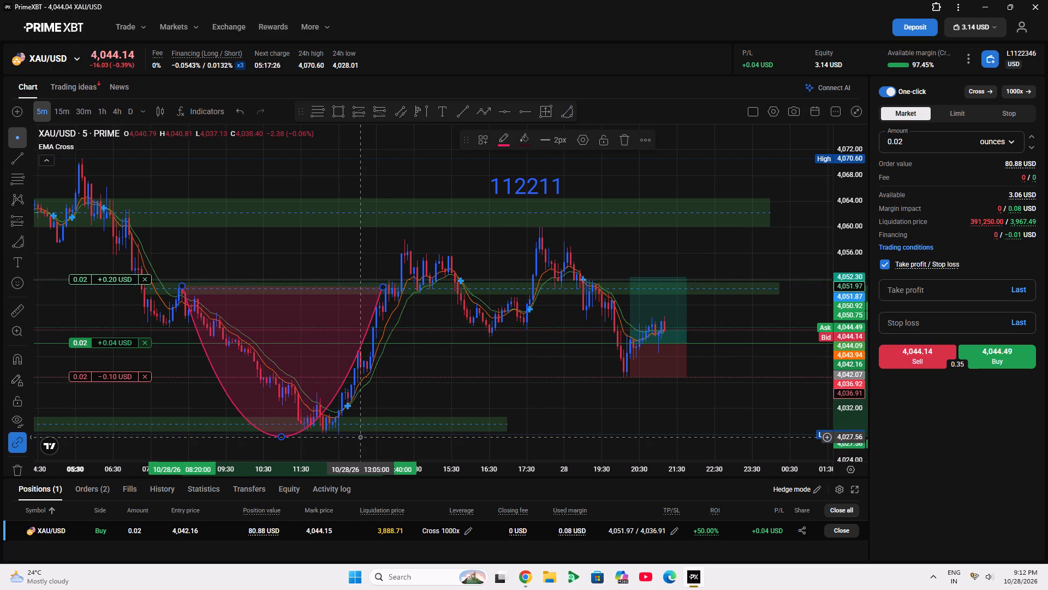
drag(343, 386, 380, 382)
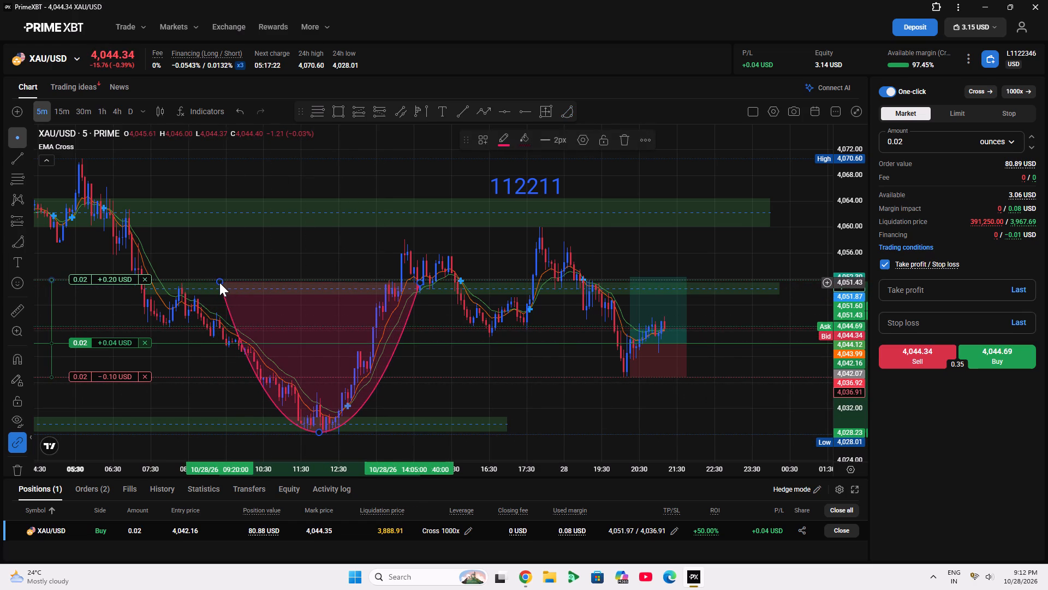
Set the open buy position's take-profit line to 4,051.93.
drag(219, 282, 212, 280)
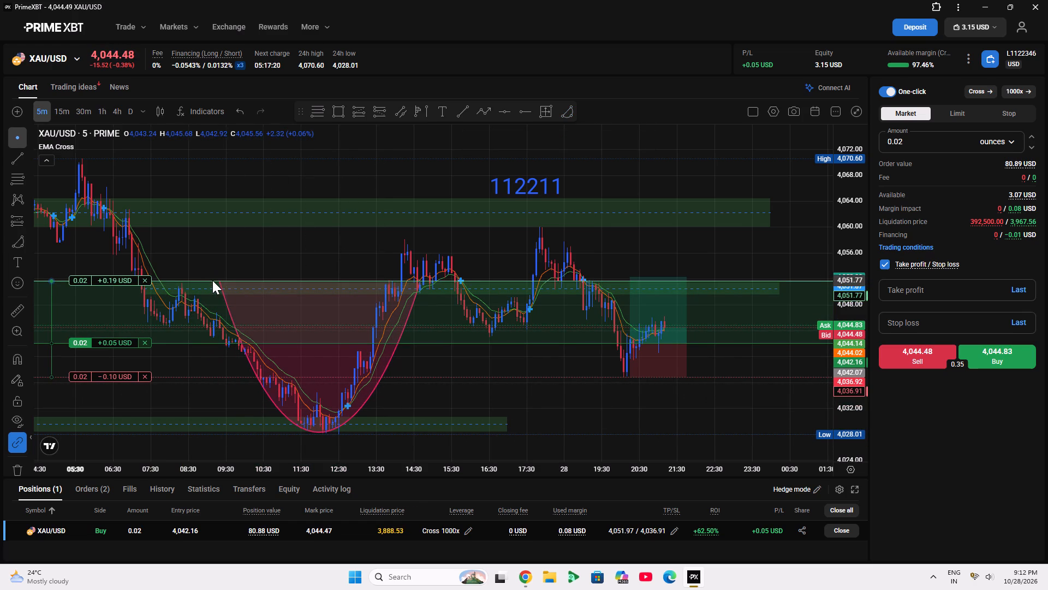
drag(212, 280, 211, 279)
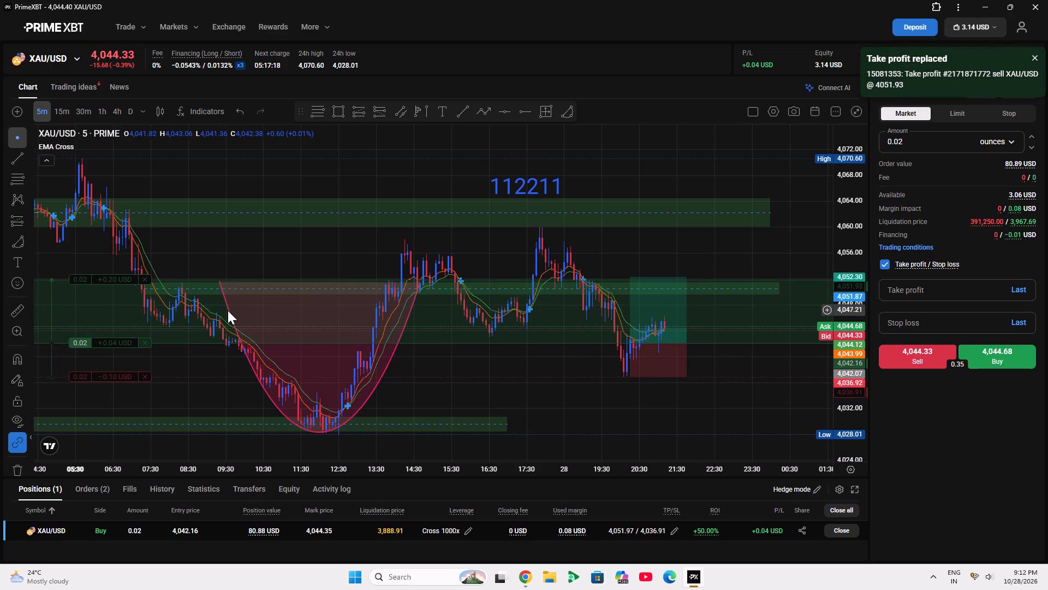
Lower the cup curve and stretch its ends to about 08:00 at 4,050.50 and 15:35 at 4,051.09.
click(228, 310)
drag(232, 315, 235, 323)
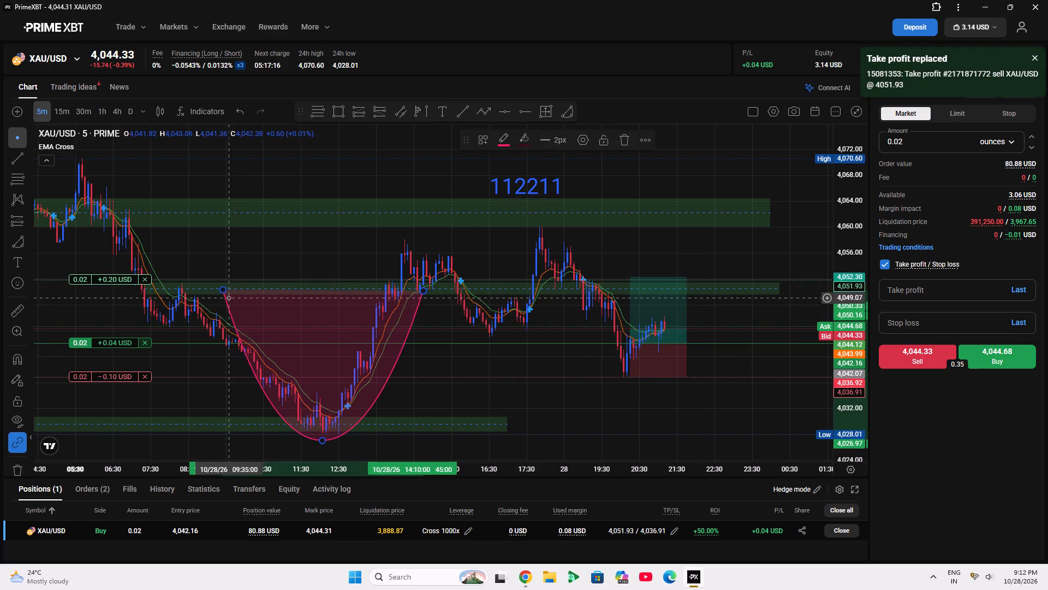
drag(223, 288, 197, 291)
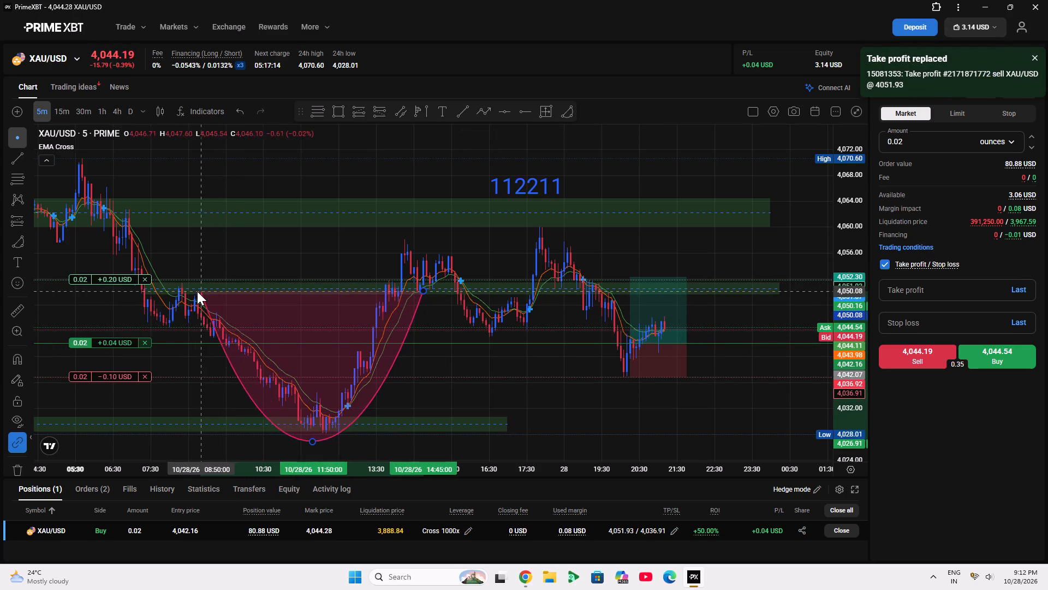
drag(197, 291, 171, 288)
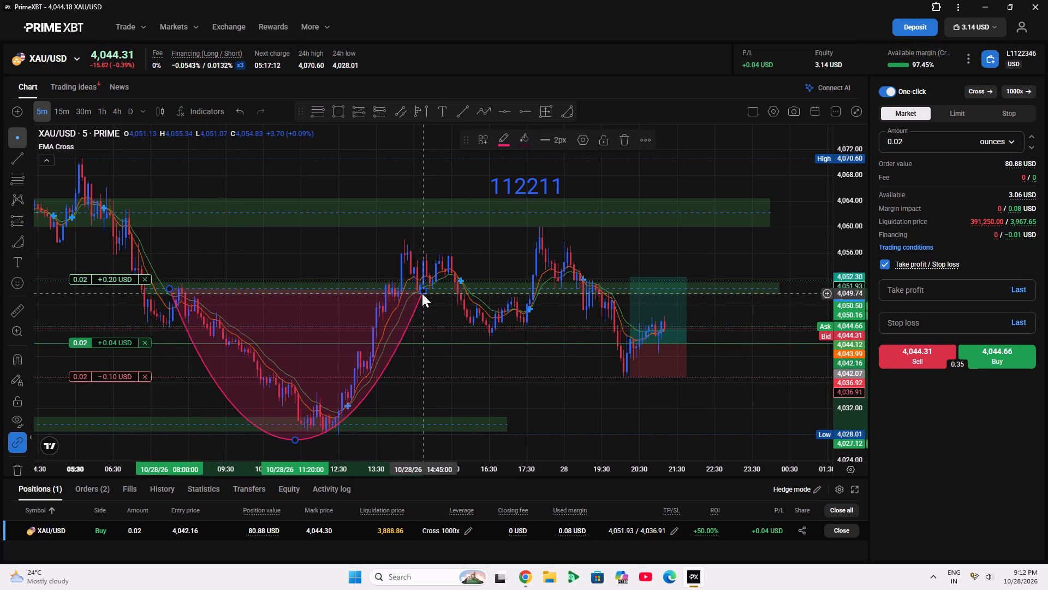
drag(423, 293, 480, 290)
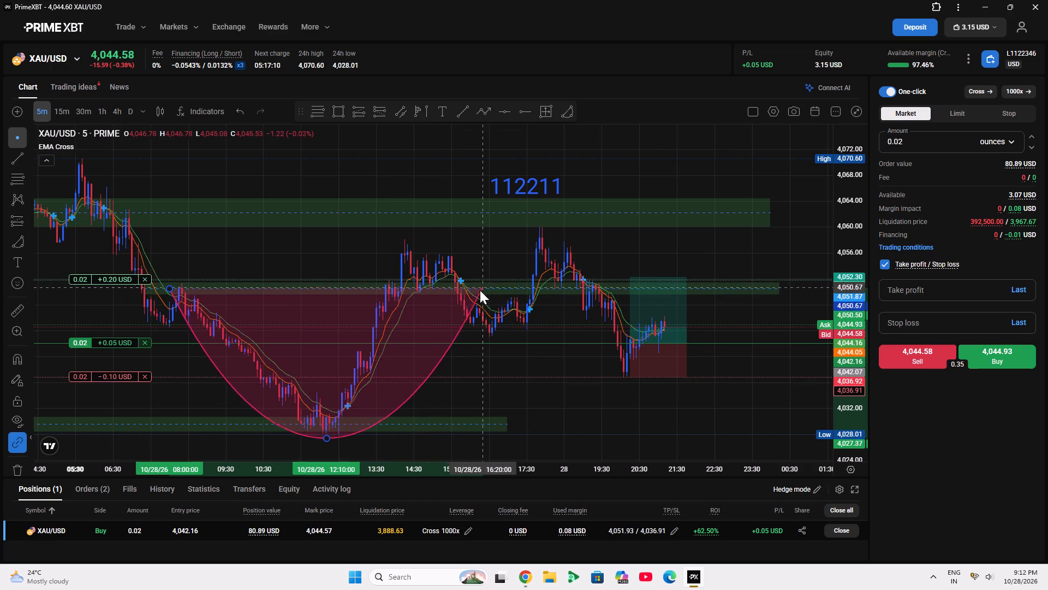
drag(480, 290, 455, 285)
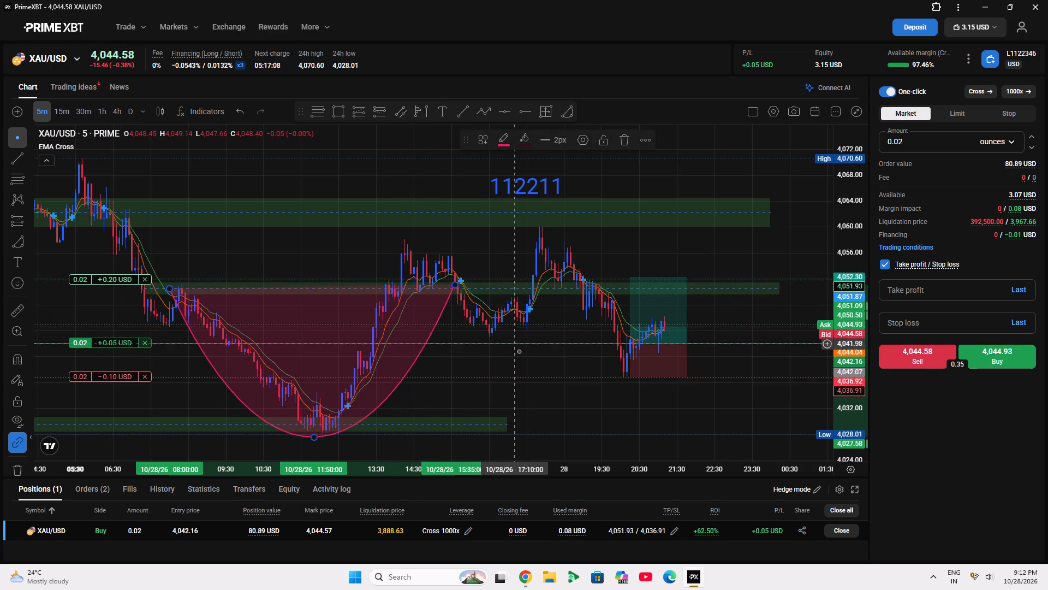
Set the open buy position's stop-loss line to 4,036.92.
drag(527, 380, 496, 379)
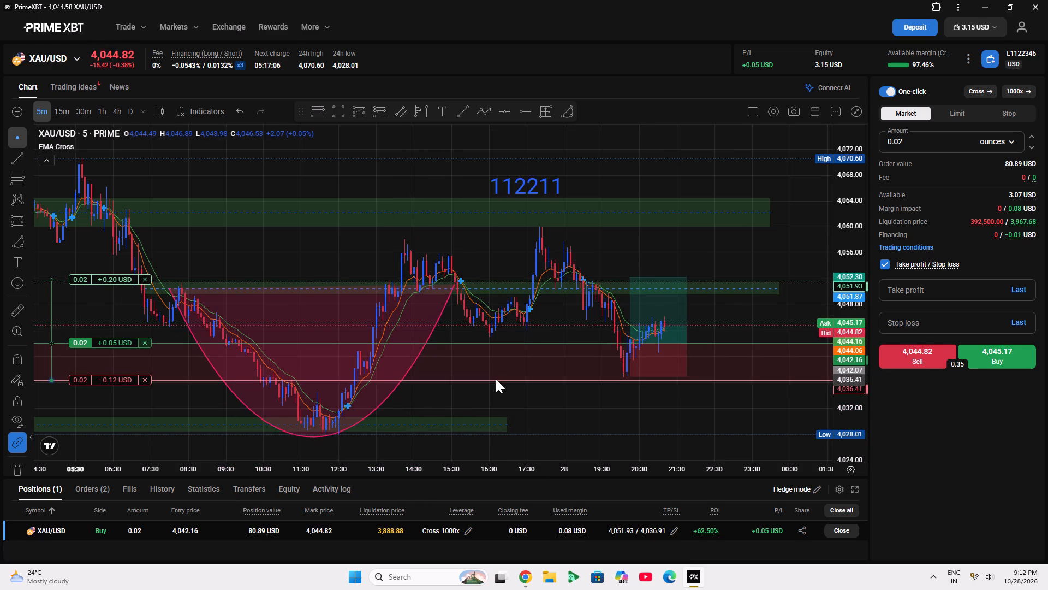
drag(496, 379, 494, 376)
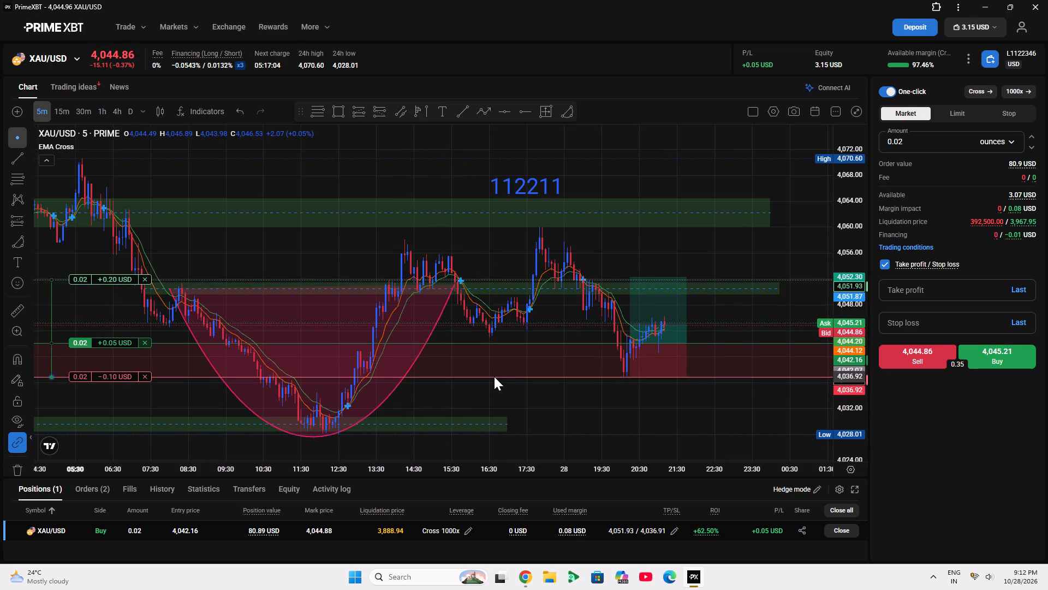
drag(494, 376, 505, 379)
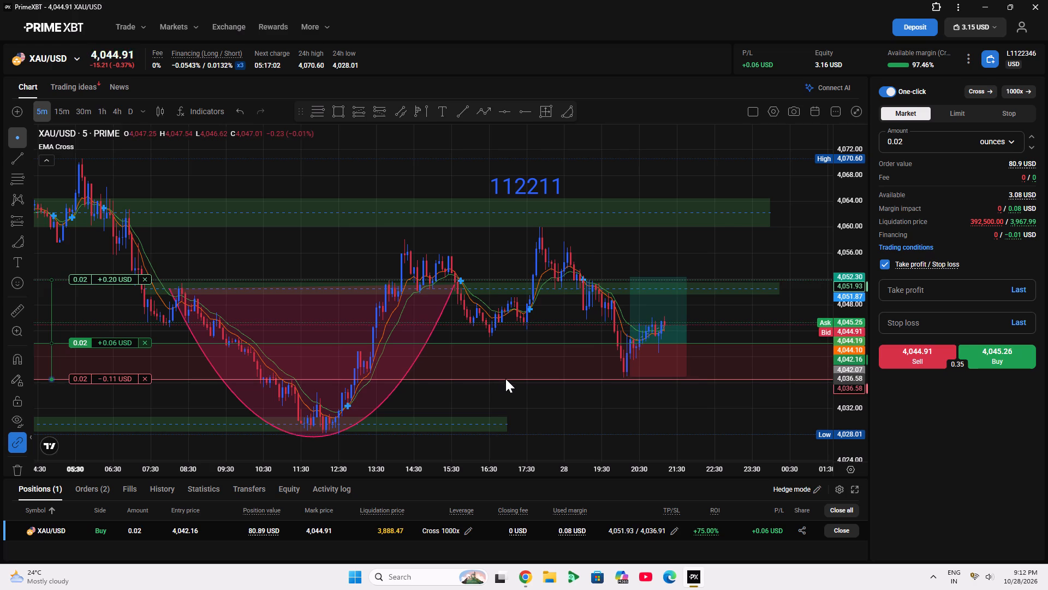
drag(505, 379, 501, 376)
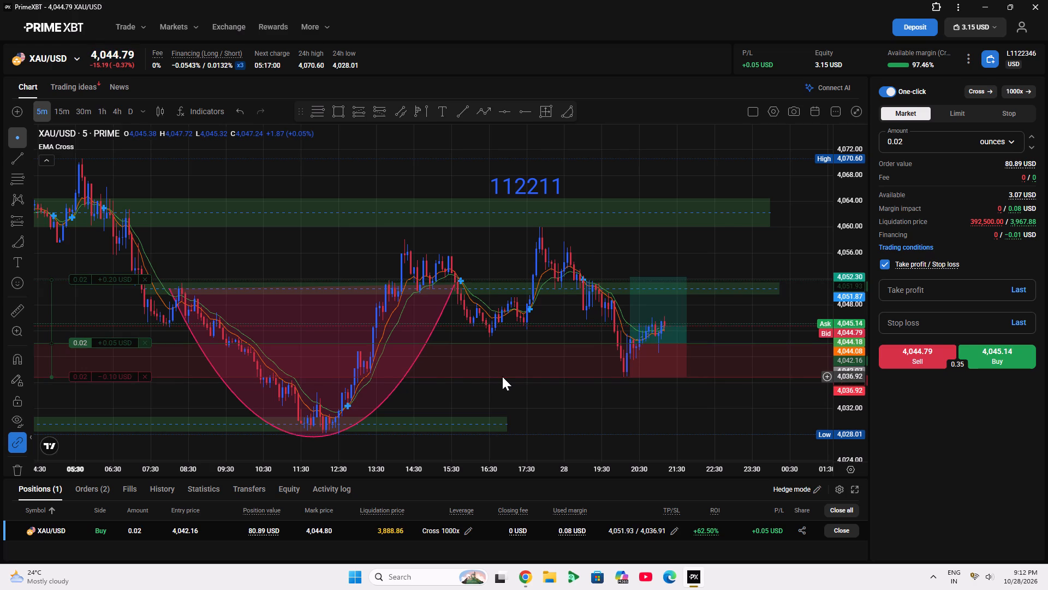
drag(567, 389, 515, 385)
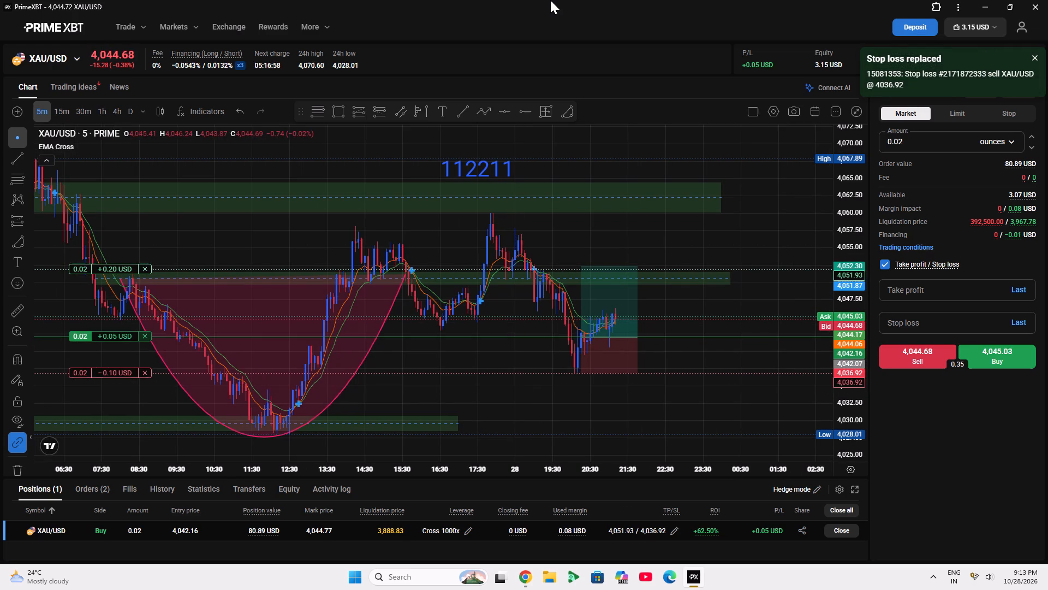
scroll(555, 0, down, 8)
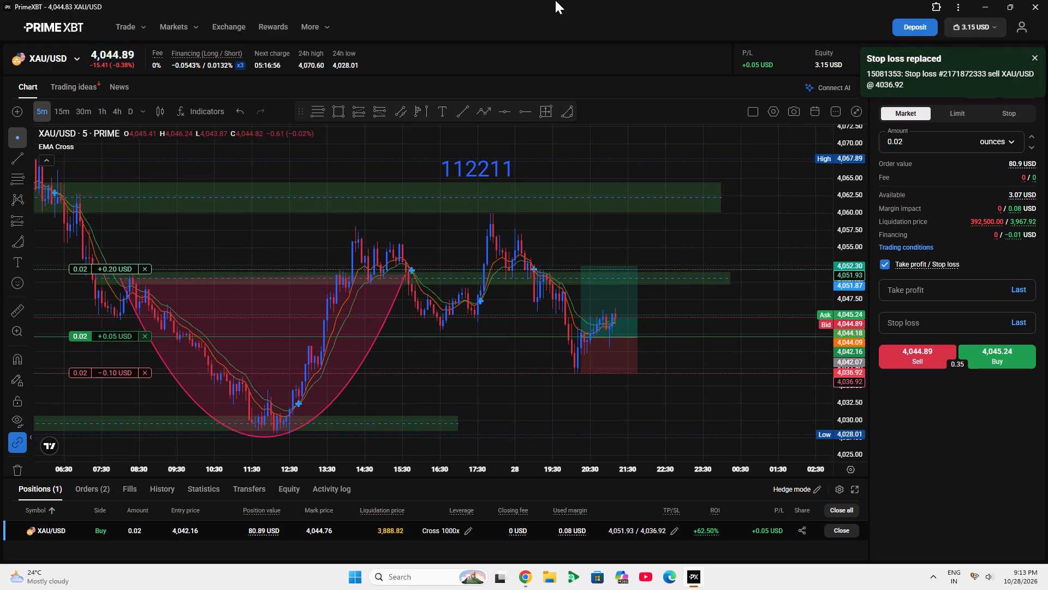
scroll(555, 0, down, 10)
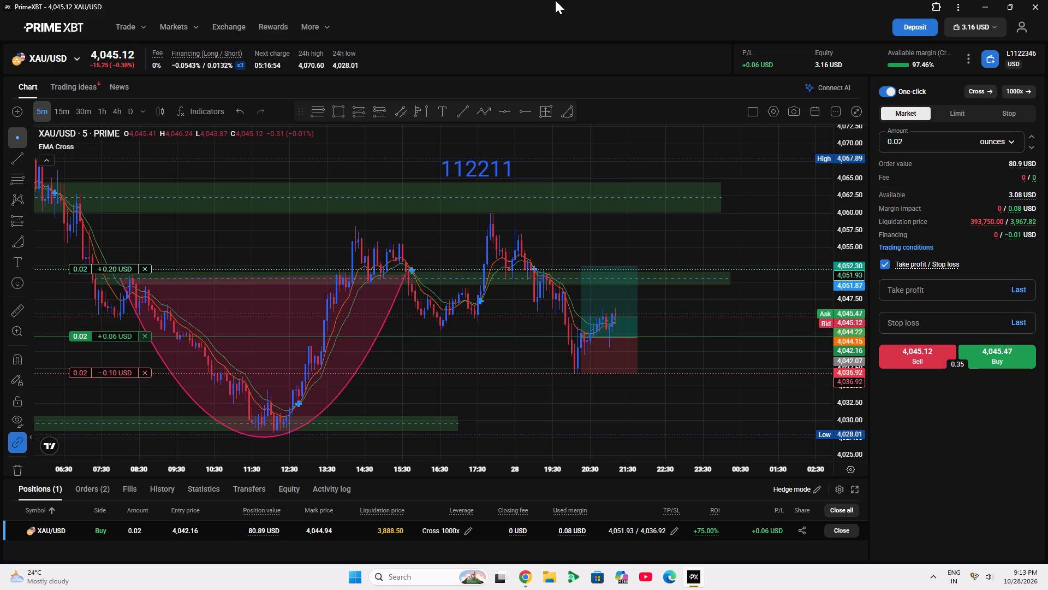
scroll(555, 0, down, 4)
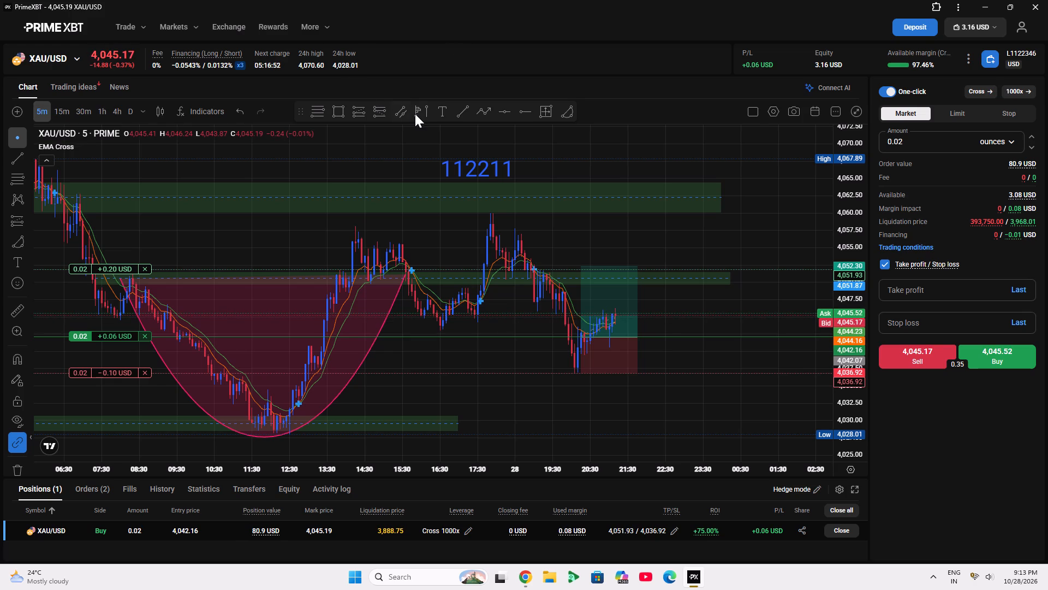
Draw a falling parallel channel over the pullback after the cup, from about 4,052.31 at 15:40 to 4,043.22 at 16:55.
click(394, 109)
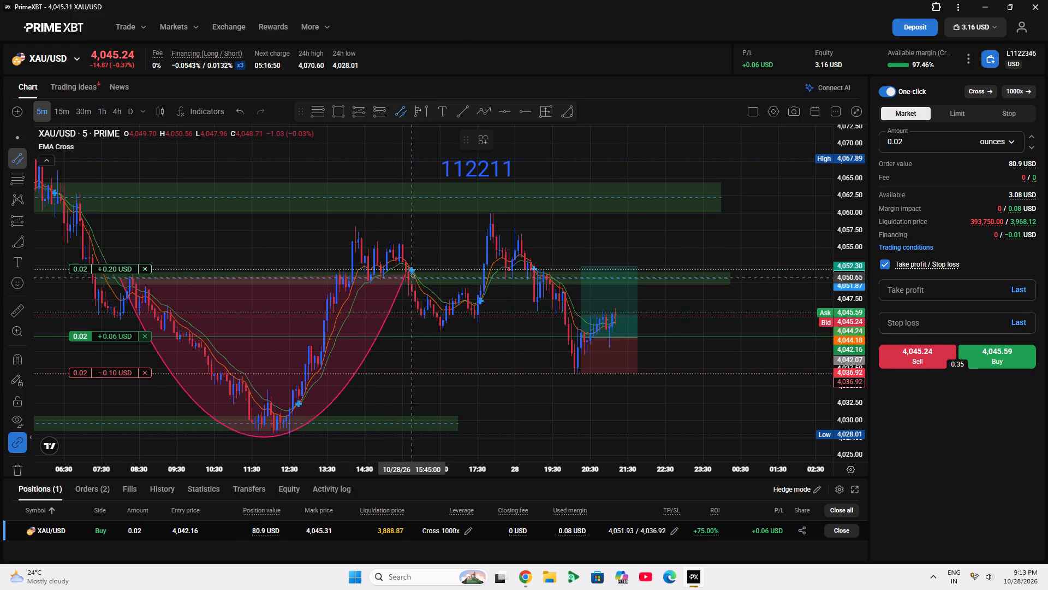
click(409, 266)
click(456, 329)
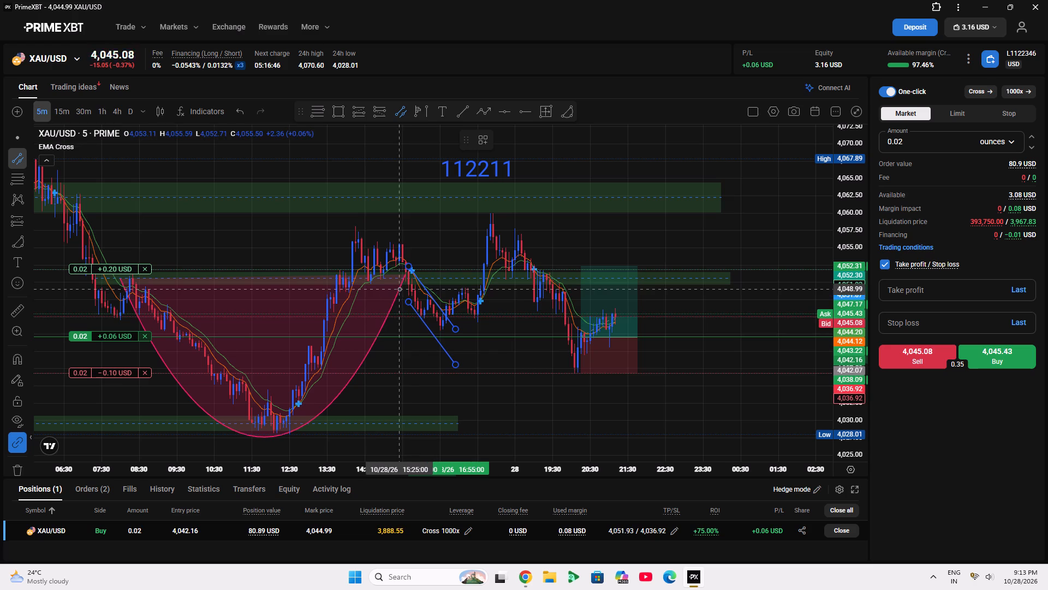
click(390, 272)
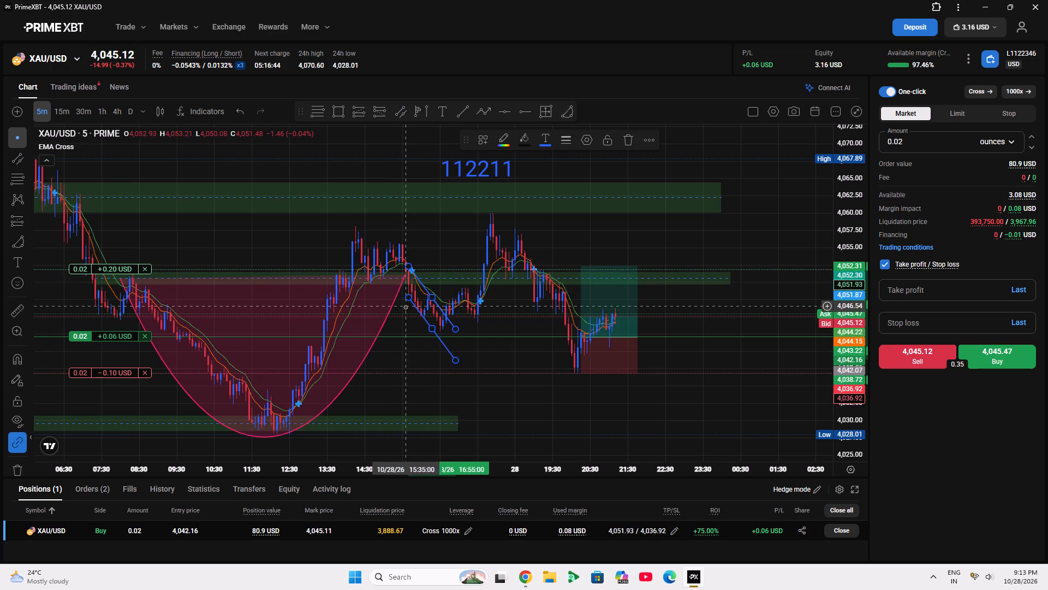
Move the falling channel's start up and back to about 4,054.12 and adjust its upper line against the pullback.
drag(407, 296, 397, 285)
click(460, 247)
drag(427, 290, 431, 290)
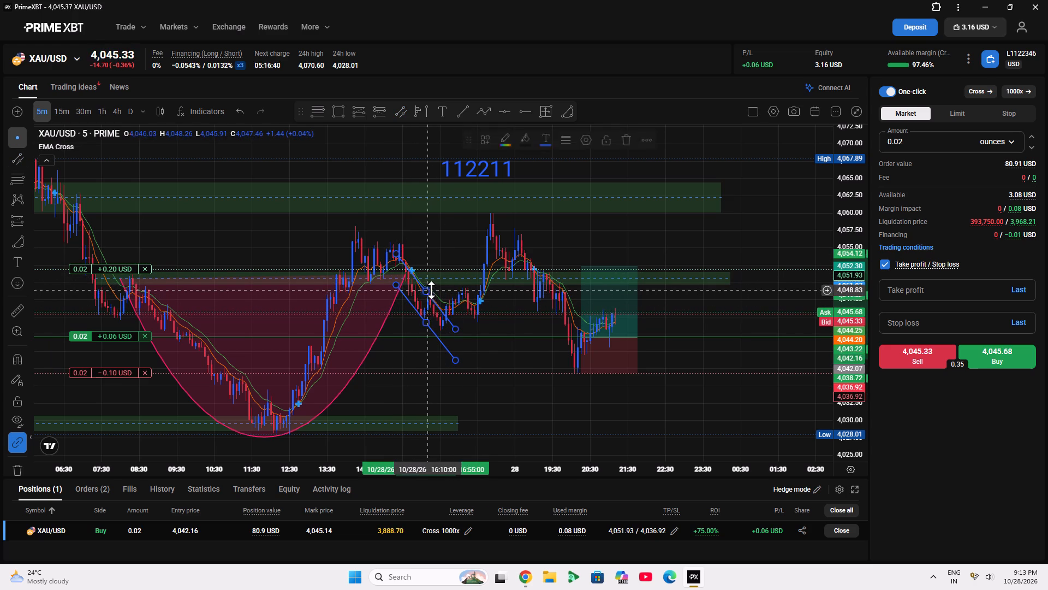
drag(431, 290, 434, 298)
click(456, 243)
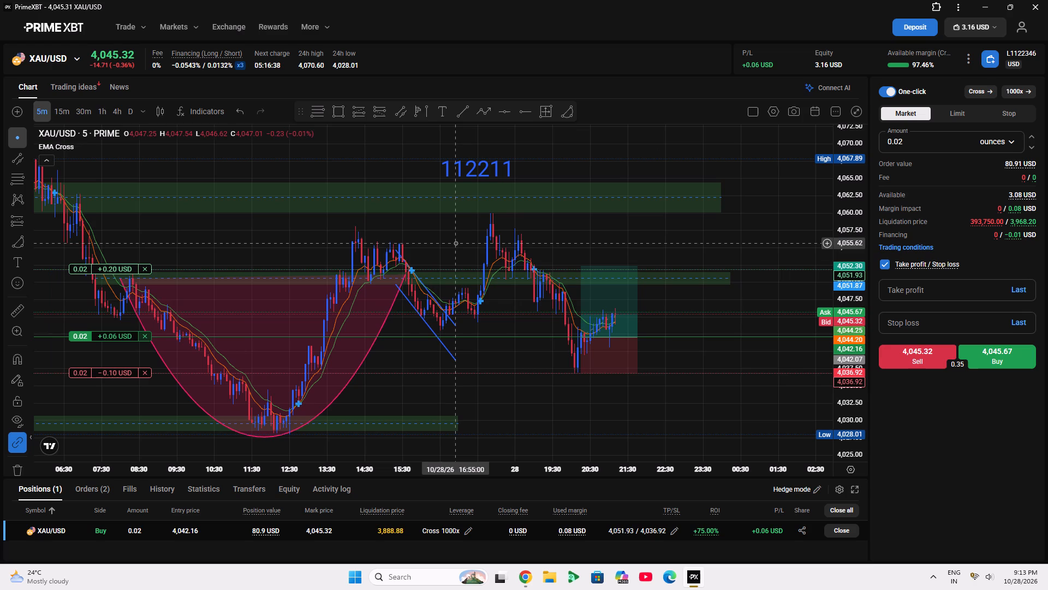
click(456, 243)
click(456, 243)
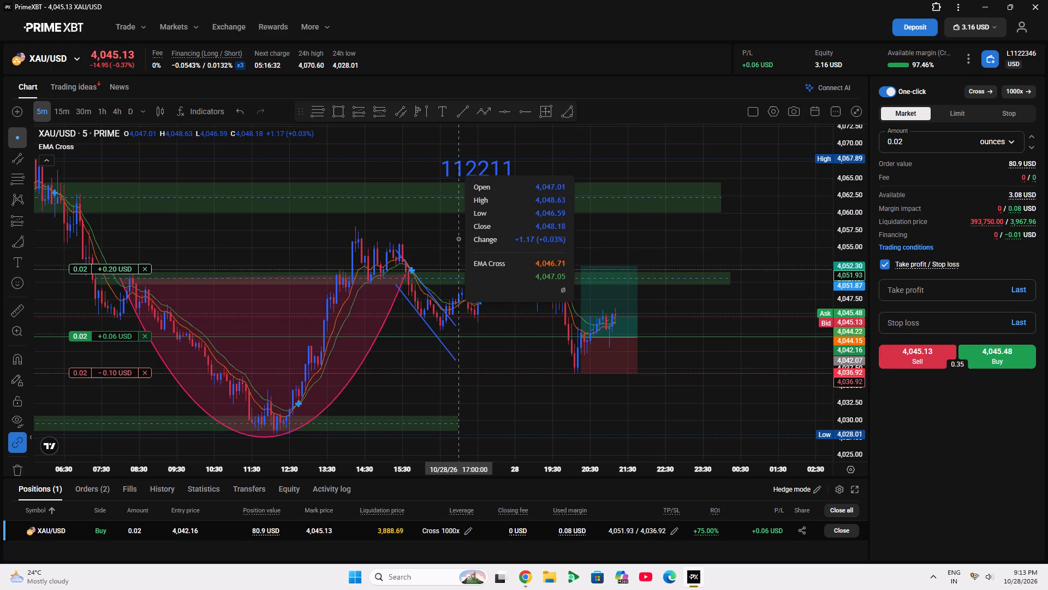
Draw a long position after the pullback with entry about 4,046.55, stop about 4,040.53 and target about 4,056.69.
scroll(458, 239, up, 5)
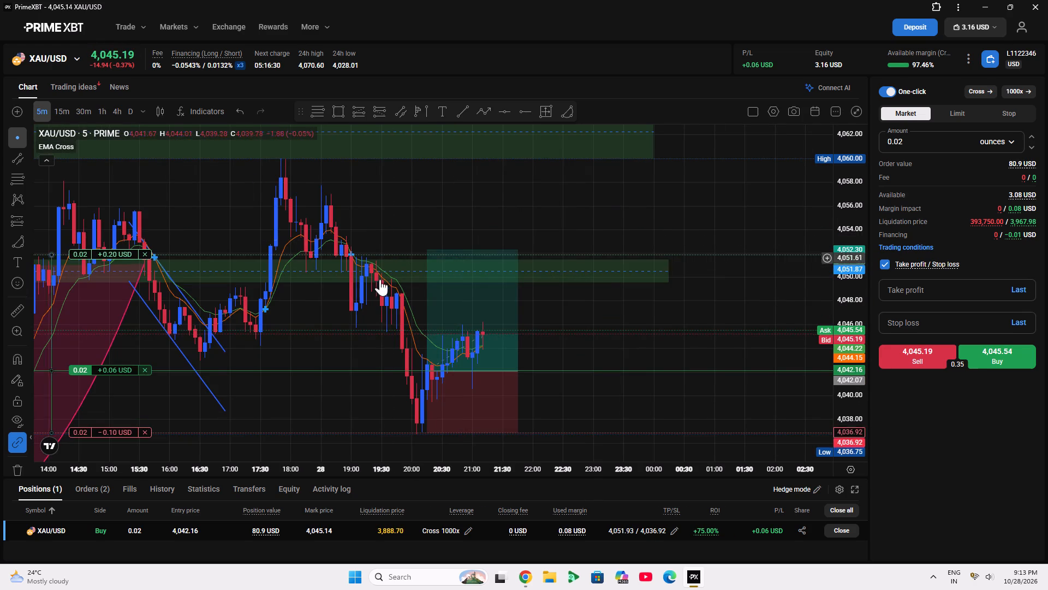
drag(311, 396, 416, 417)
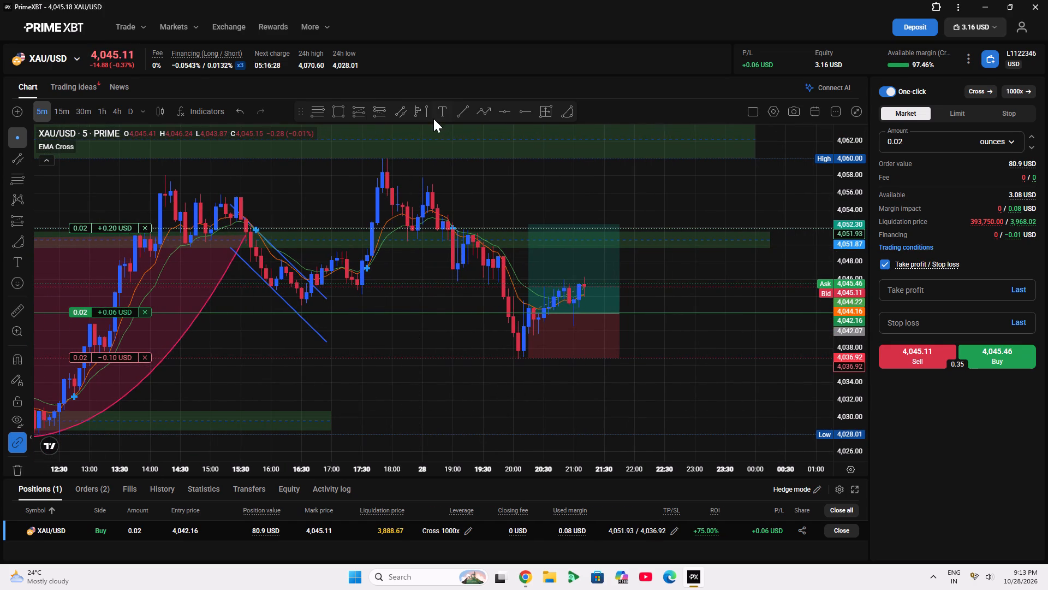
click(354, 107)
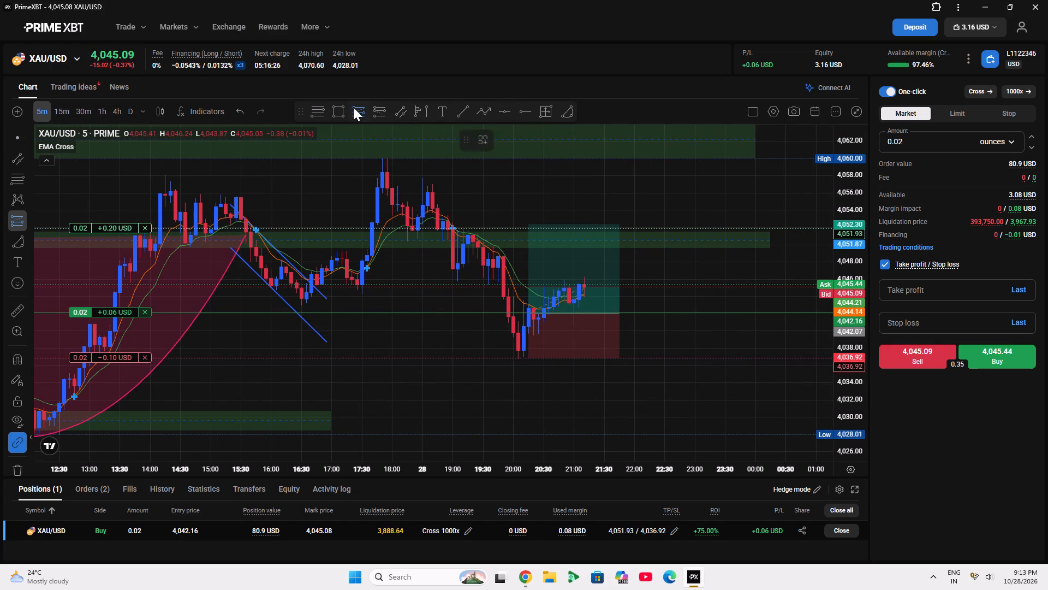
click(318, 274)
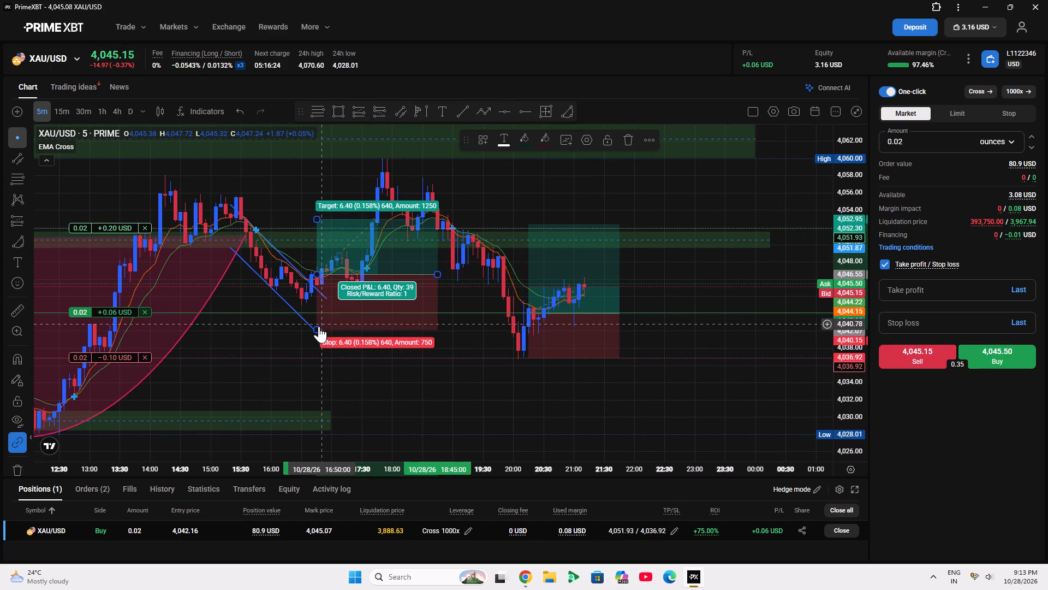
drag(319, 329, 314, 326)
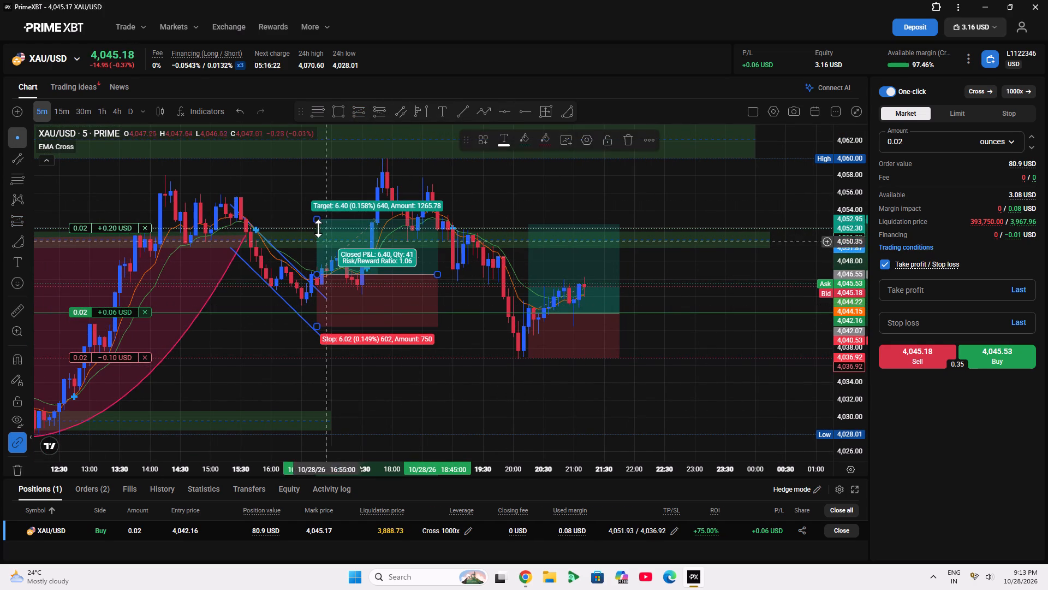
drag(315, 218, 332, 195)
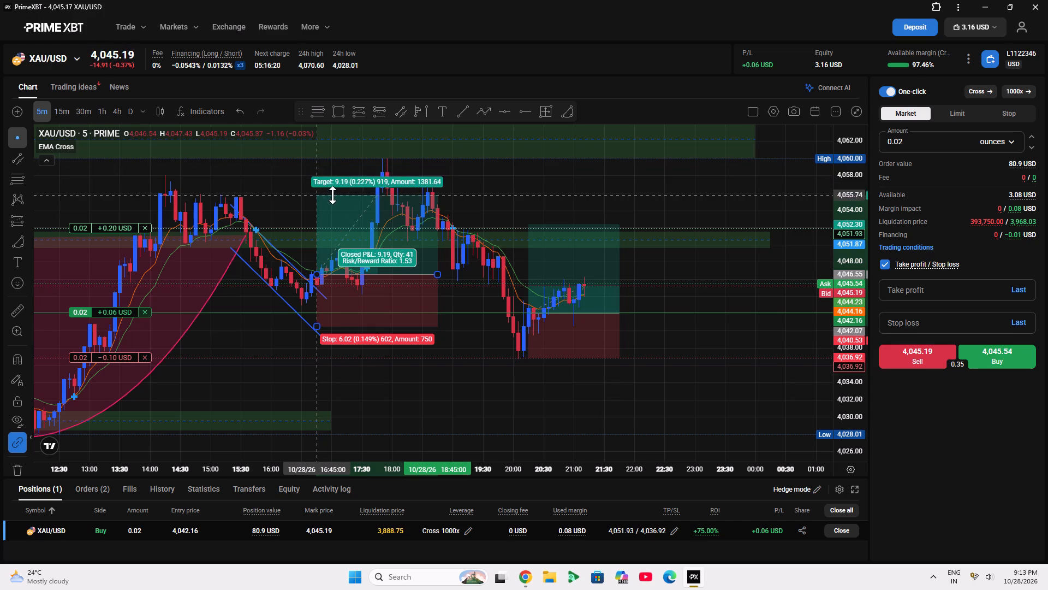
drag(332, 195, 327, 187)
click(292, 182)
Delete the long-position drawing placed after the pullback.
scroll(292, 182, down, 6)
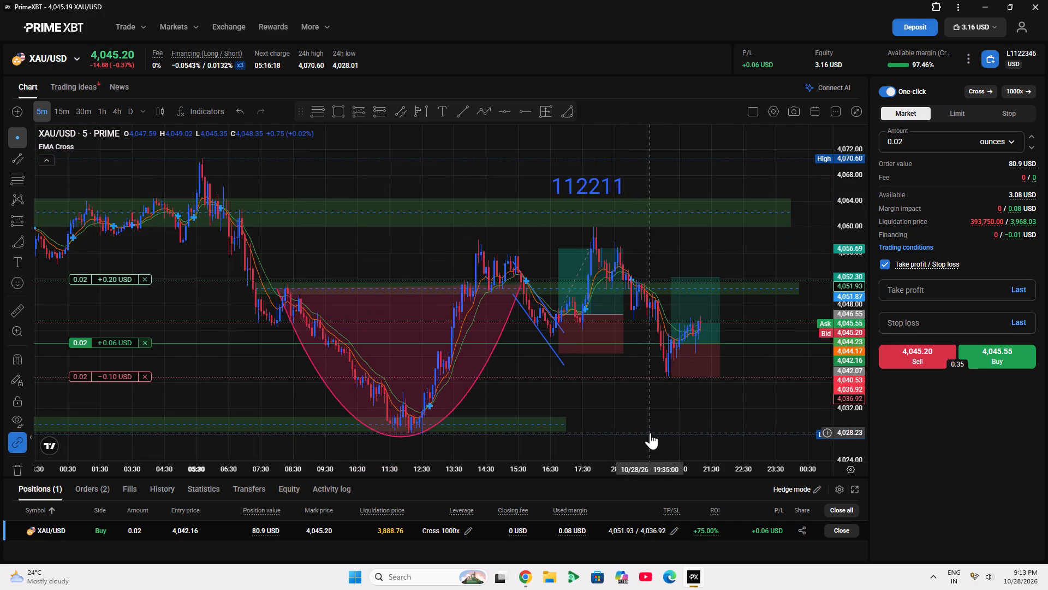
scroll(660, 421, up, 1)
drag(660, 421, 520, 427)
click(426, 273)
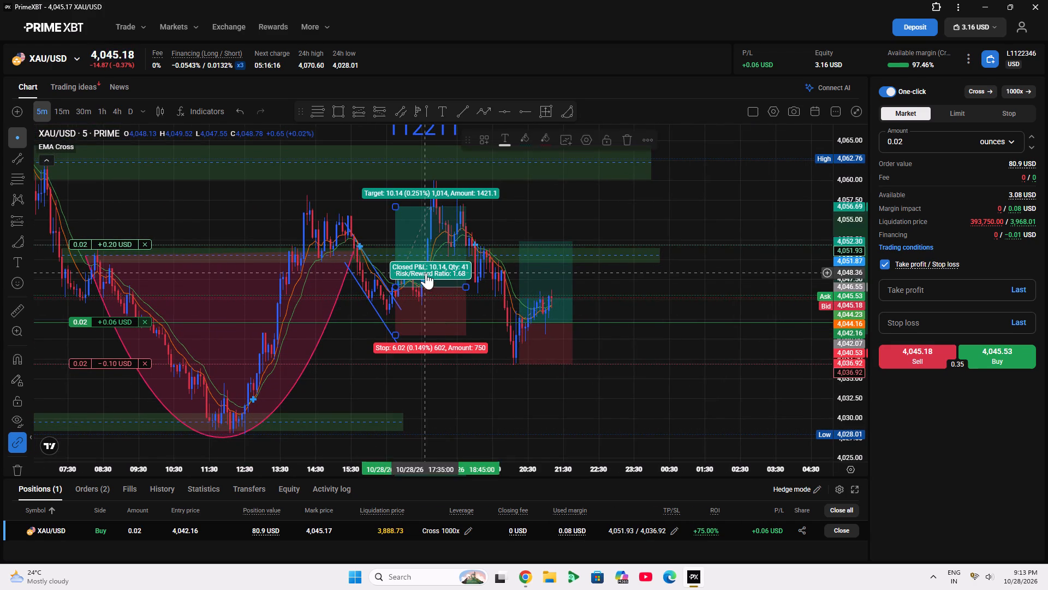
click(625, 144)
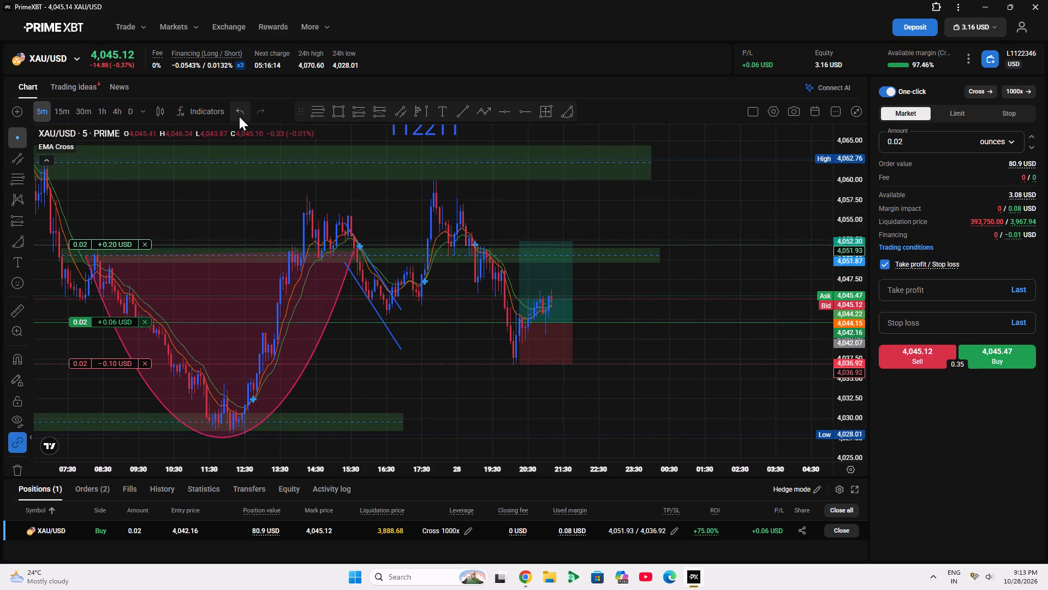
Undo the recent drawings until the falling channel and cup curve are removed, redoing as needed to keep the long-position drawing at the open trade.
click(245, 108)
triple_click(245, 108)
triple_click(245, 108)
triple_click(245, 108)
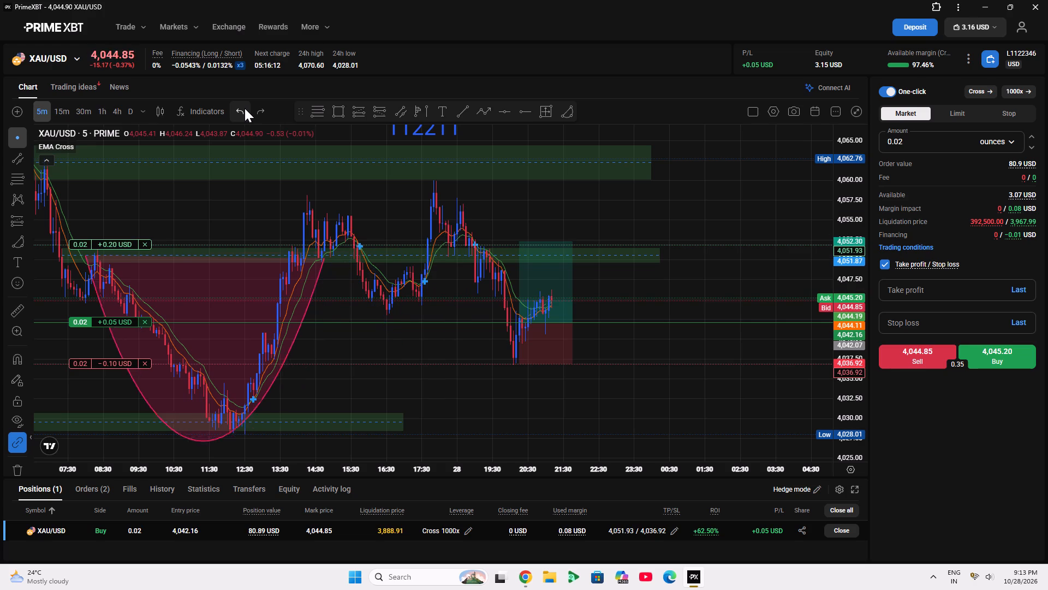
triple_click(245, 108)
triple_click(245, 108)
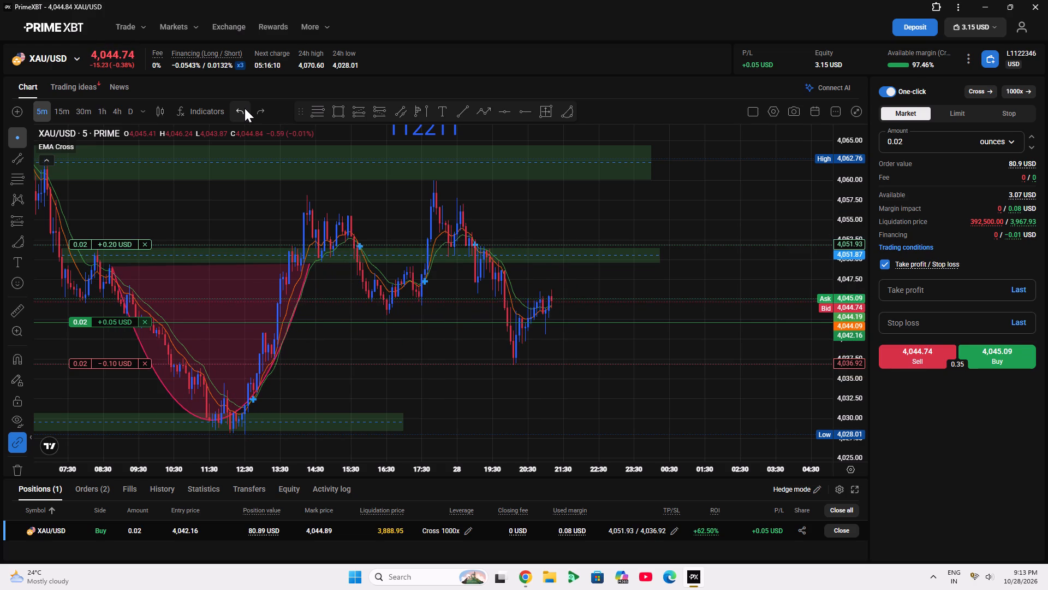
triple_click(256, 110)
double_click(256, 110)
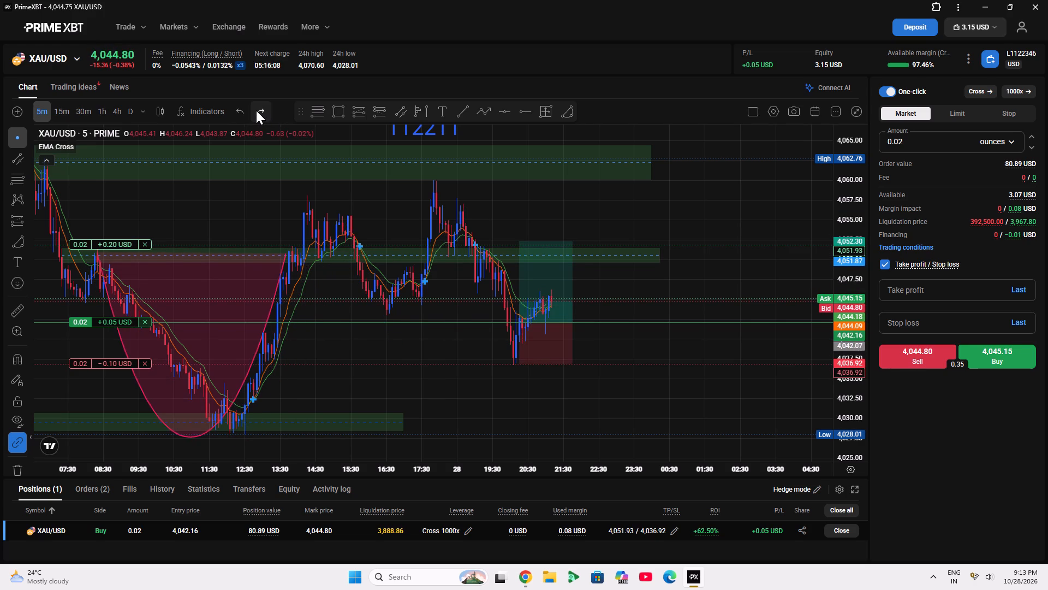
click(256, 110)
click(214, 112)
click(252, 109)
double_click(241, 108)
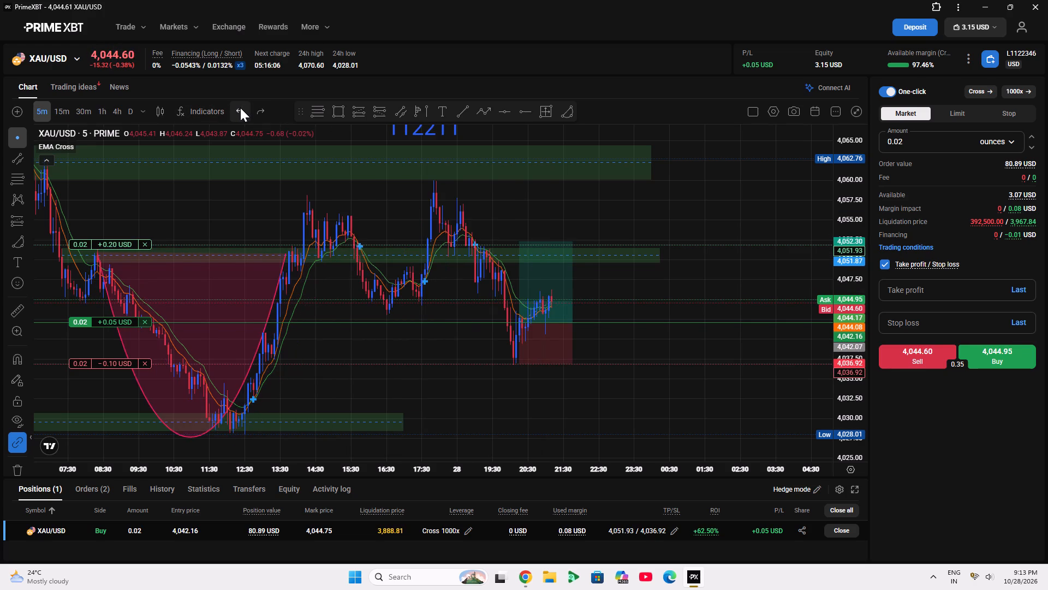
click(240, 108)
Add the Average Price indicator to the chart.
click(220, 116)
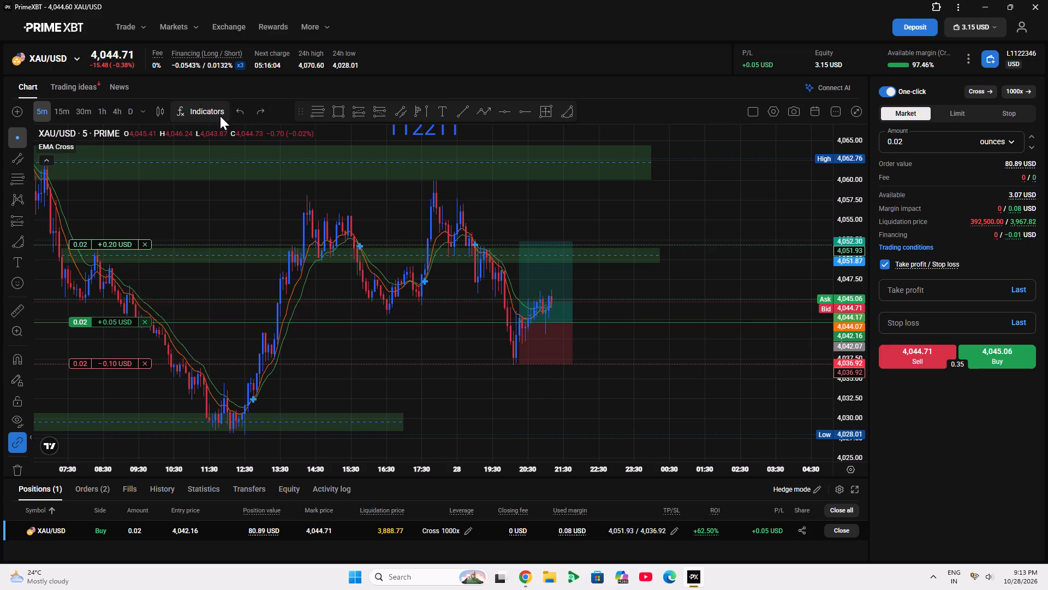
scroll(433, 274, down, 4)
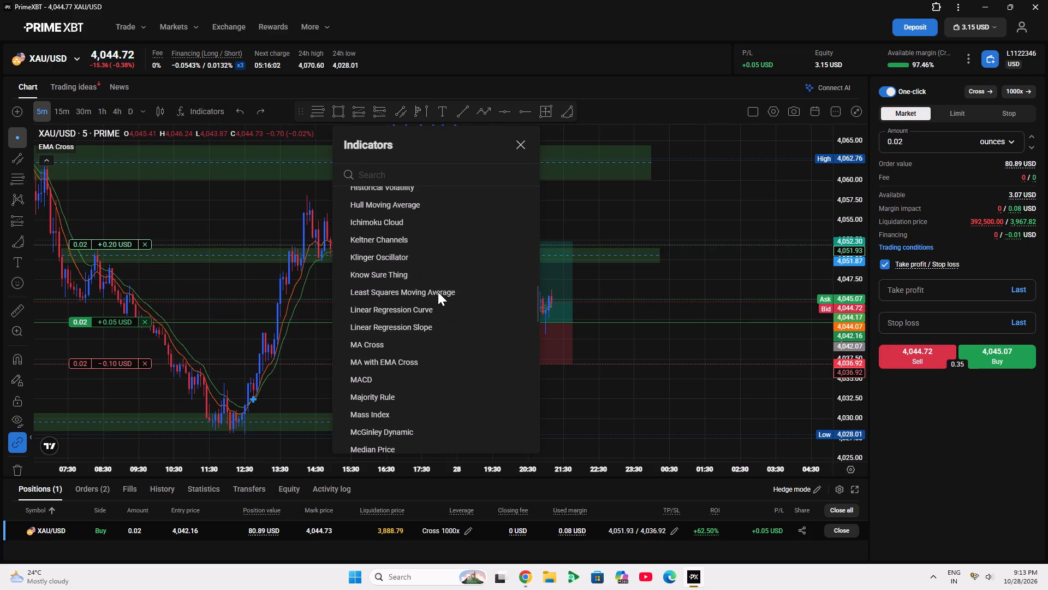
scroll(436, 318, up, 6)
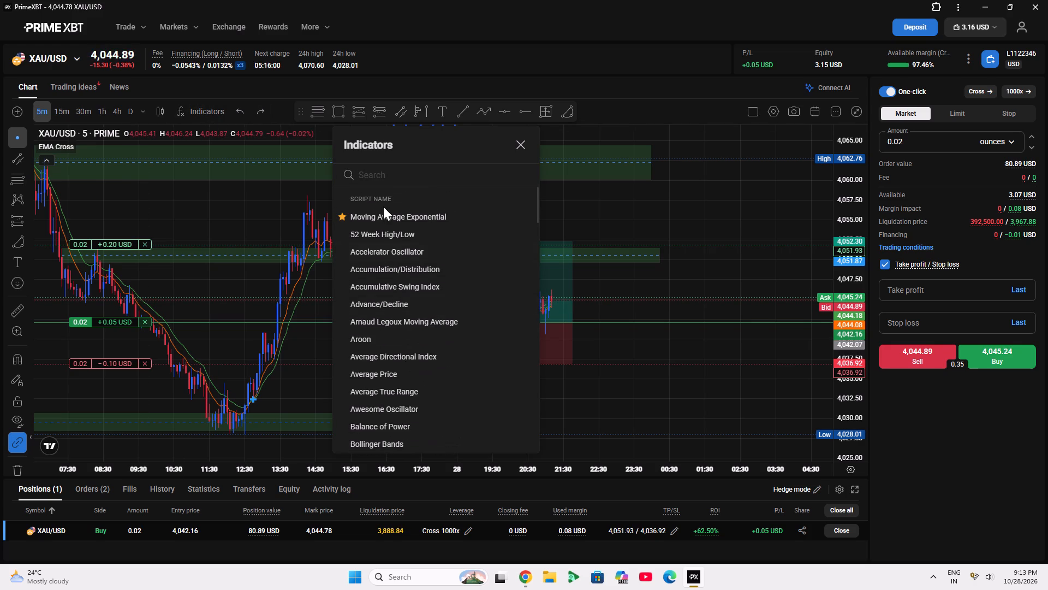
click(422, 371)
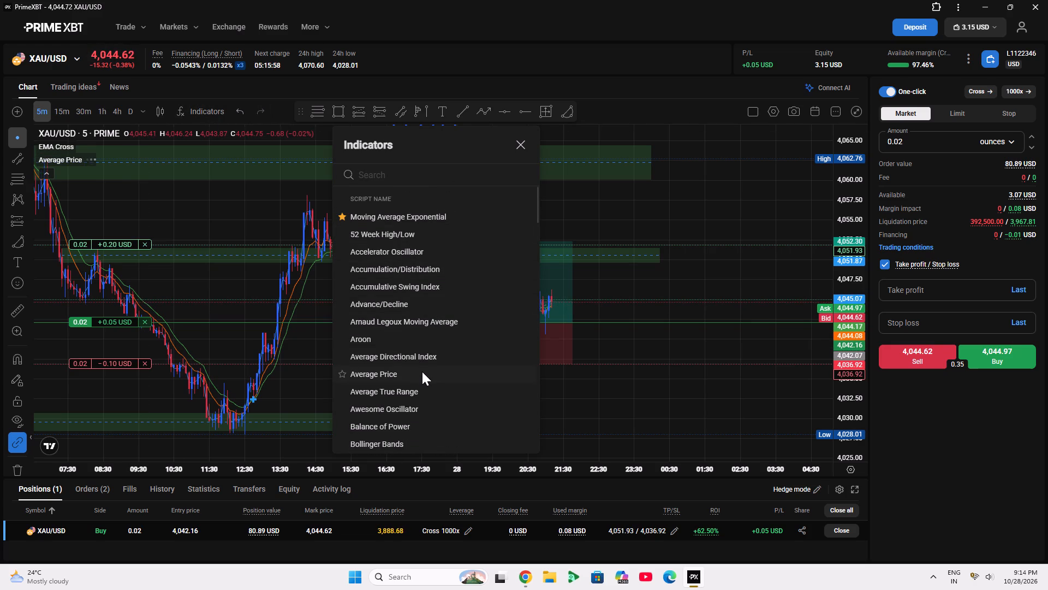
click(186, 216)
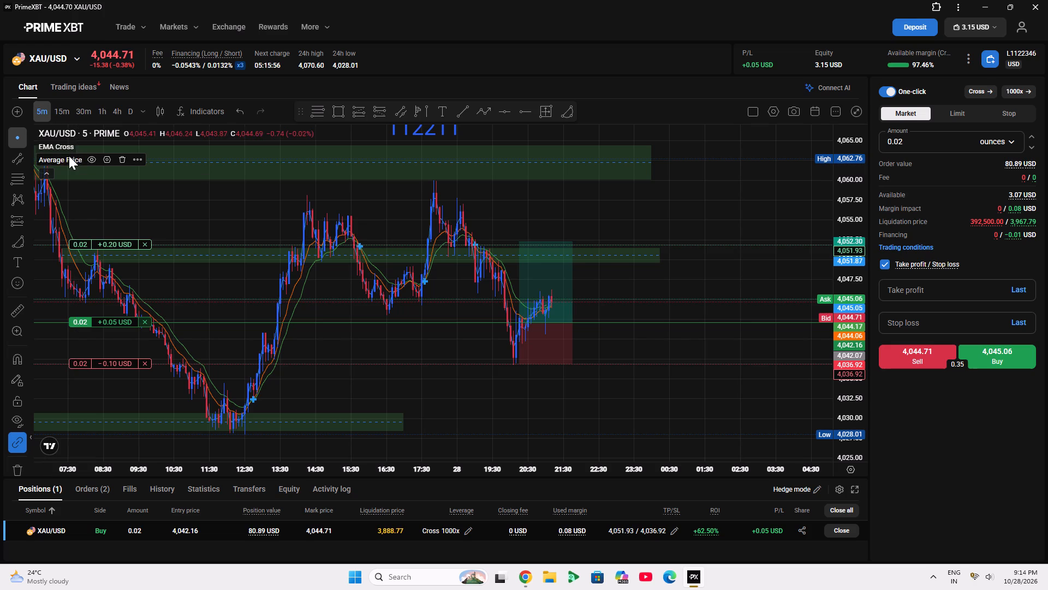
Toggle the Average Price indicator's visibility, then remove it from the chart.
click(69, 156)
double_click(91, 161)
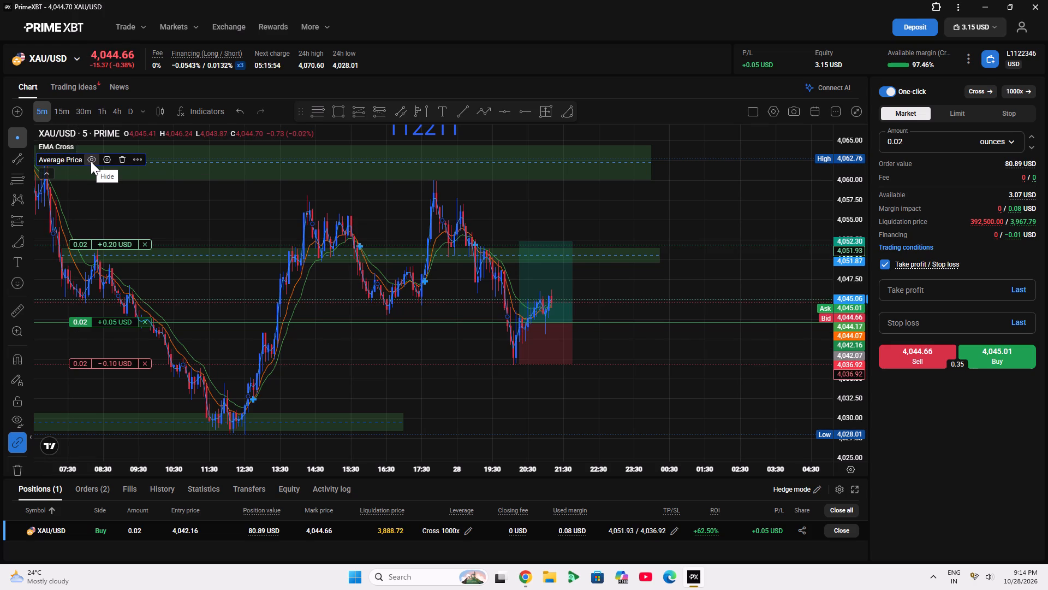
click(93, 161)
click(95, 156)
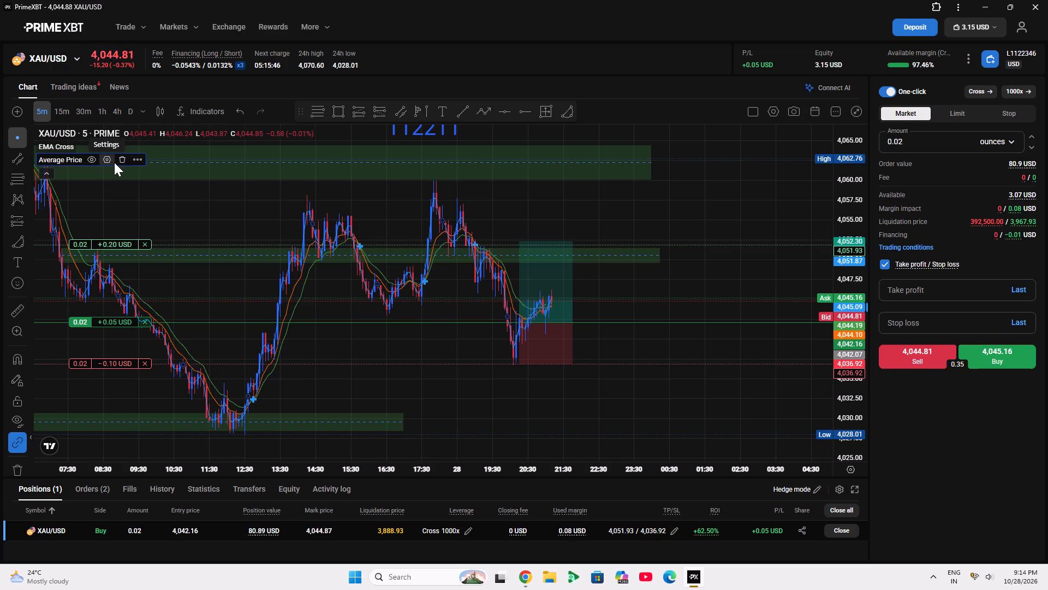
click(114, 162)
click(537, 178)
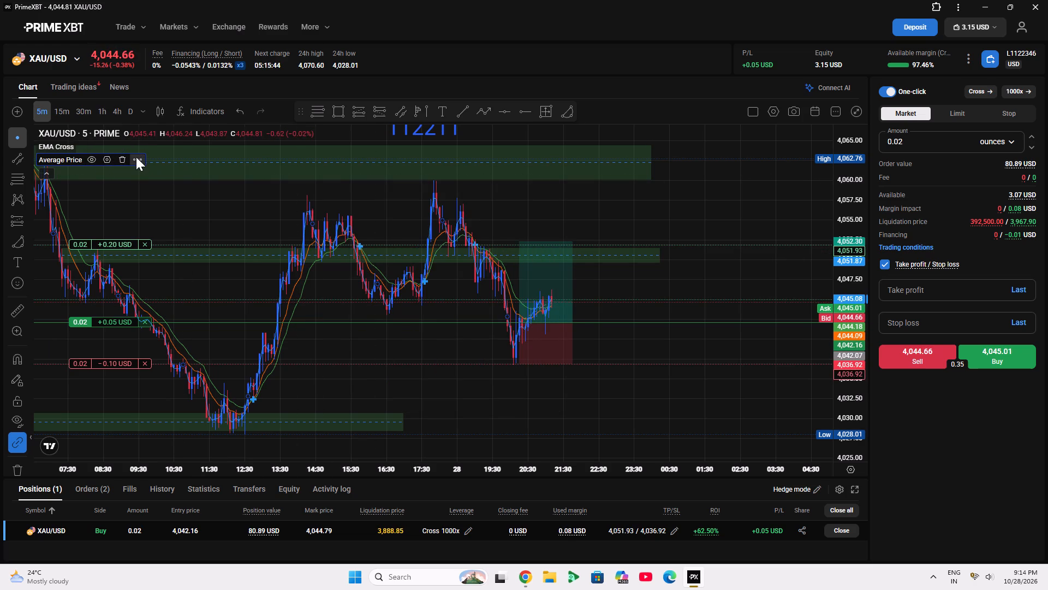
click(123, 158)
Set the open buy position's stop-loss line to 4,042.54, just above the entry price.
scroll(632, 402, up, 9)
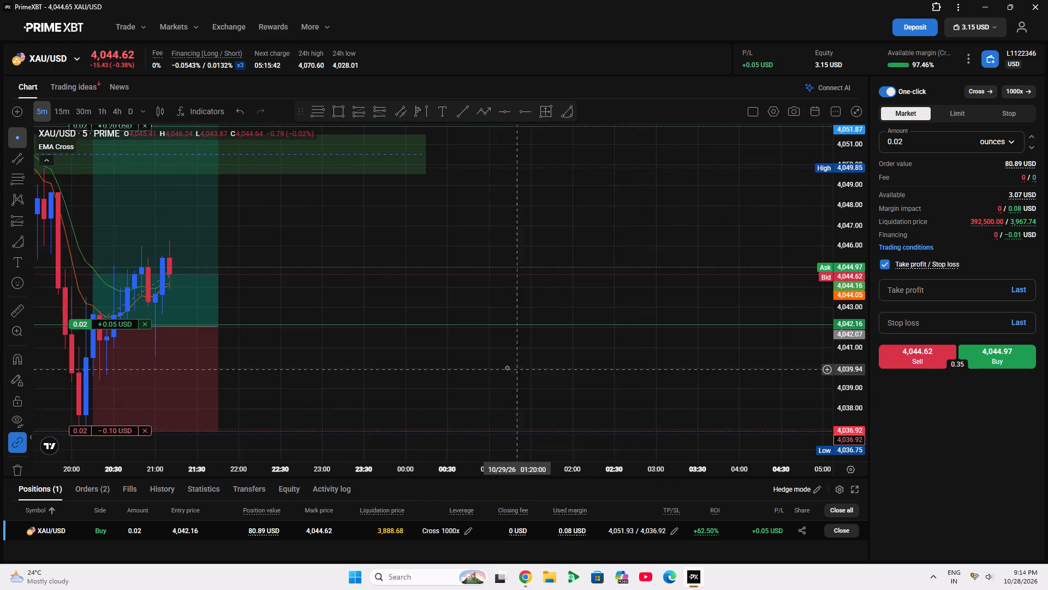
drag(475, 359, 646, 391)
scroll(852, 422, up, 3)
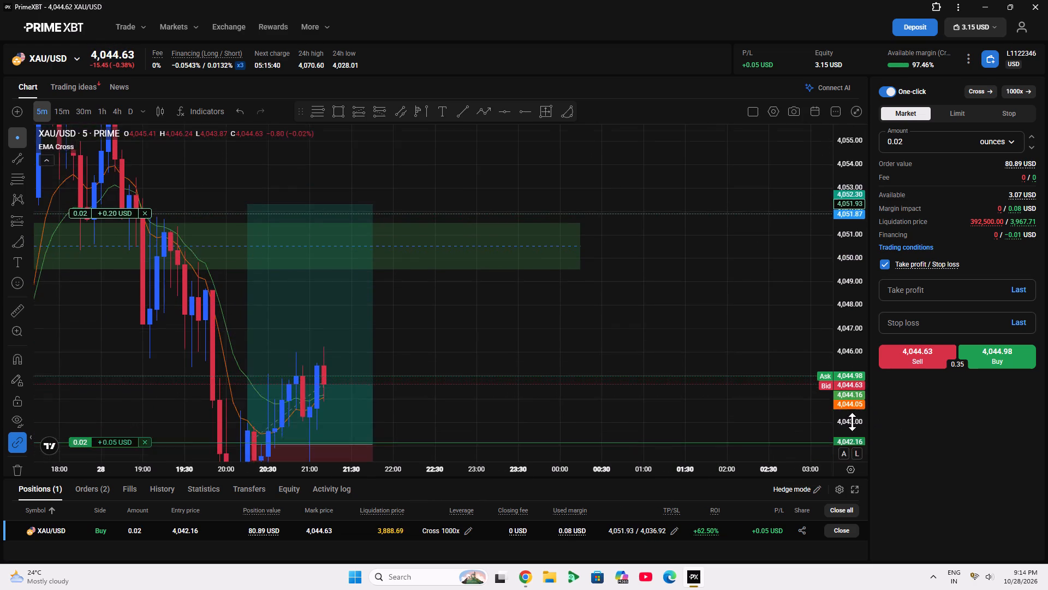
scroll(852, 422, up, 1)
drag(743, 368, 805, 172)
scroll(863, 305, down, 4)
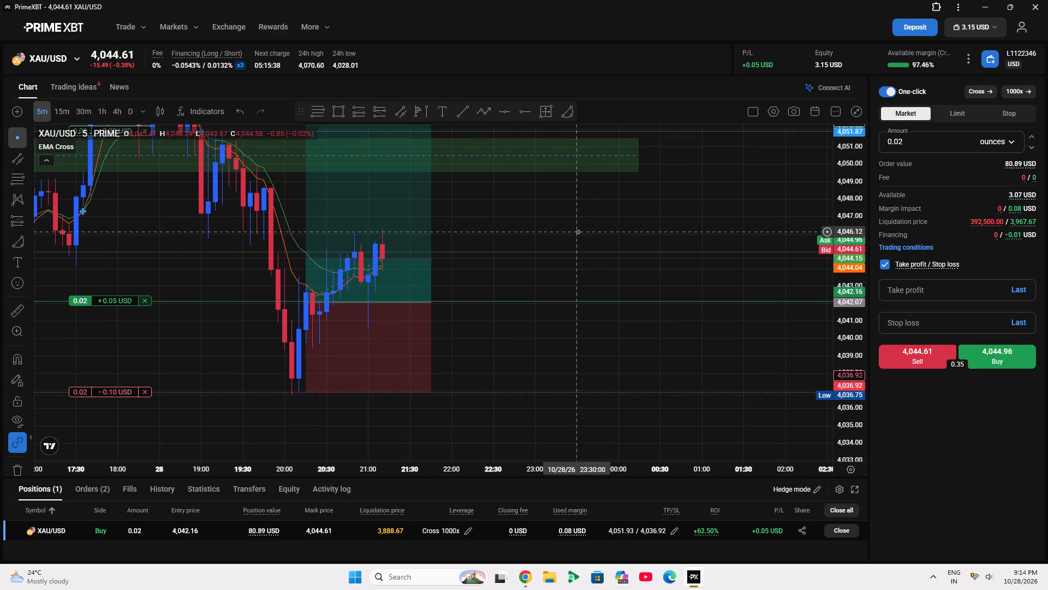
drag(578, 232, 609, 274)
drag(105, 428, 95, 340)
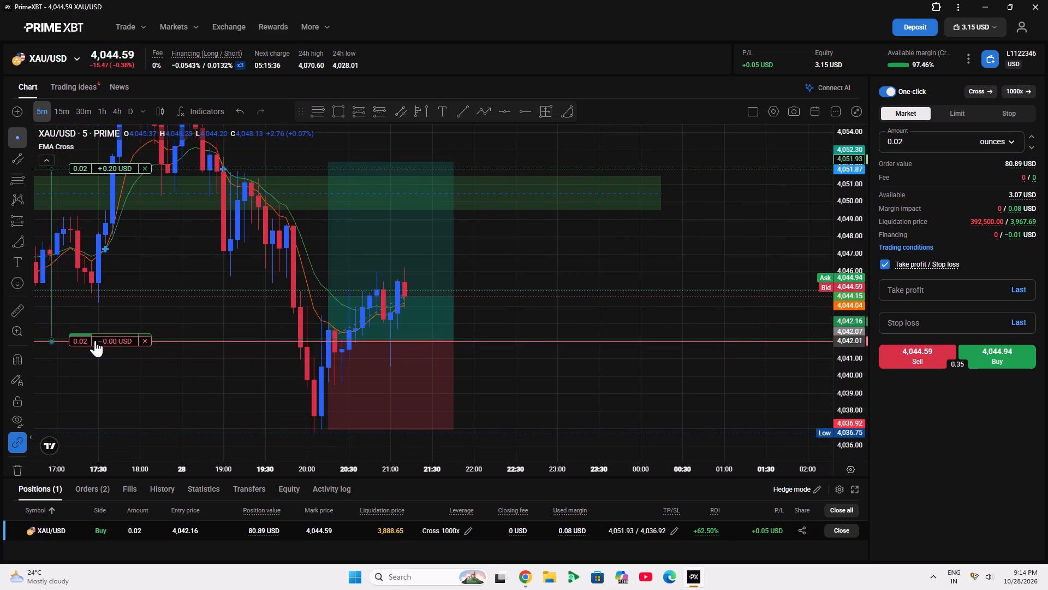
drag(95, 340, 88, 332)
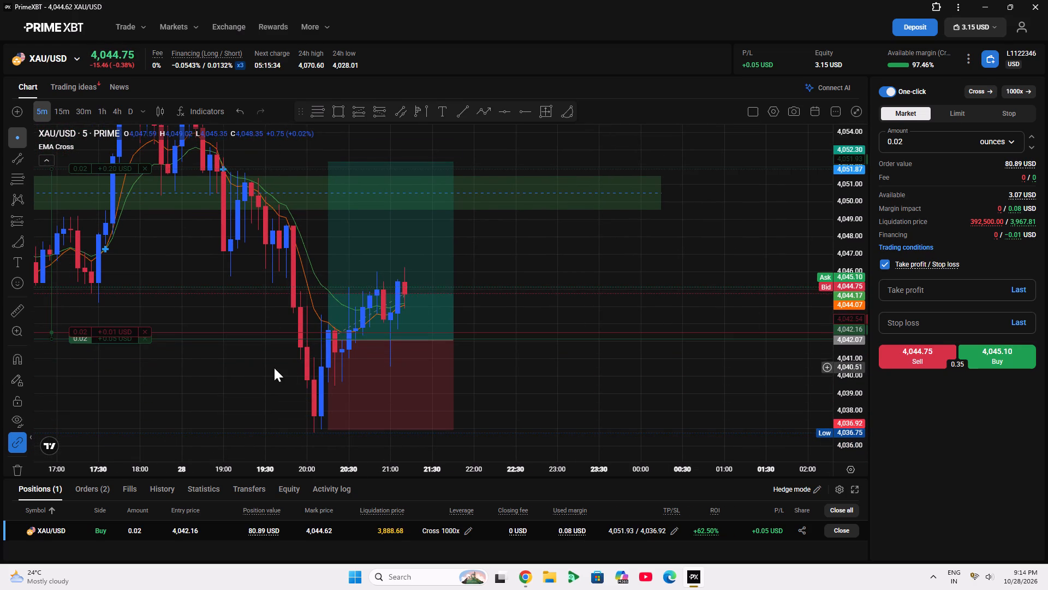
Raise the stop level of the long-position drawing at the open trade to about 4,039.41.
drag(326, 428, 323, 427)
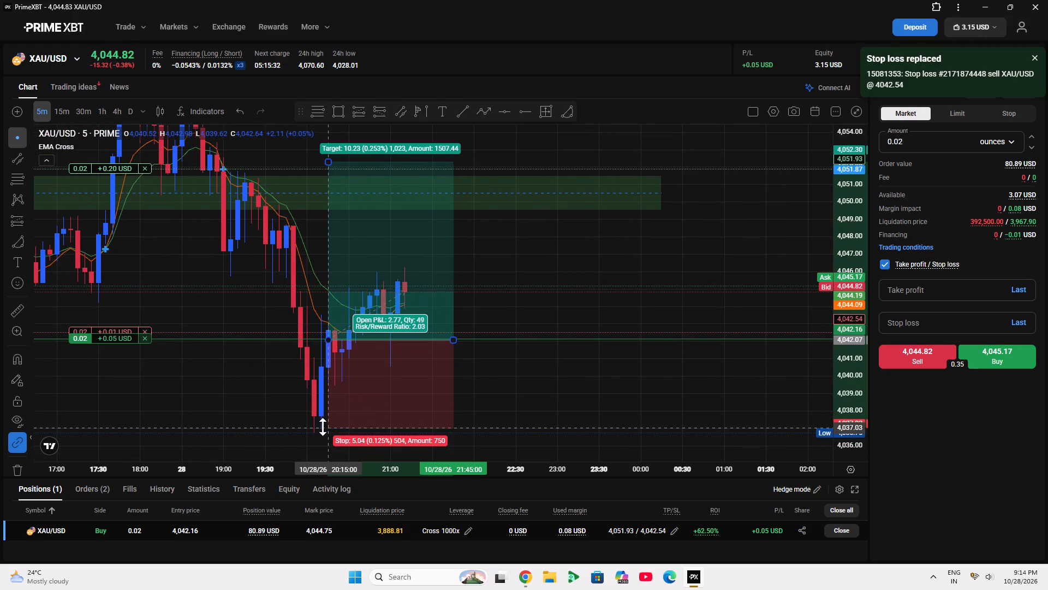
drag(323, 427, 322, 386)
click(131, 404)
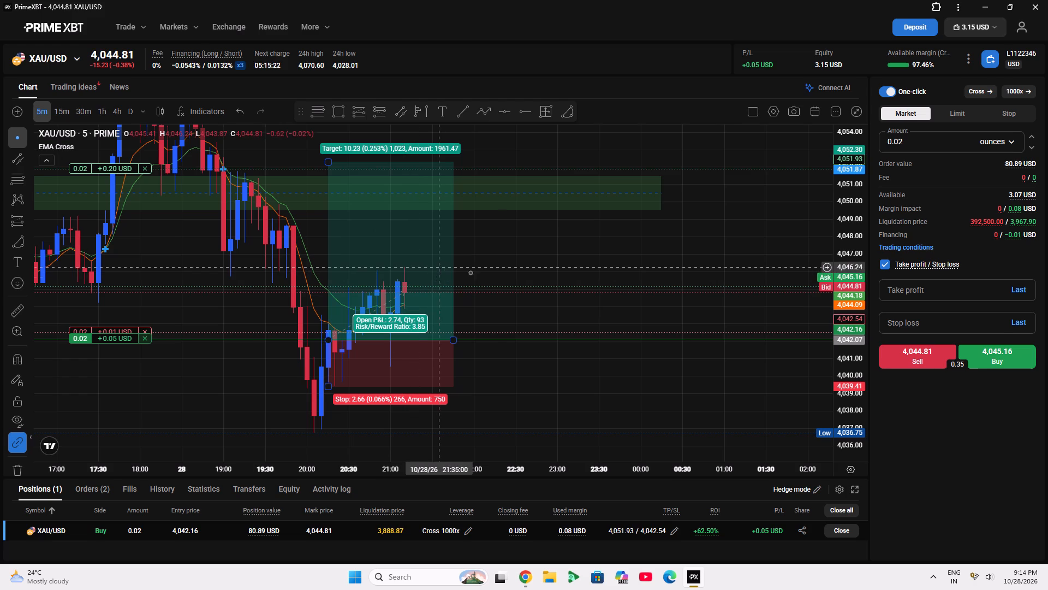
click(503, 278)
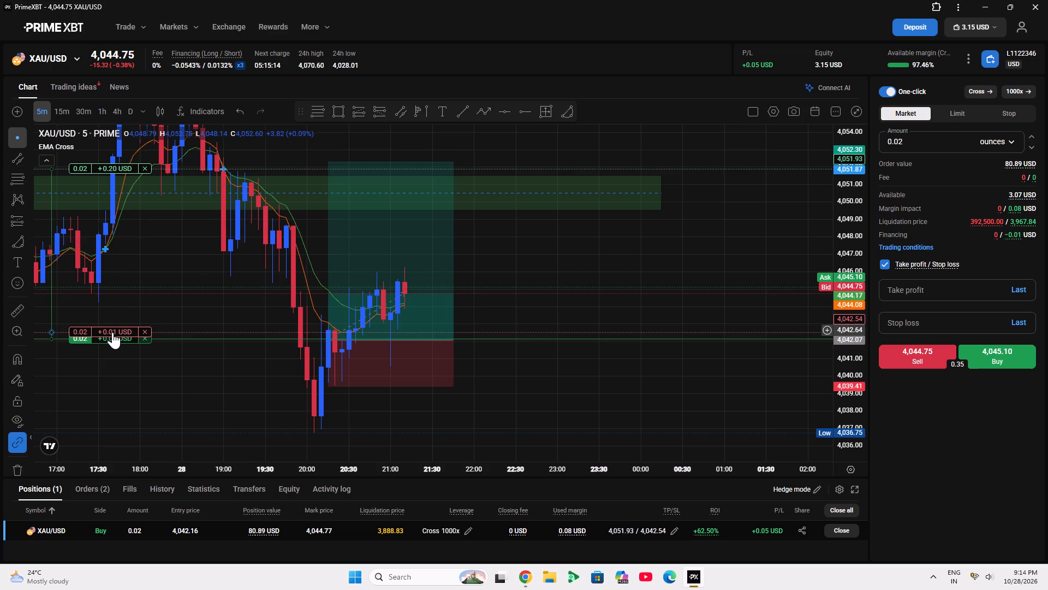
Measure the price distance from about 4,042.14 at 23:00 up to about 4,044.77 at 22:40.
scroll(320, 23, down, 6)
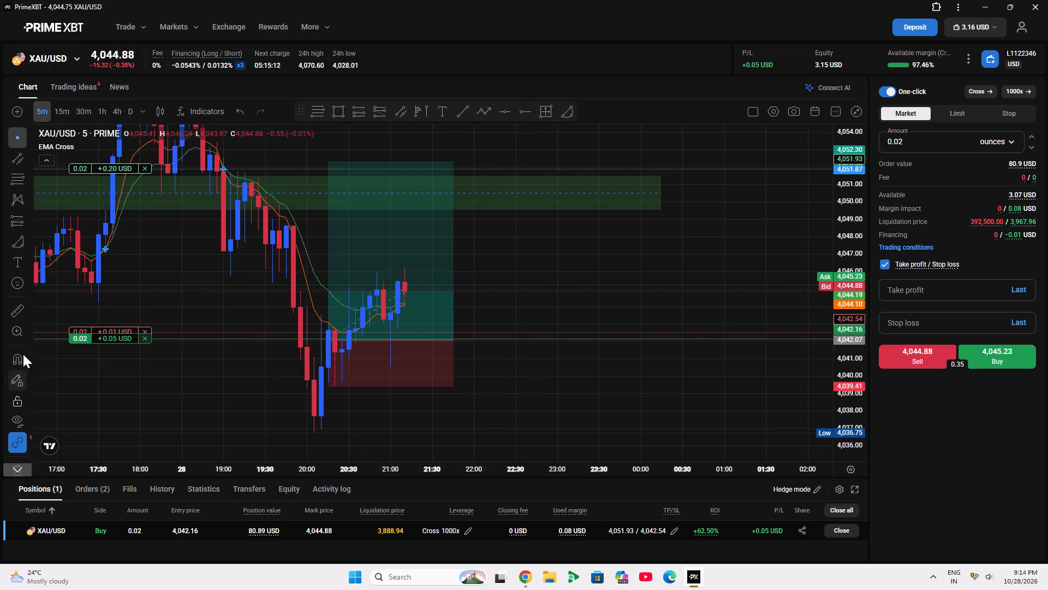
click(16, 313)
click(556, 339)
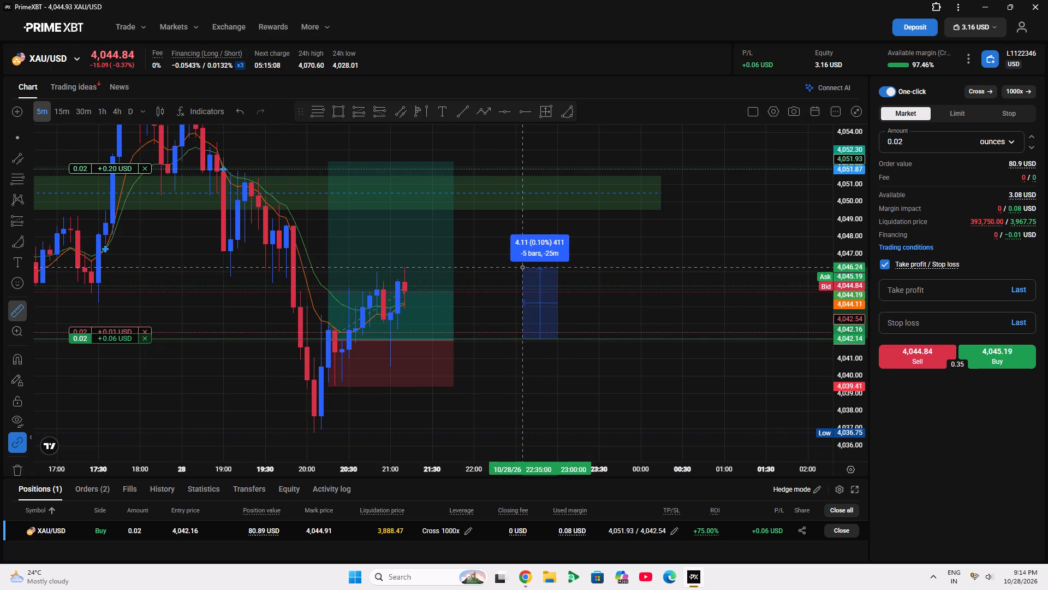
click(532, 293)
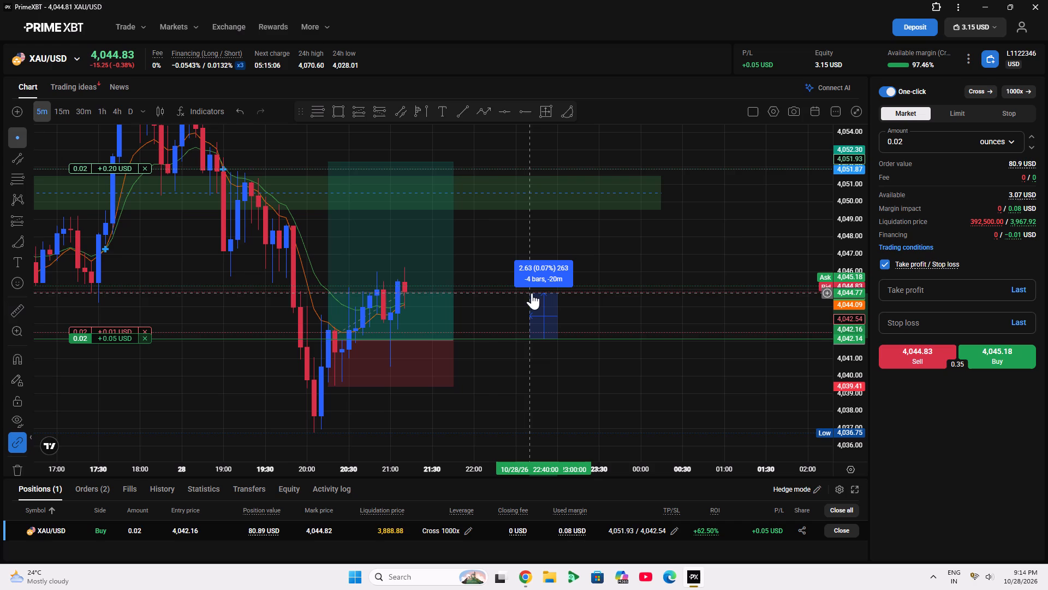
Clear the price measurement from the chart and collapse the indicator legend.
click(486, 238)
click(489, 246)
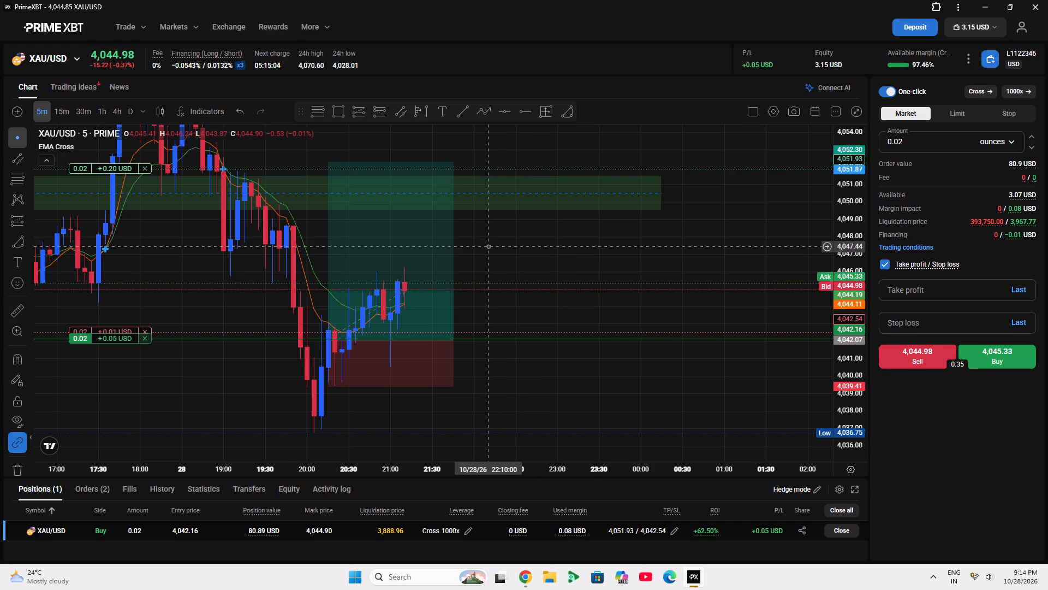
click(46, 158)
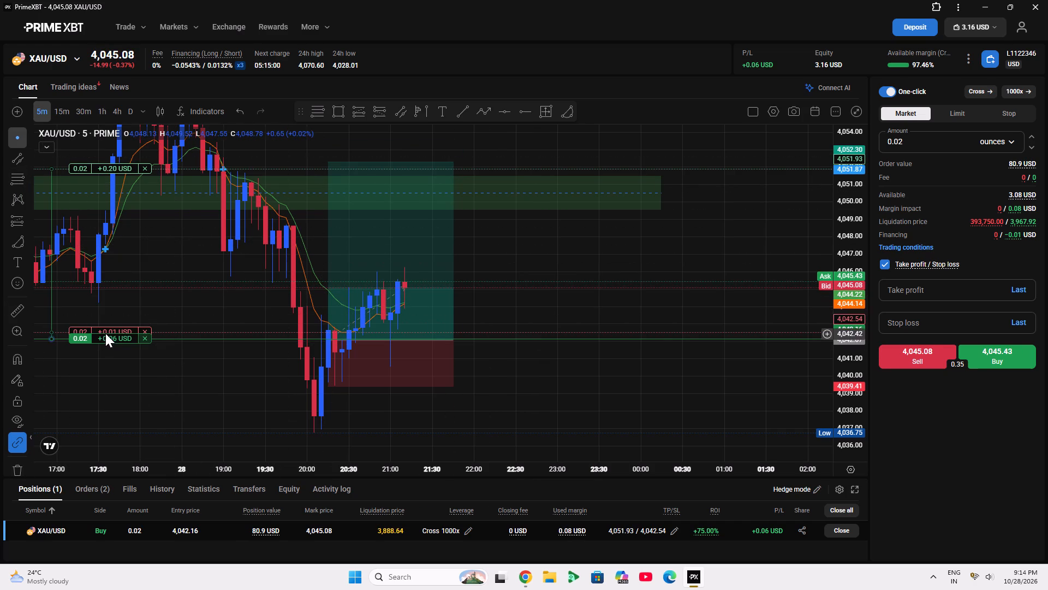
Move the open buy position's stop-loss line down to 4,039.44, level with the long-position drawing's stop.
drag(108, 328, 92, 323)
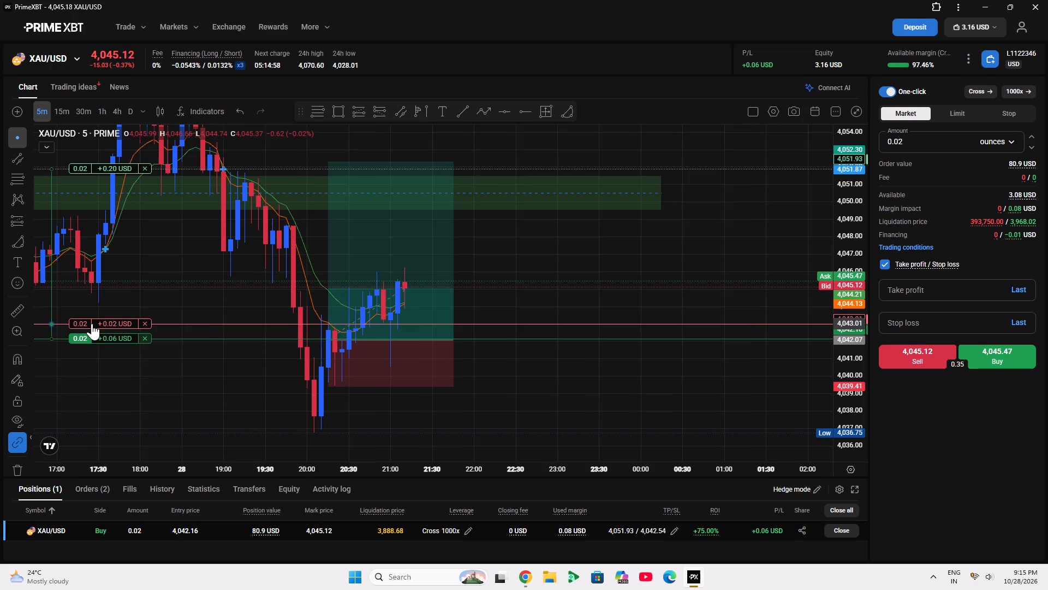
drag(92, 323, 103, 380)
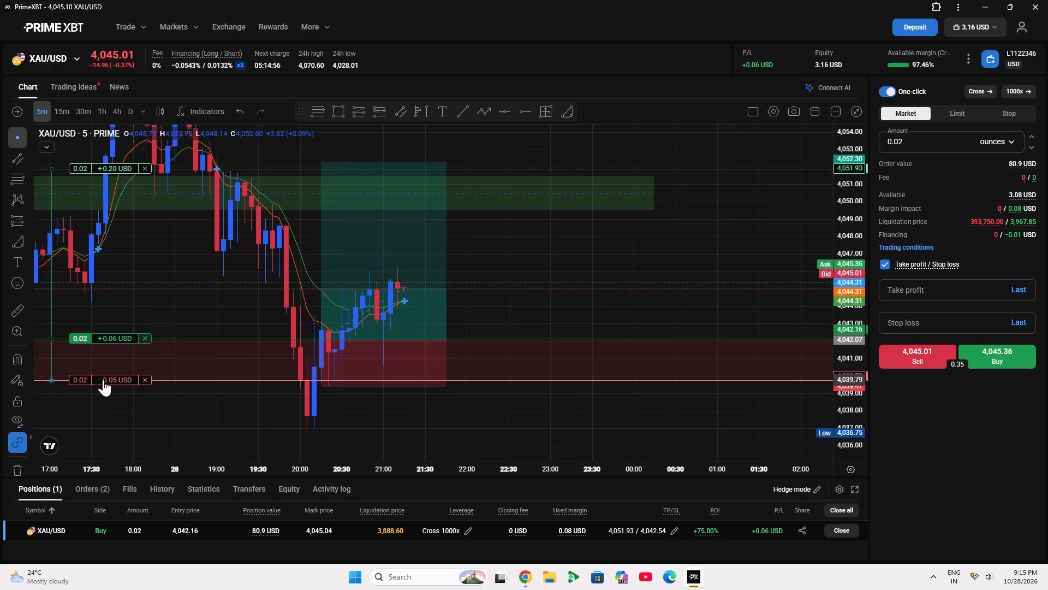
drag(103, 380, 101, 386)
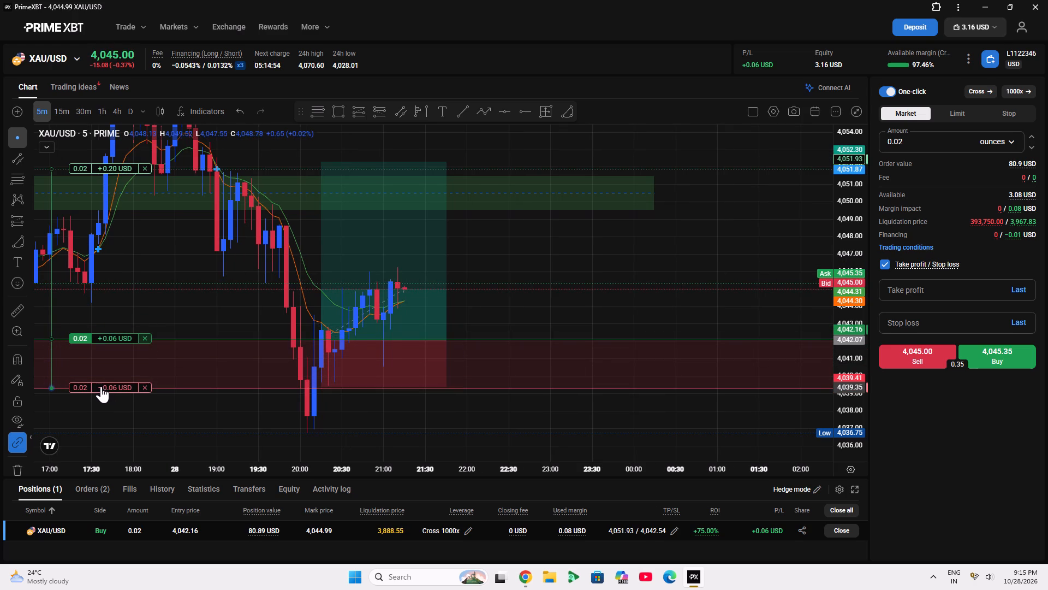
drag(101, 386, 94, 386)
Measure the price distance from about 4,042.03 at 22:00 up to about 4,047.07 at 21:45.
drag(510, 248, 515, 249)
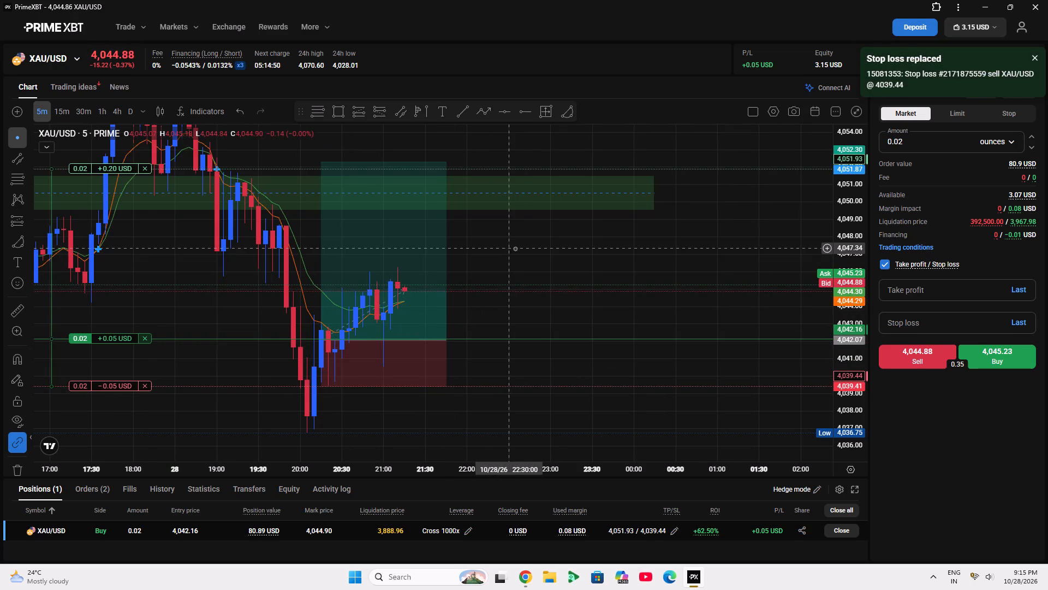
drag(515, 249, 535, 252)
double_click(854, 349)
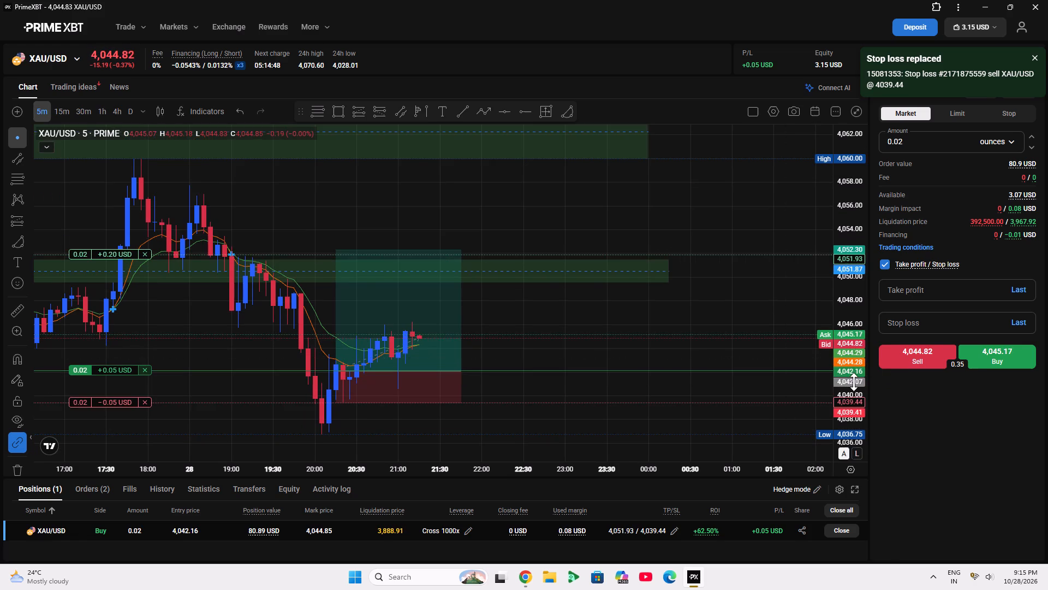
scroll(853, 385, up, 4)
scroll(700, 416, up, 3)
drag(576, 370, 660, 268)
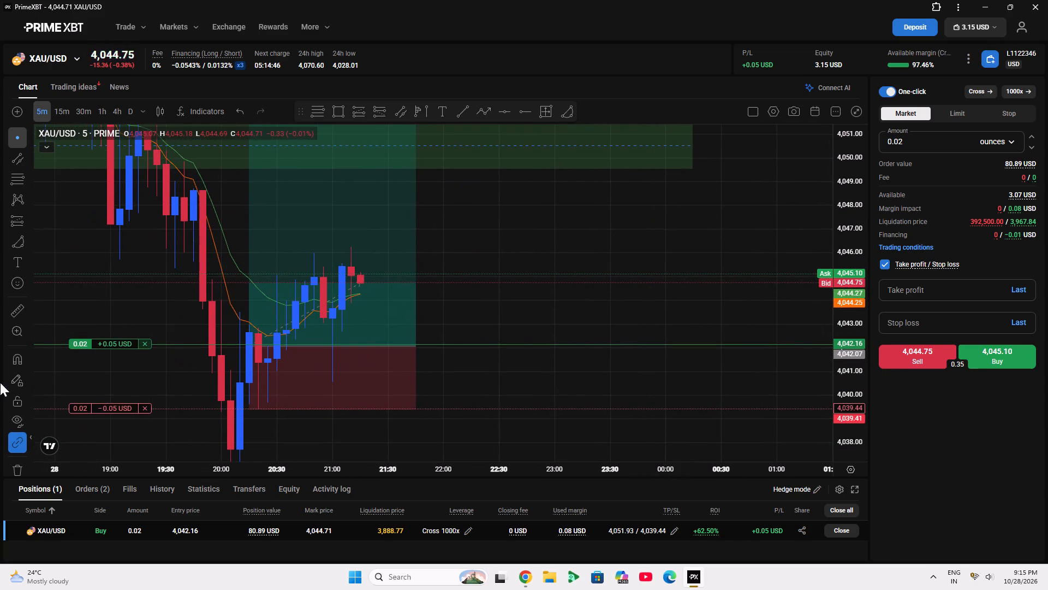
click(10, 315)
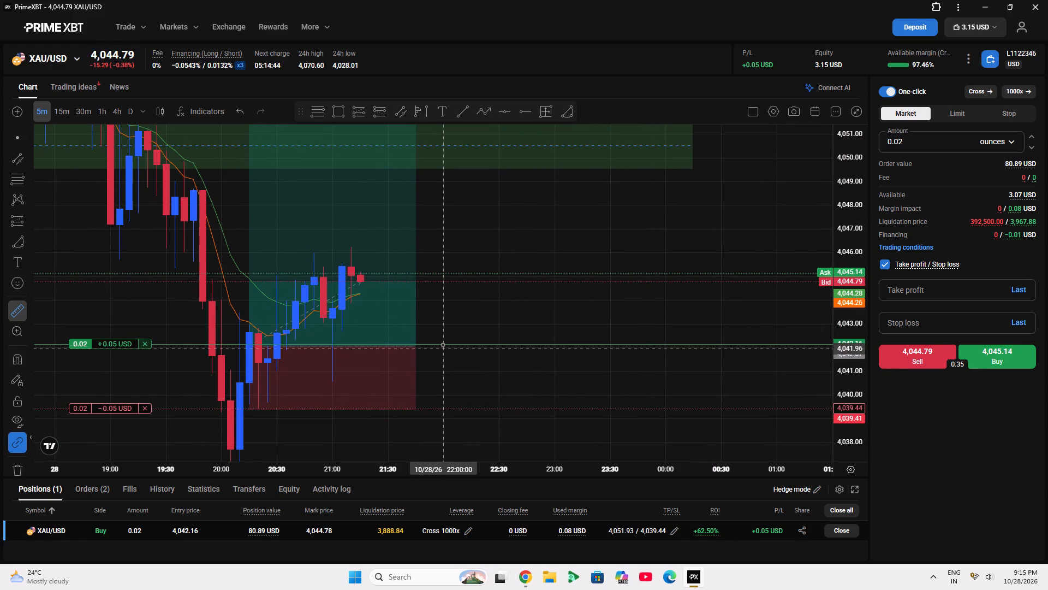
click(444, 347)
click(418, 227)
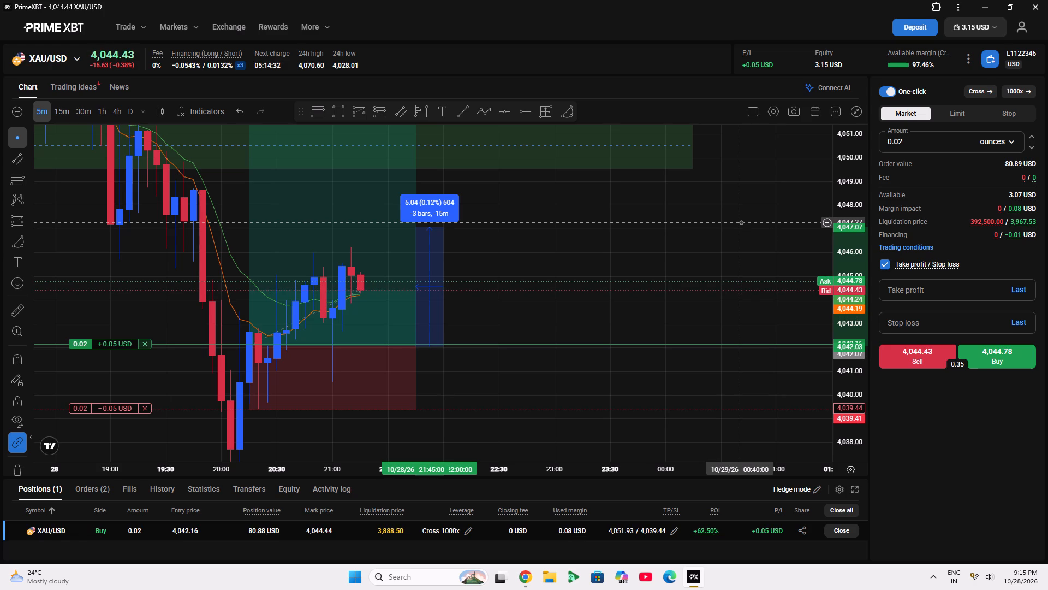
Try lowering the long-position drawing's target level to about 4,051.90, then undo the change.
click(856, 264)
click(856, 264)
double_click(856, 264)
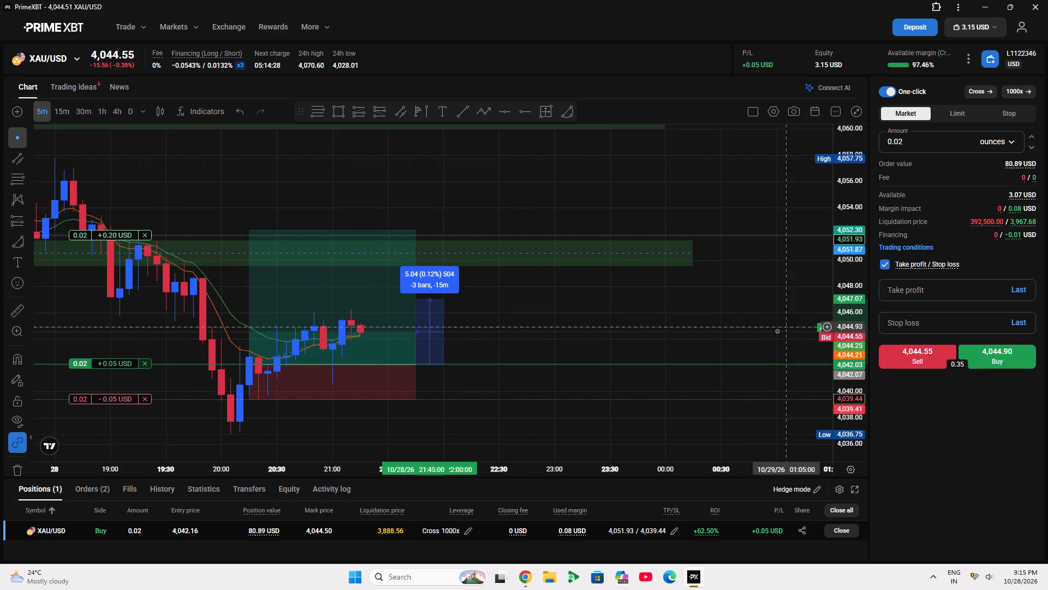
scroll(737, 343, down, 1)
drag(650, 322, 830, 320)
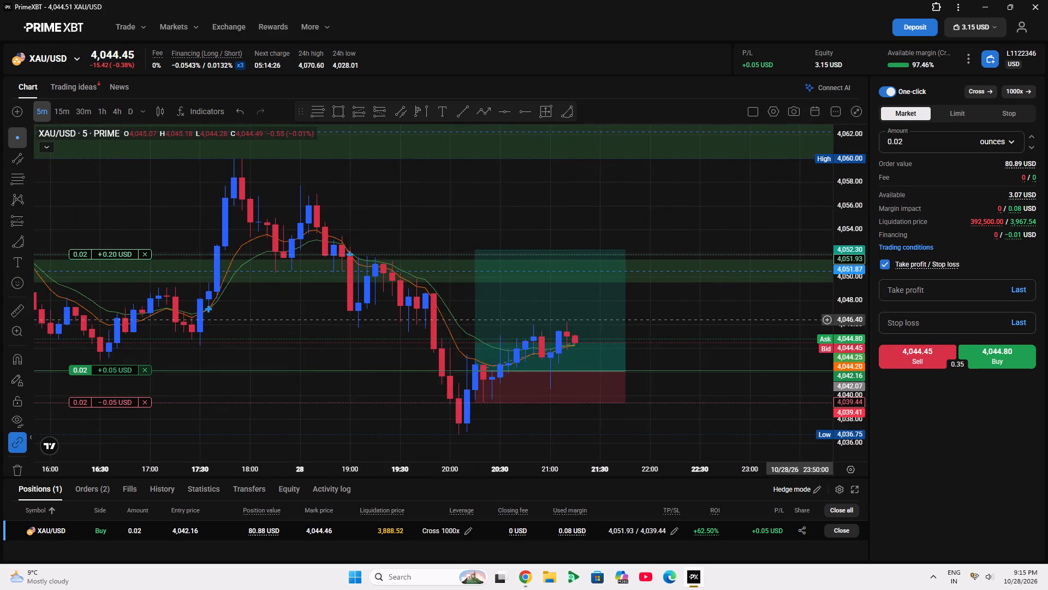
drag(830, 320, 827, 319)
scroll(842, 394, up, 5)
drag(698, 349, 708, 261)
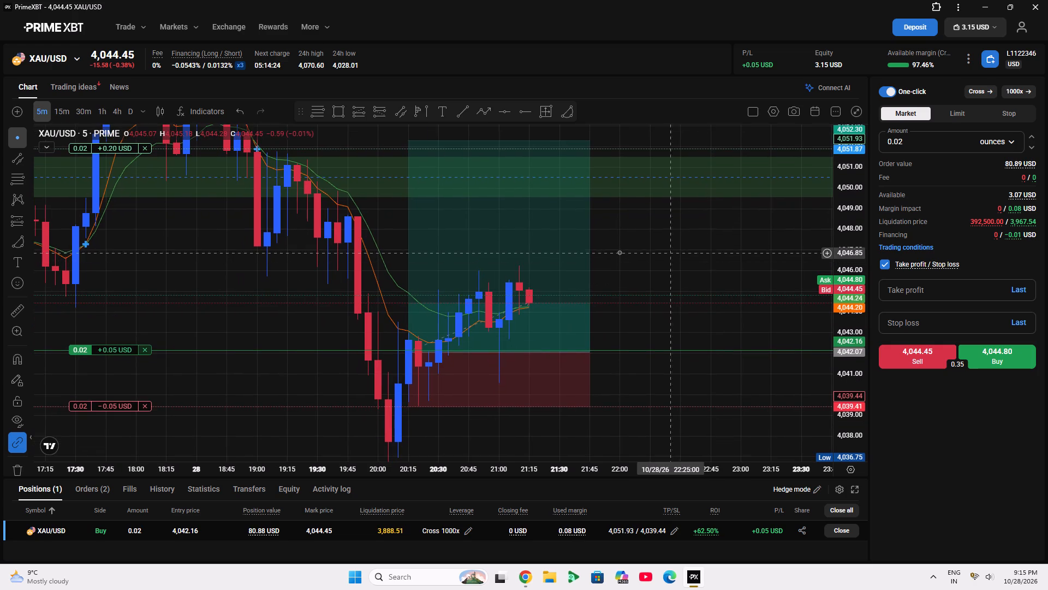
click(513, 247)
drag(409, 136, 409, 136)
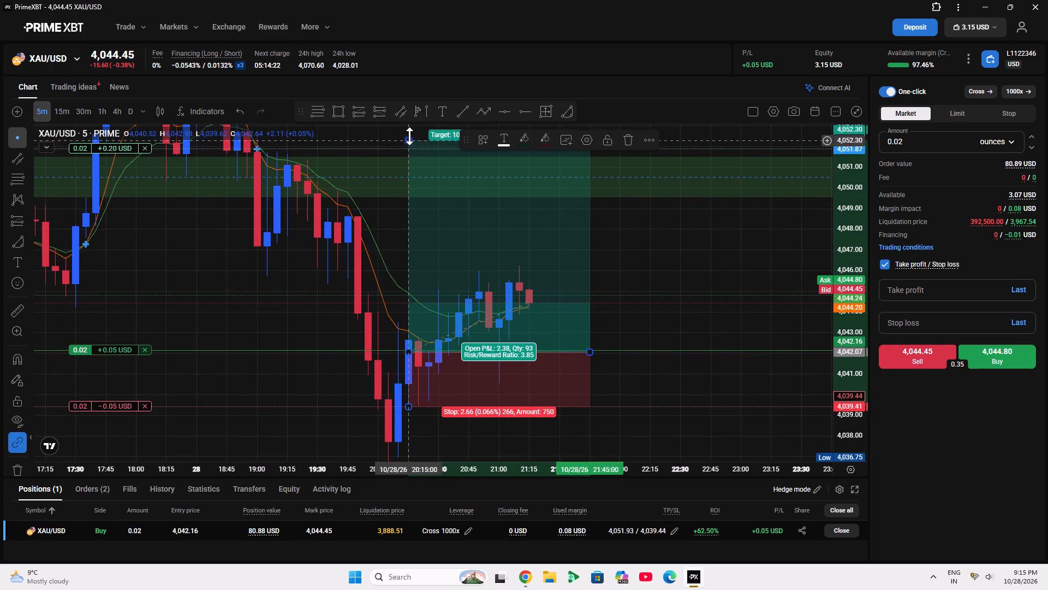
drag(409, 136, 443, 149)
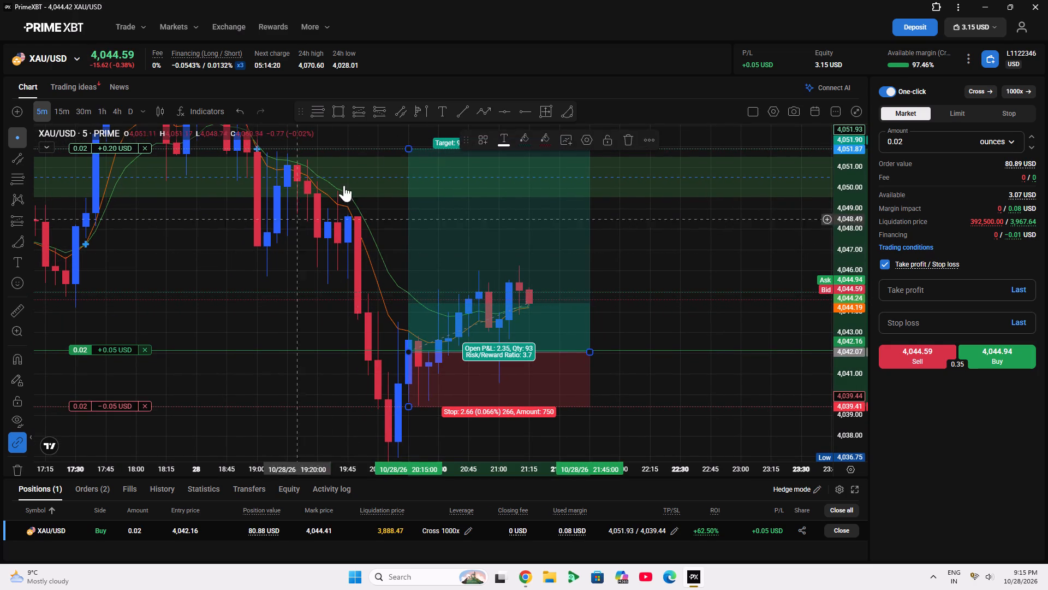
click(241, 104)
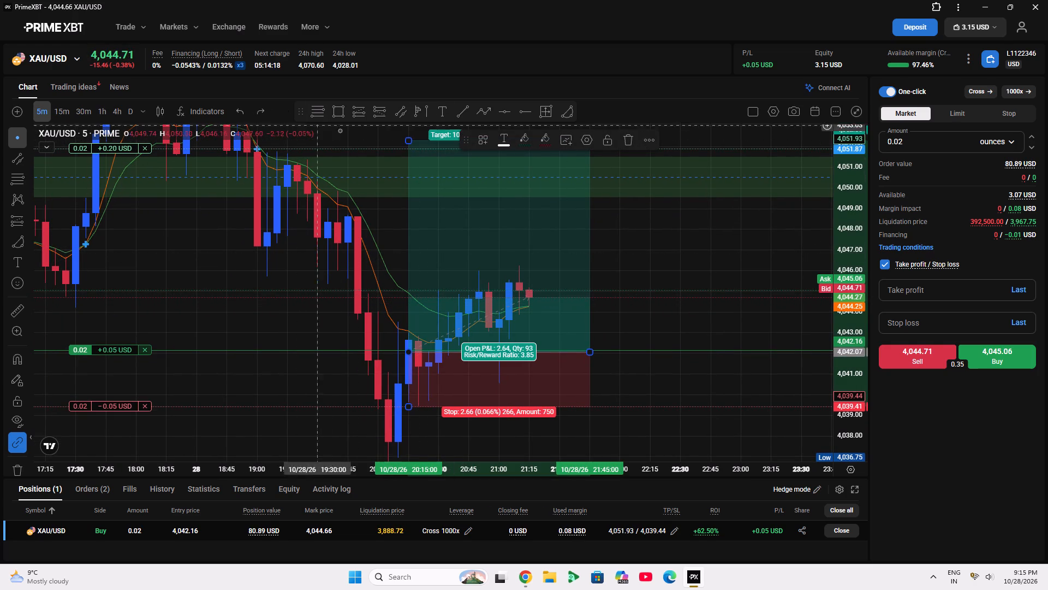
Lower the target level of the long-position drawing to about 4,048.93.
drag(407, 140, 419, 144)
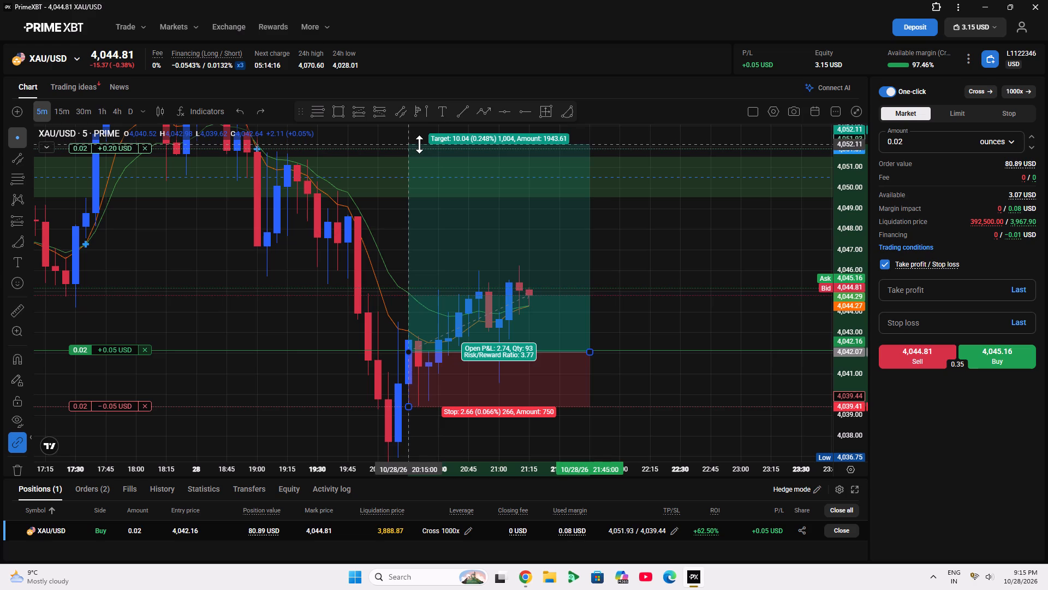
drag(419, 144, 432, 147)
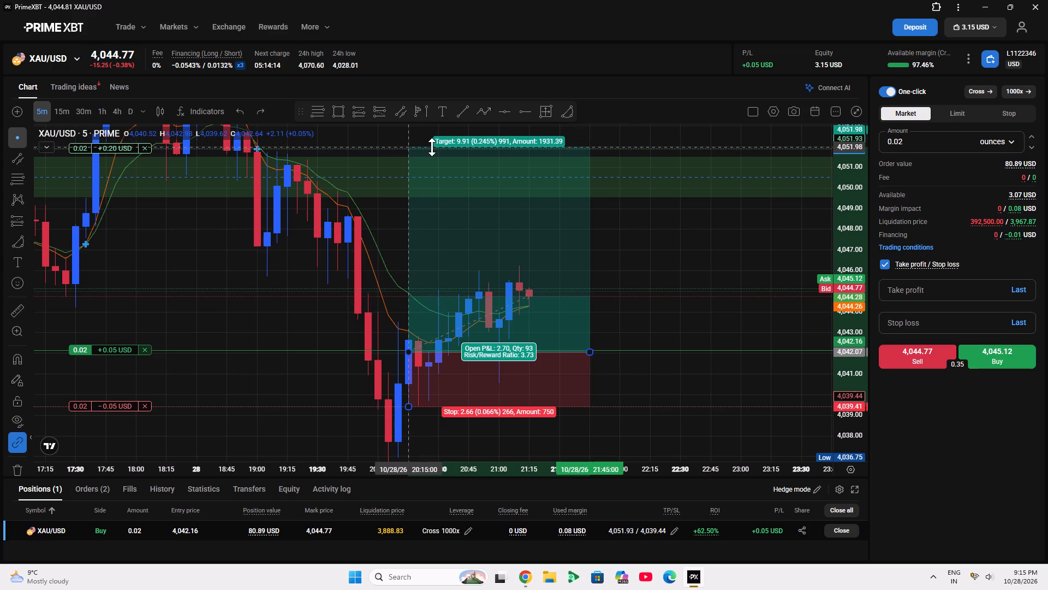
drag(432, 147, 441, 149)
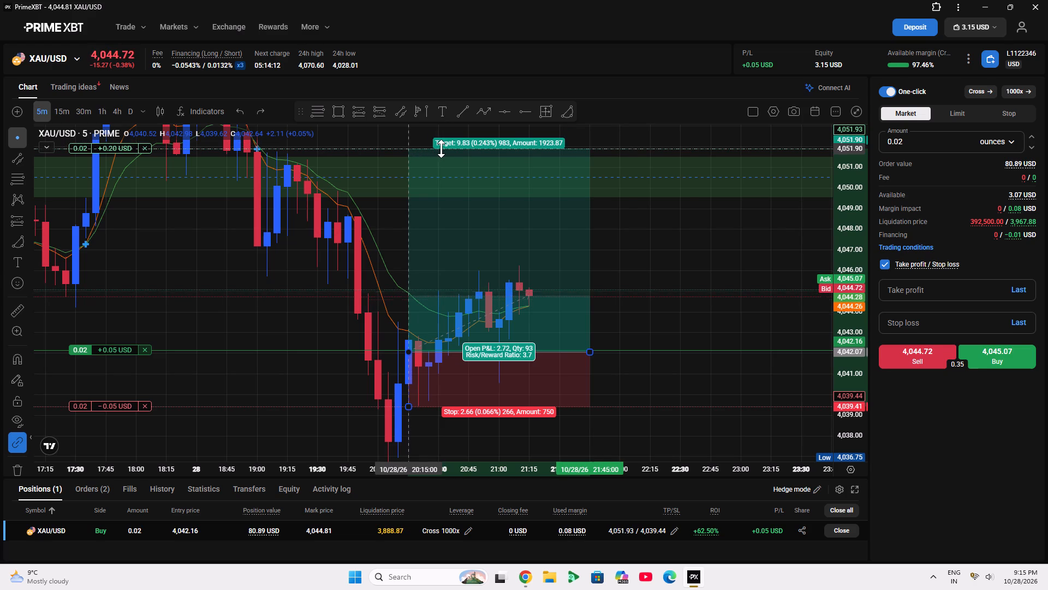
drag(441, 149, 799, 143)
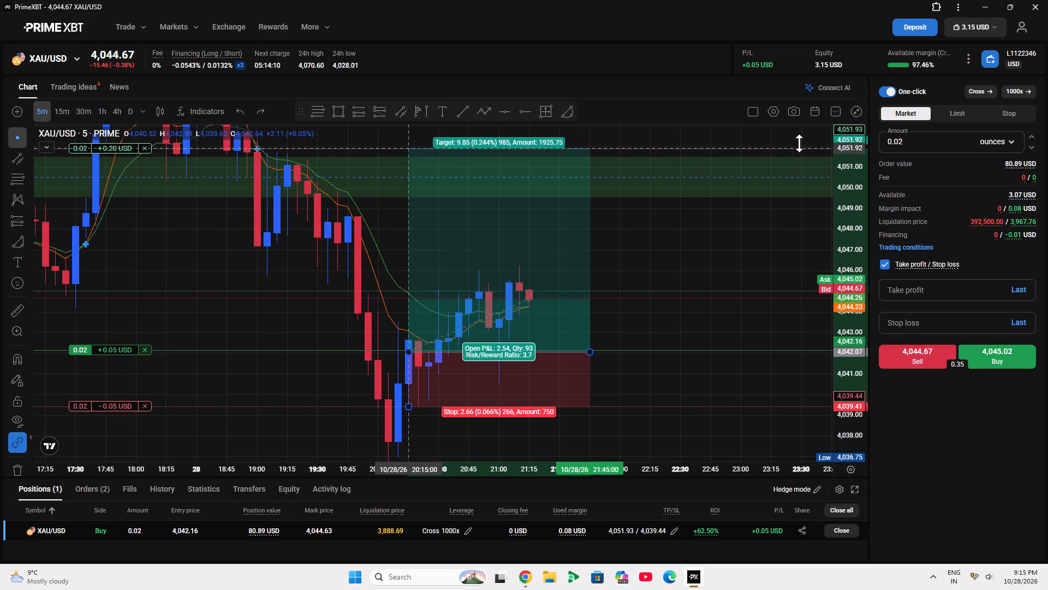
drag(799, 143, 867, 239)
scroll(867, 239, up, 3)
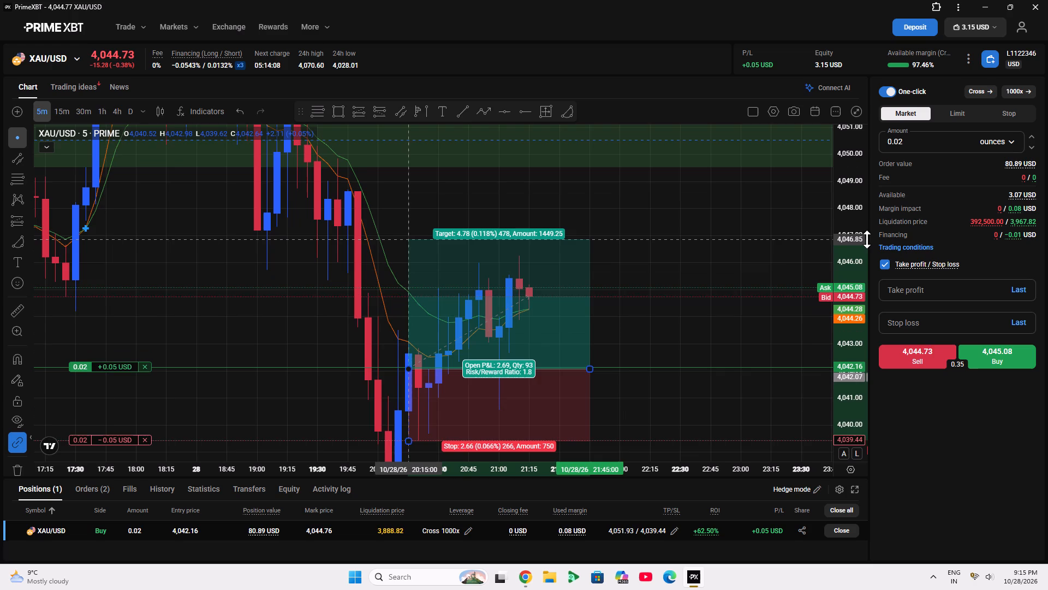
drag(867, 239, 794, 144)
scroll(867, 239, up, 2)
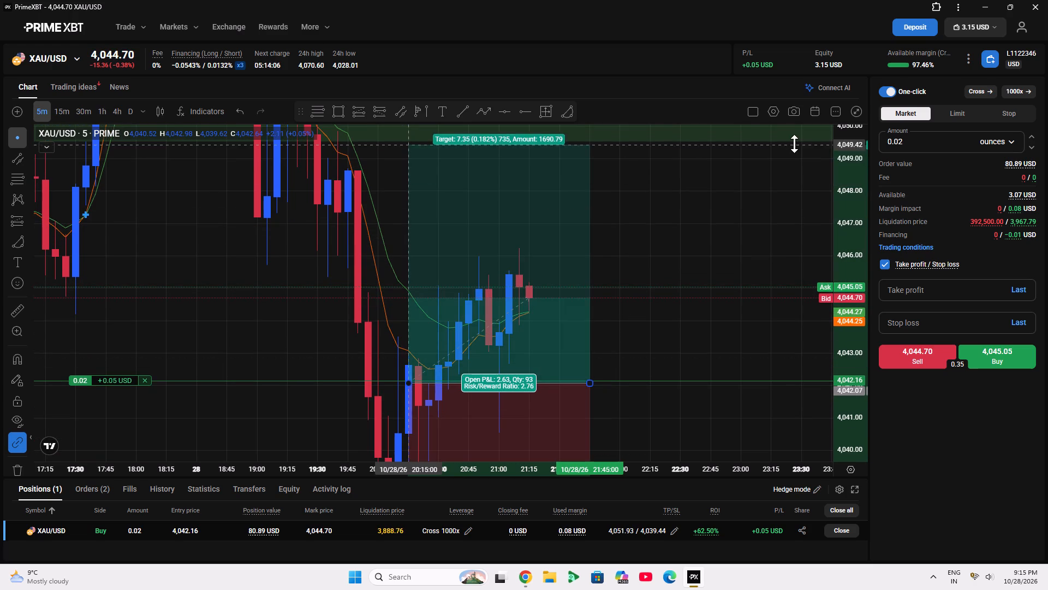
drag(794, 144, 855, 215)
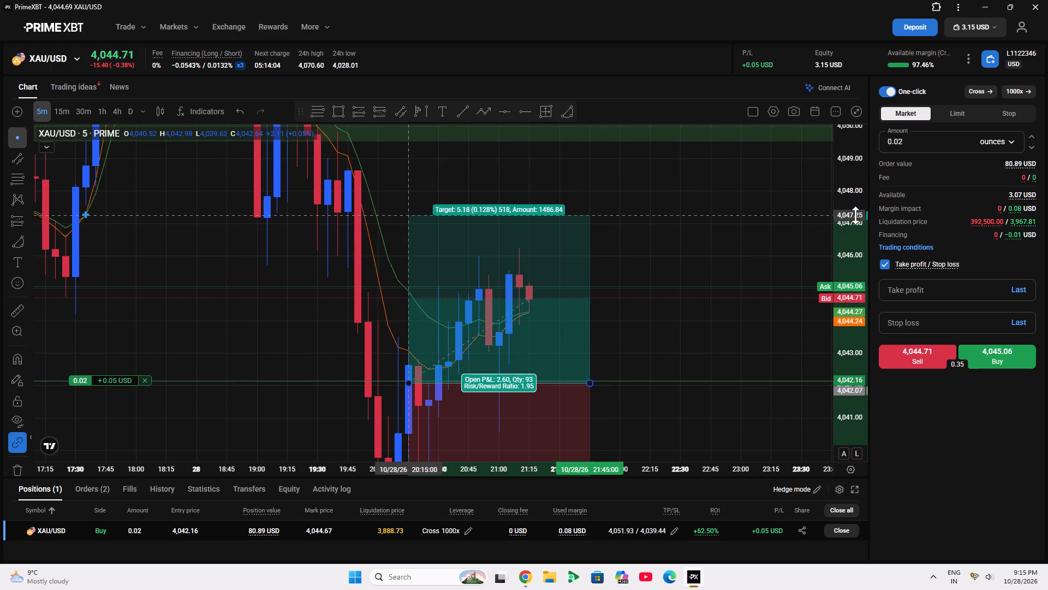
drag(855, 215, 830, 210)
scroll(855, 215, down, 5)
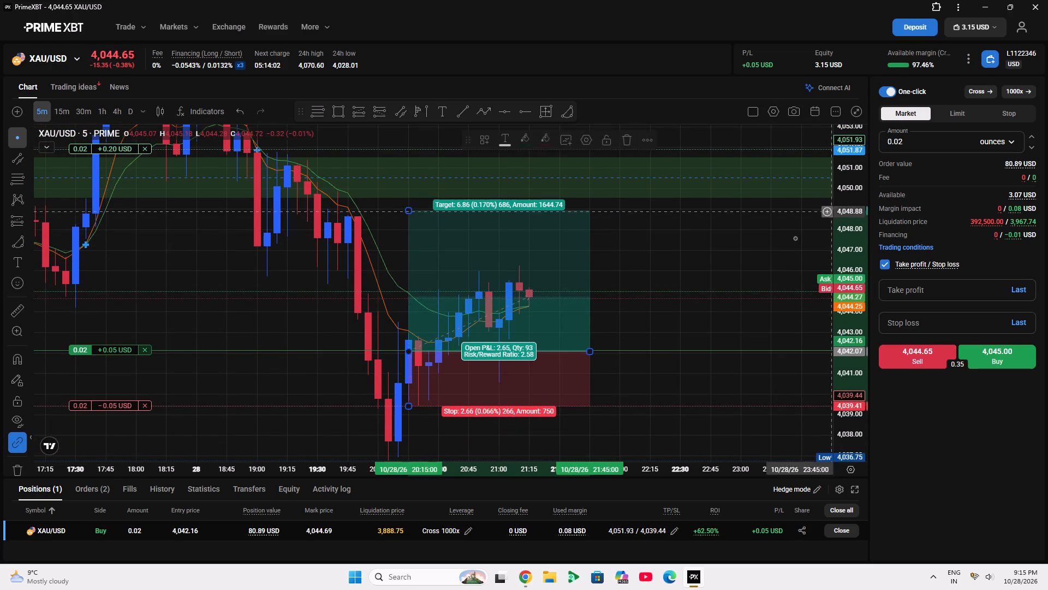
Set the target level of the long-position drawing to about 4,052.11, just above the position's take-profit line, and deselect it.
drag(767, 257, 778, 393)
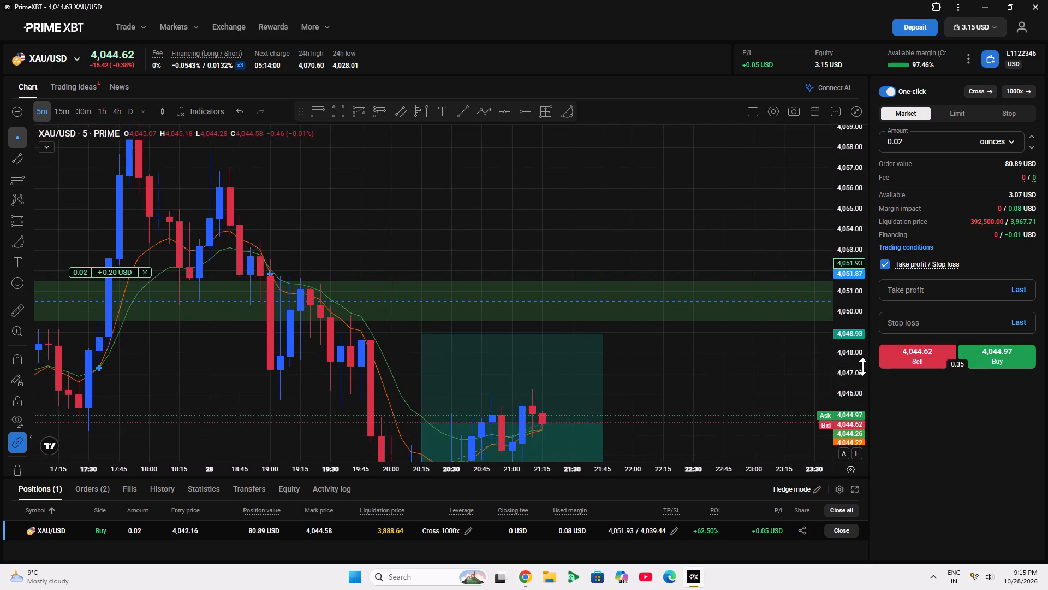
scroll(862, 367, up, 4)
drag(424, 366, 416, 263)
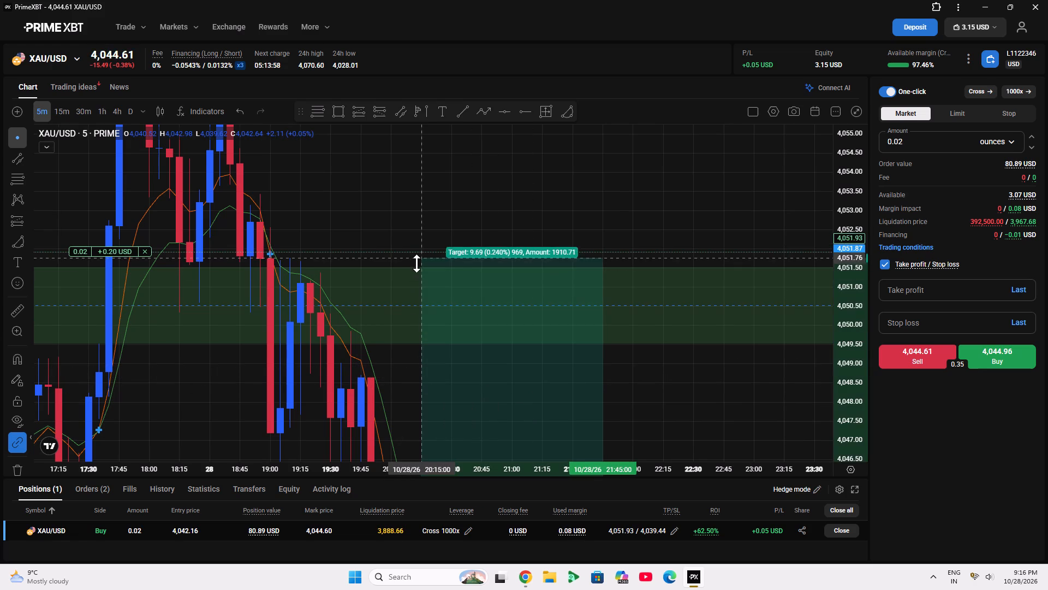
drag(416, 263, 427, 252)
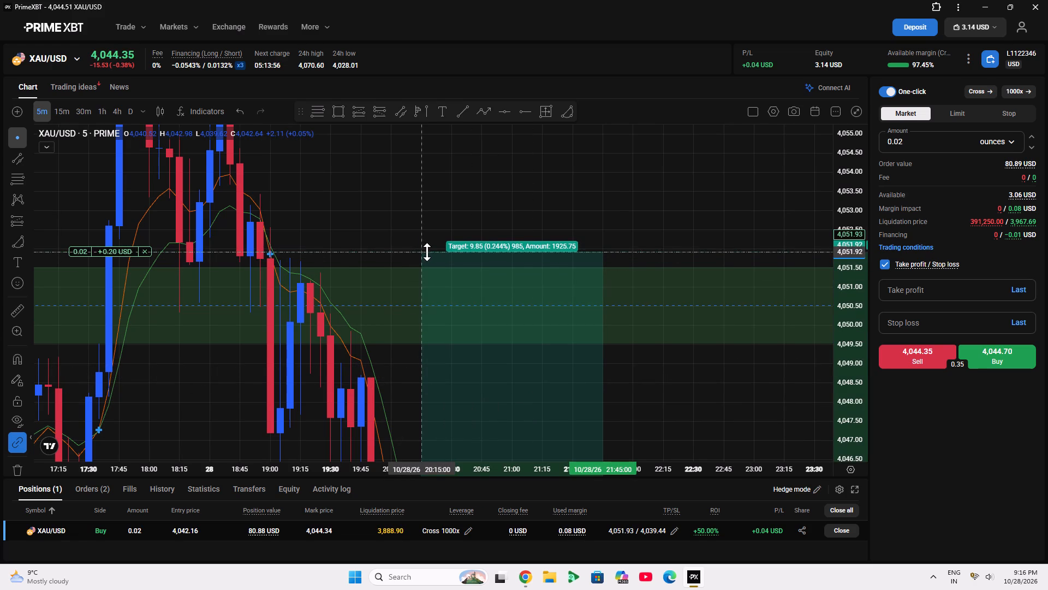
drag(427, 252, 433, 245)
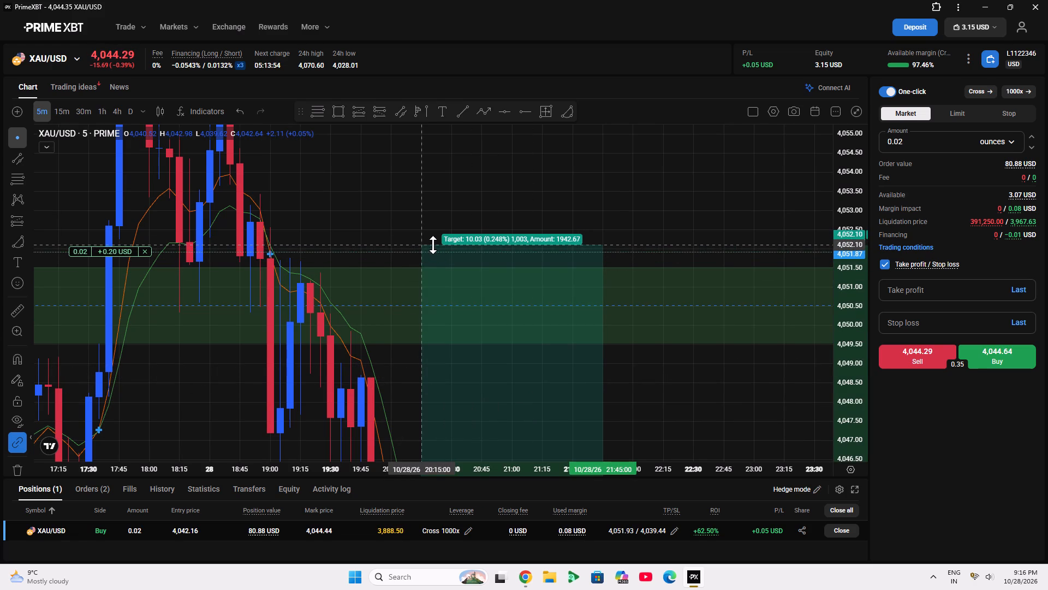
drag(433, 245, 431, 244)
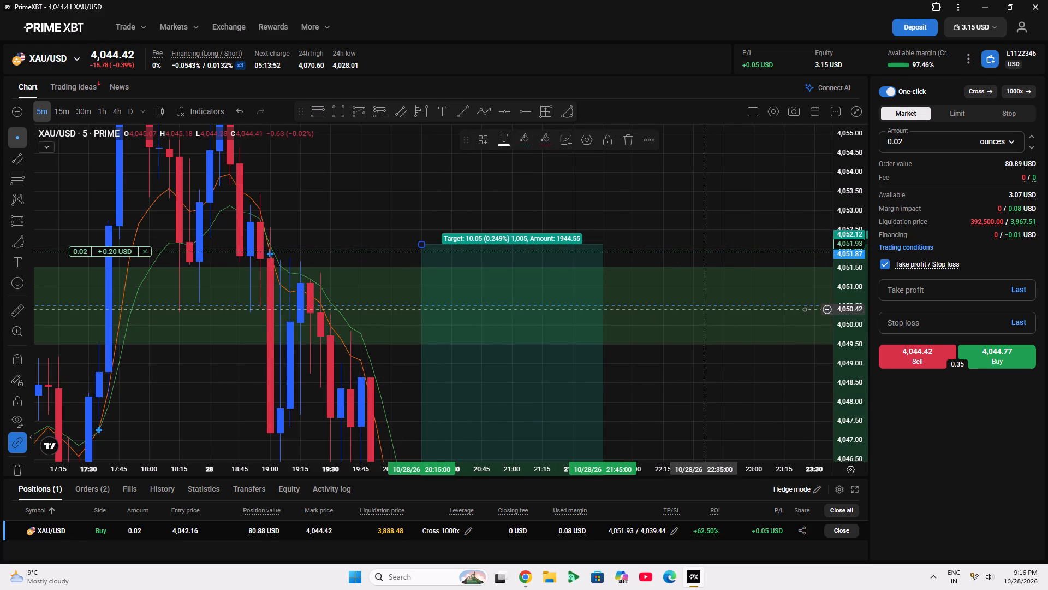
scroll(852, 356, up, 3)
drag(421, 214, 437, 216)
click(724, 413)
Examine the latest candles around the long-position drawing and the open position's entry, stop-loss and take-profit lines.
click(869, 360)
click(865, 362)
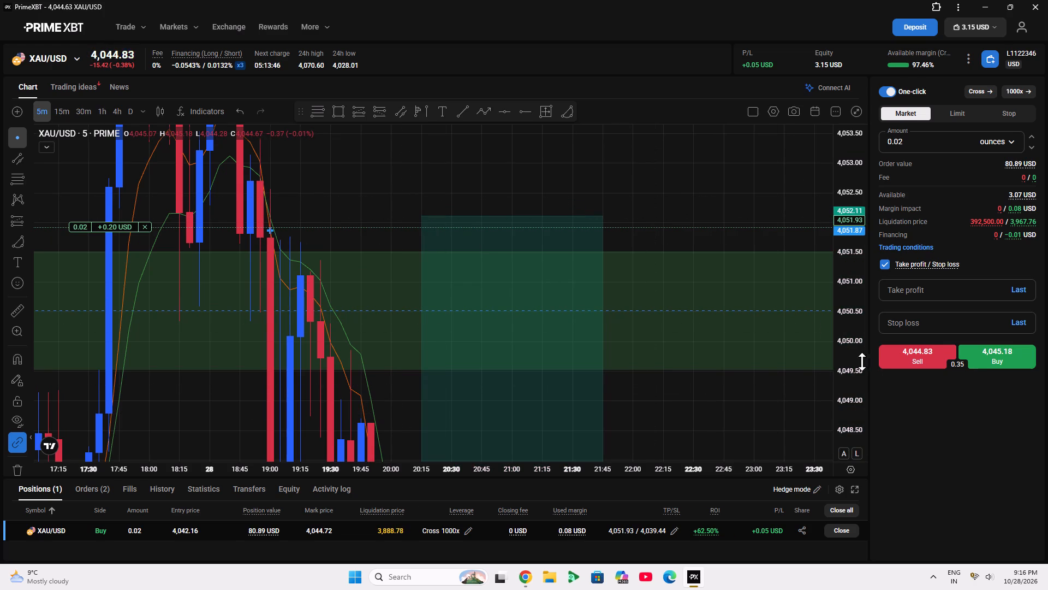
click(852, 360)
double_click(851, 359)
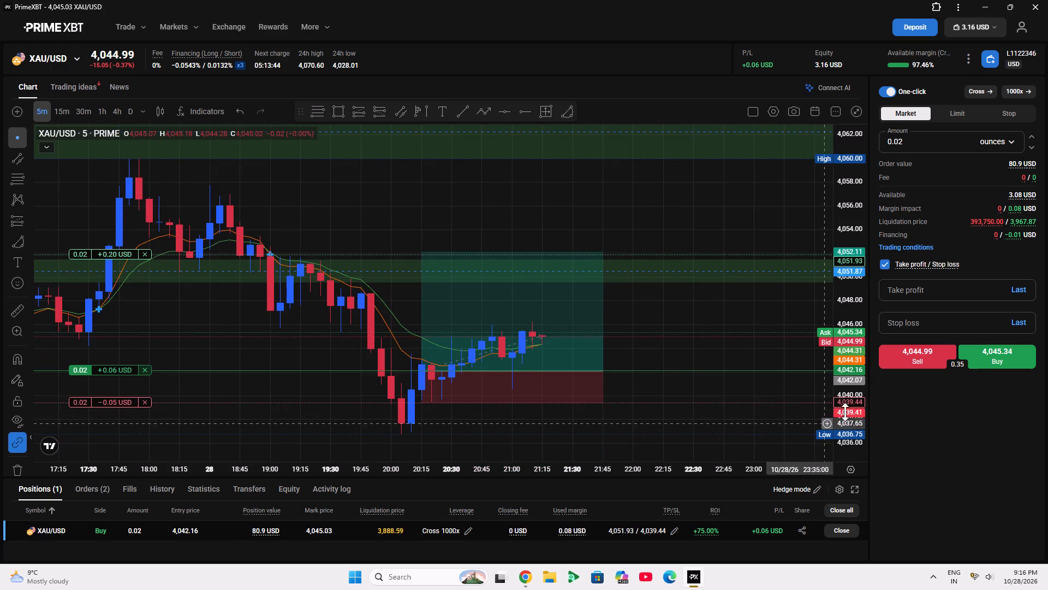
scroll(847, 421, up, 3)
drag(633, 338, 603, 91)
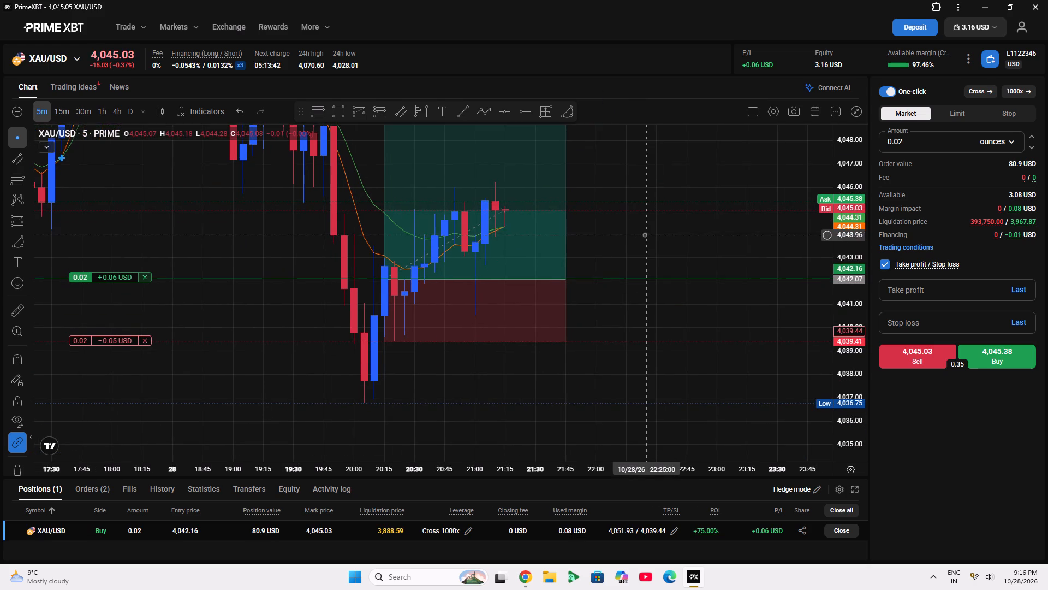
drag(645, 235, 665, 328)
click(635, 296)
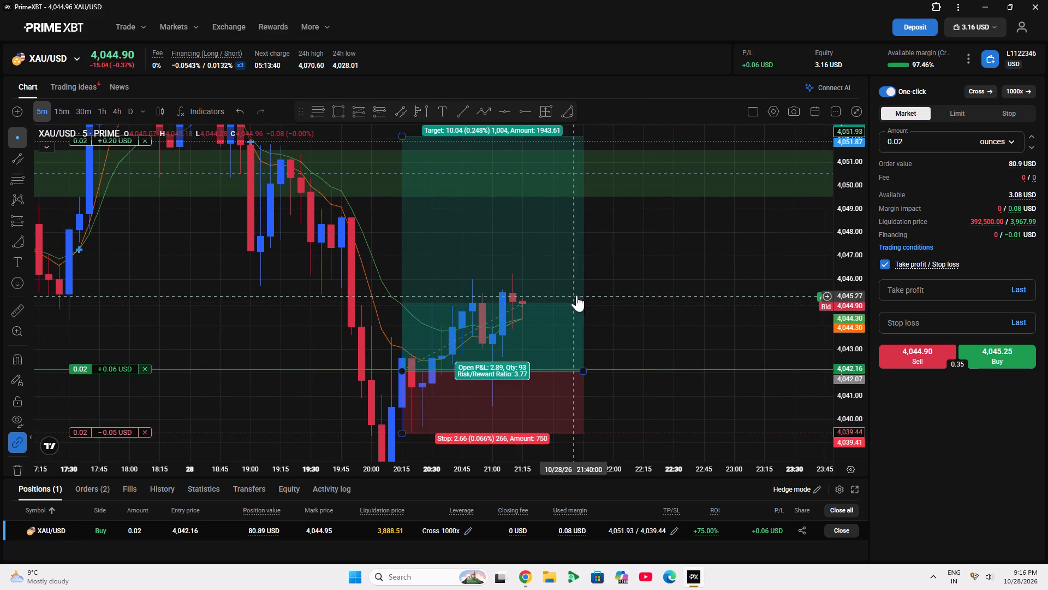
click(611, 293)
click(638, 302)
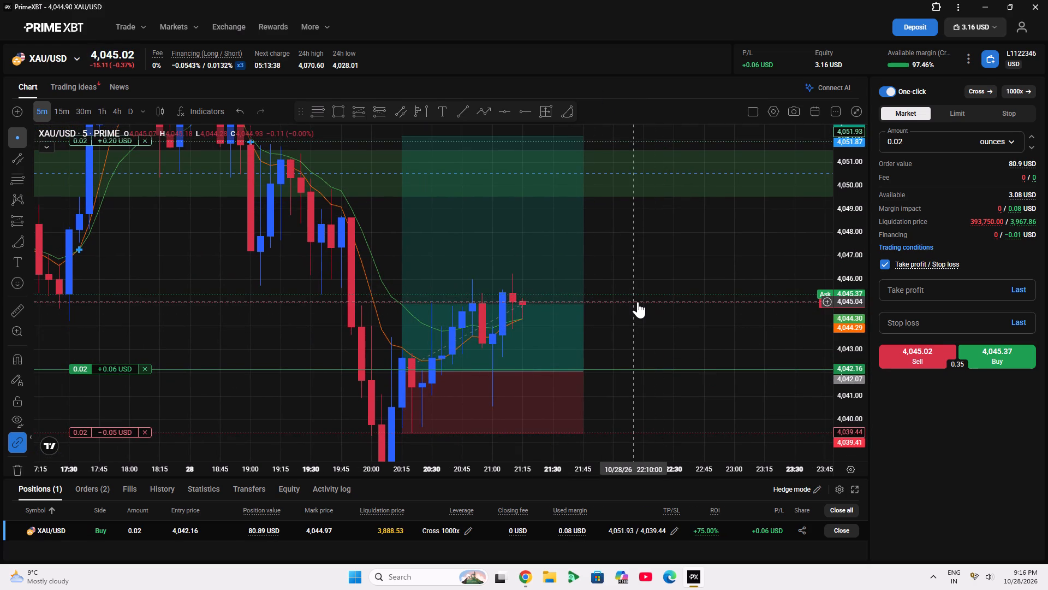
drag(637, 313, 634, 335)
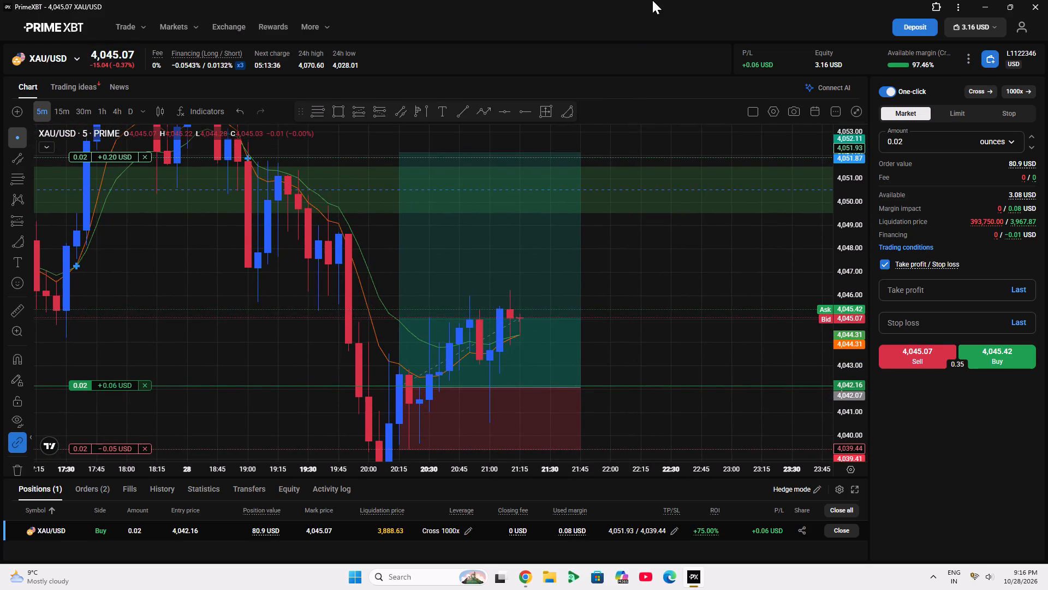
Examine the earlier 5-minute price action and the green zones from the morning session of October 28.
scroll(641, 247, down, 5)
drag(479, 293, 532, 395)
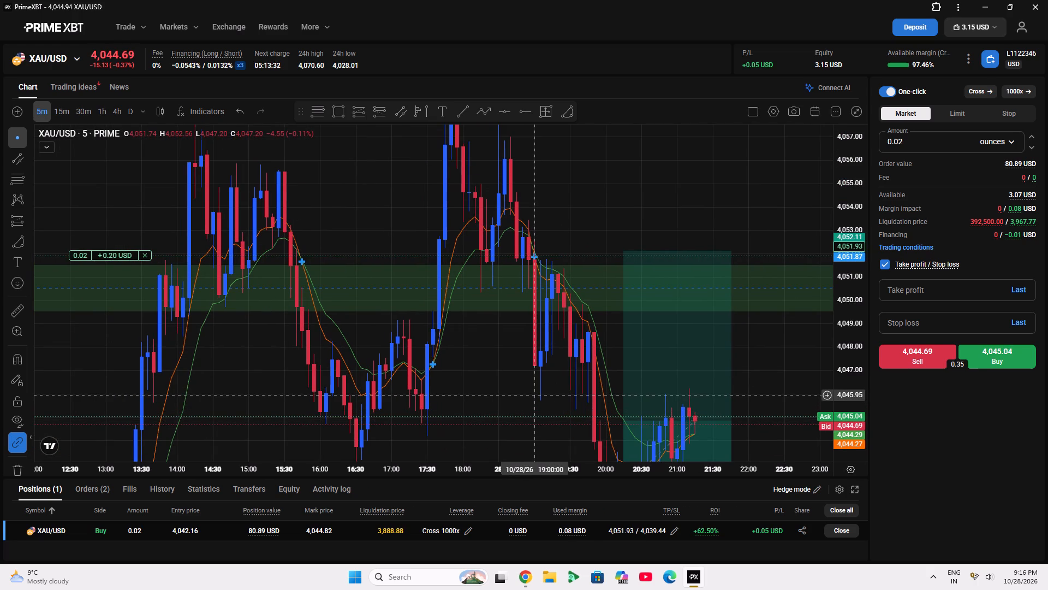
drag(532, 395, 293, 278)
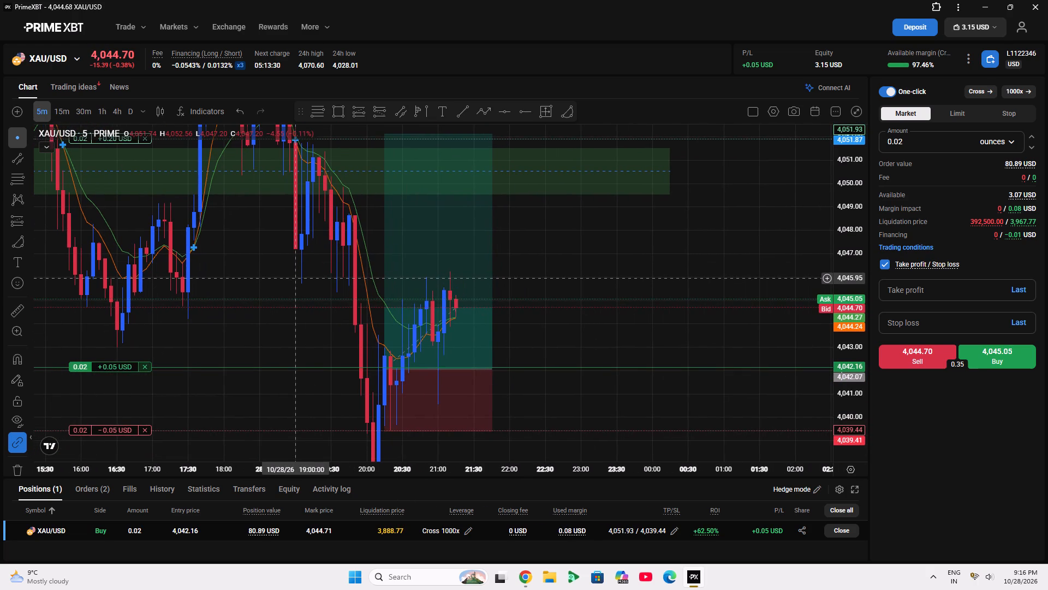
drag(293, 278, 734, 66)
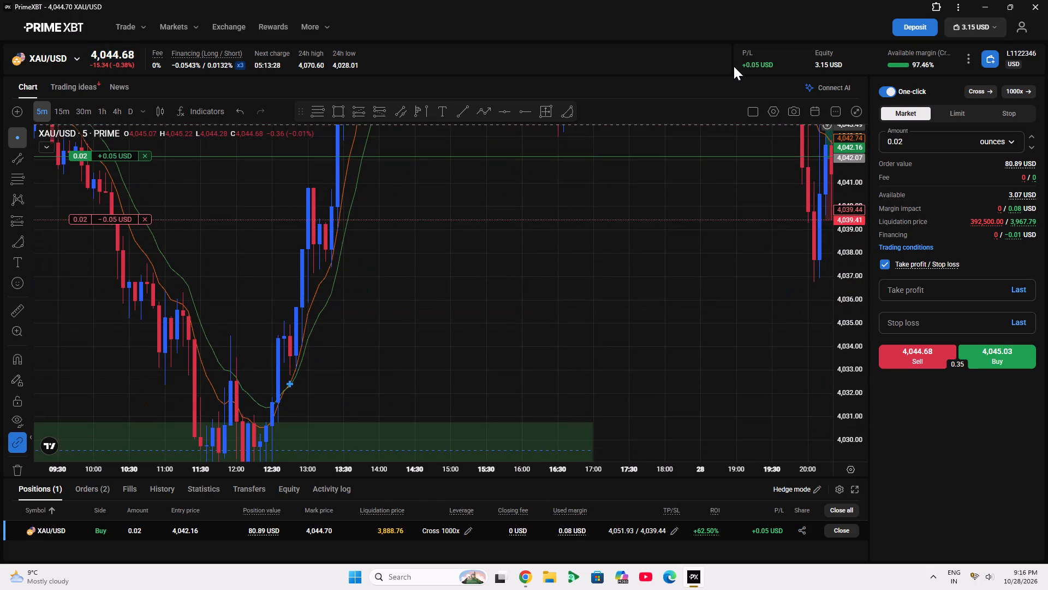
drag(734, 66, 900, 207)
drag(324, 228, 540, 375)
double_click(847, 335)
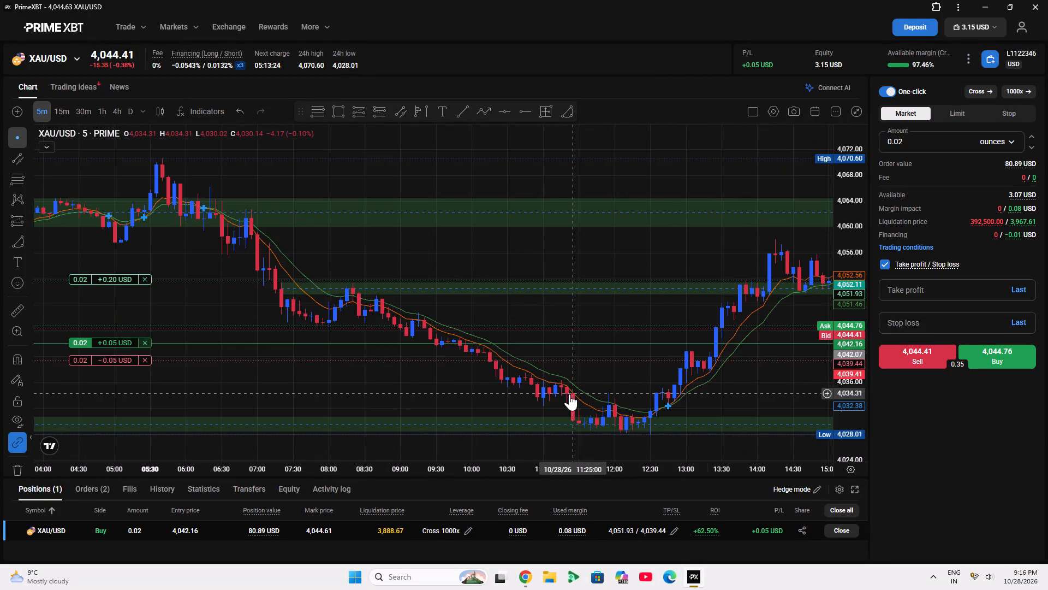
scroll(506, 384, down, 1)
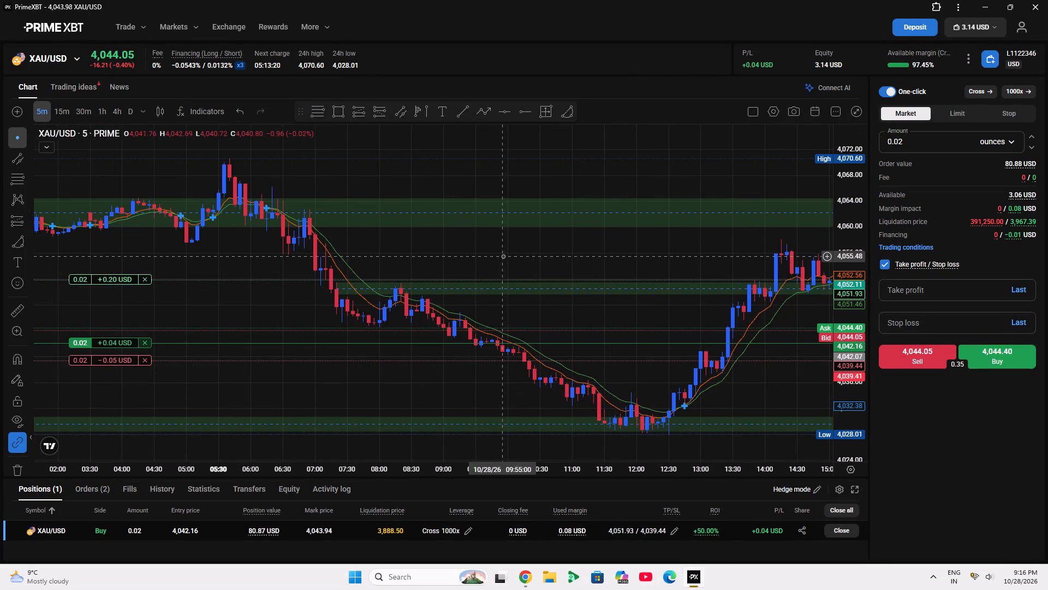
Measure the price drop from about 4,060.79 to 4,057.50 around 04:25, just below the upper green zone.
click(15, 303)
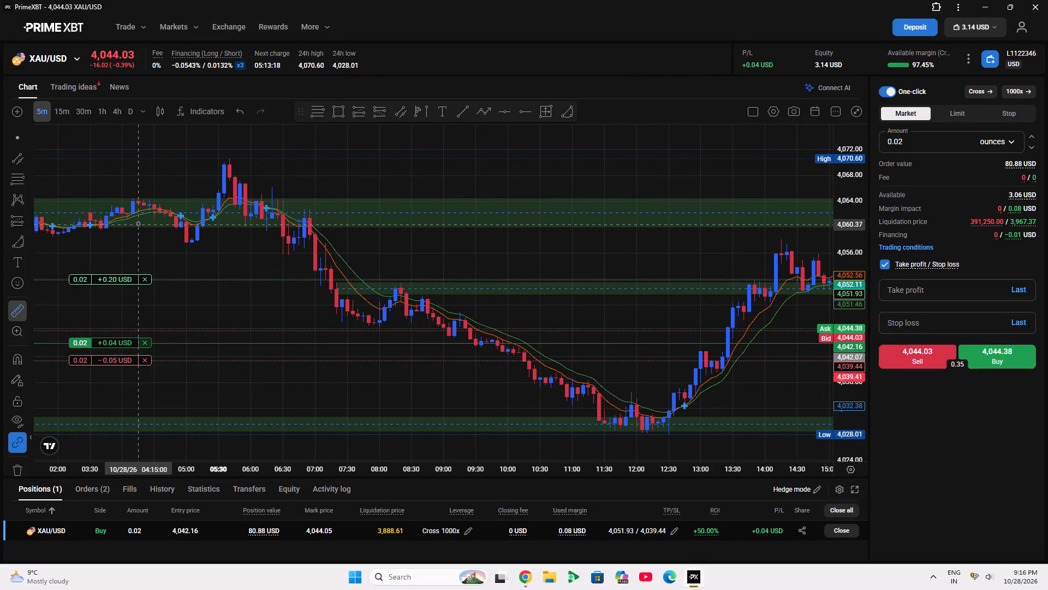
click(153, 222)
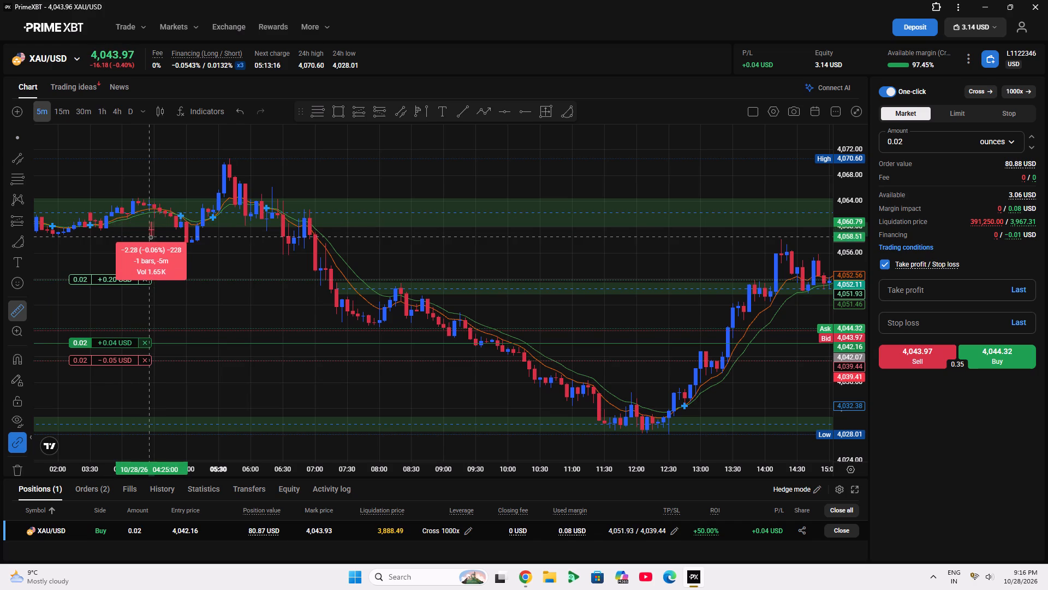
click(151, 243)
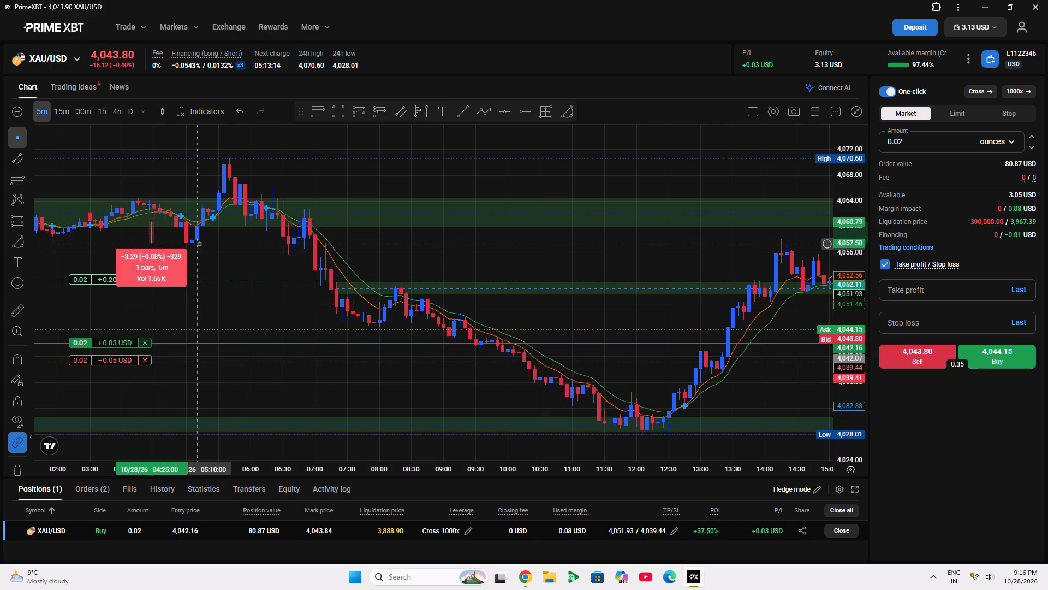
drag(234, 262, 172, 275)
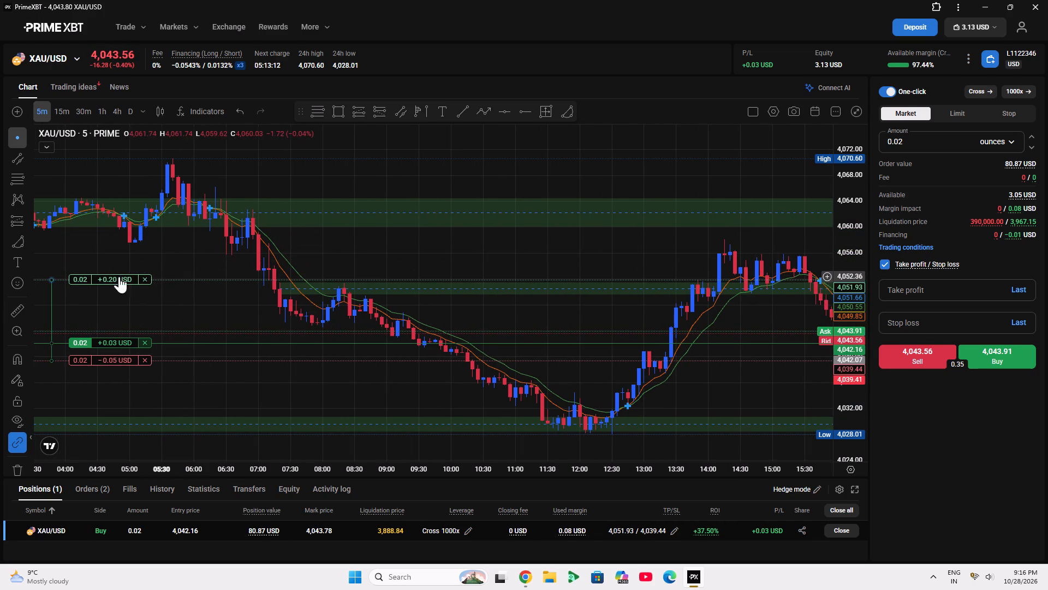
Measure the price move from about 4,062.65 in the upper green zone up to about 4,070.49, near the day's high.
click(9, 312)
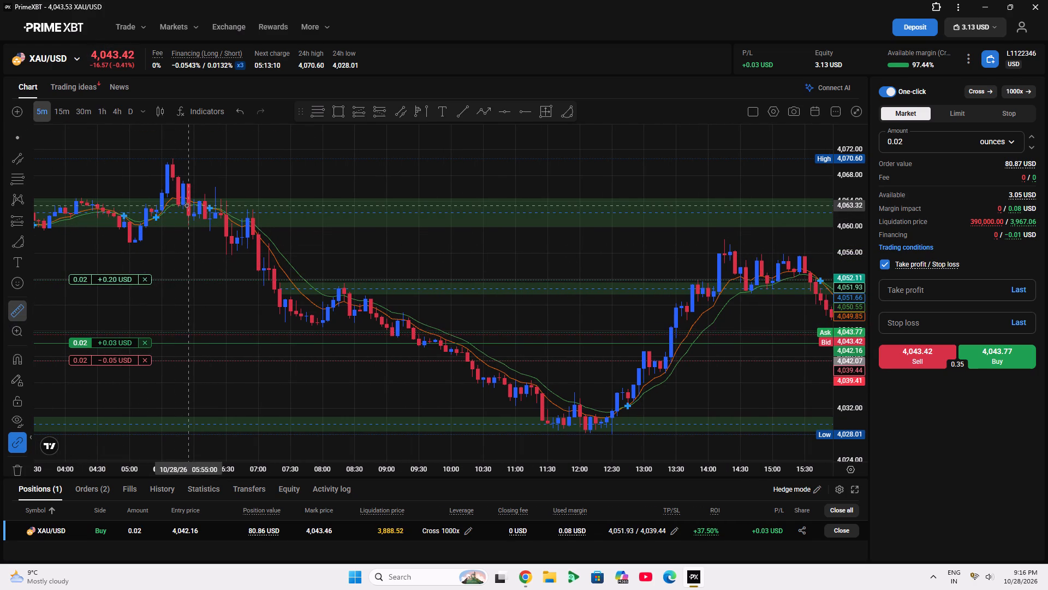
click(188, 210)
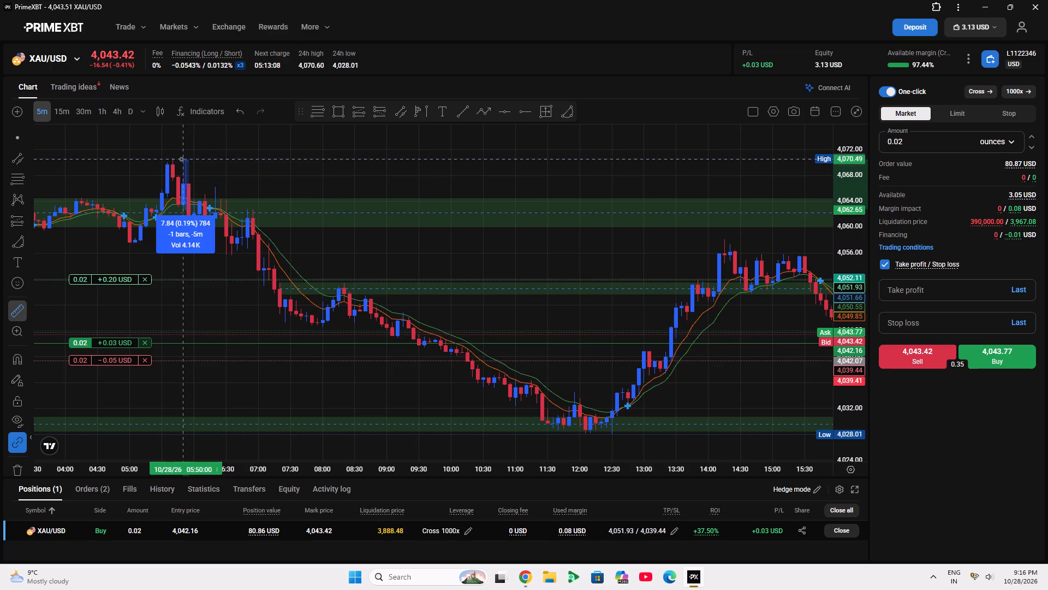
click(181, 159)
drag(283, 179, 0, 190)
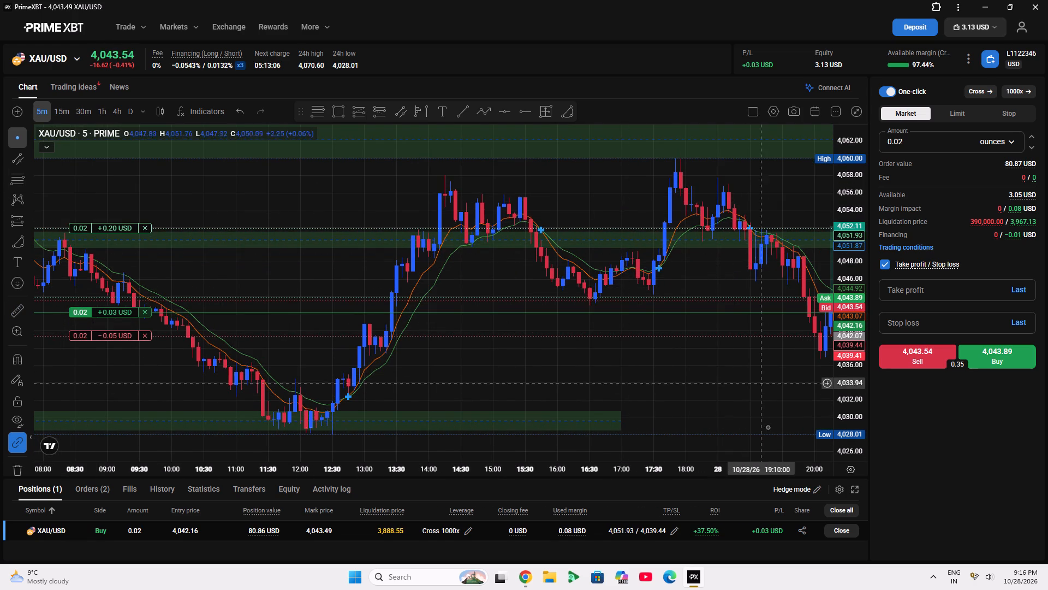
Examine the latest 5-minute candles around the long-position drawing and the open position's order lines.
click(812, 440)
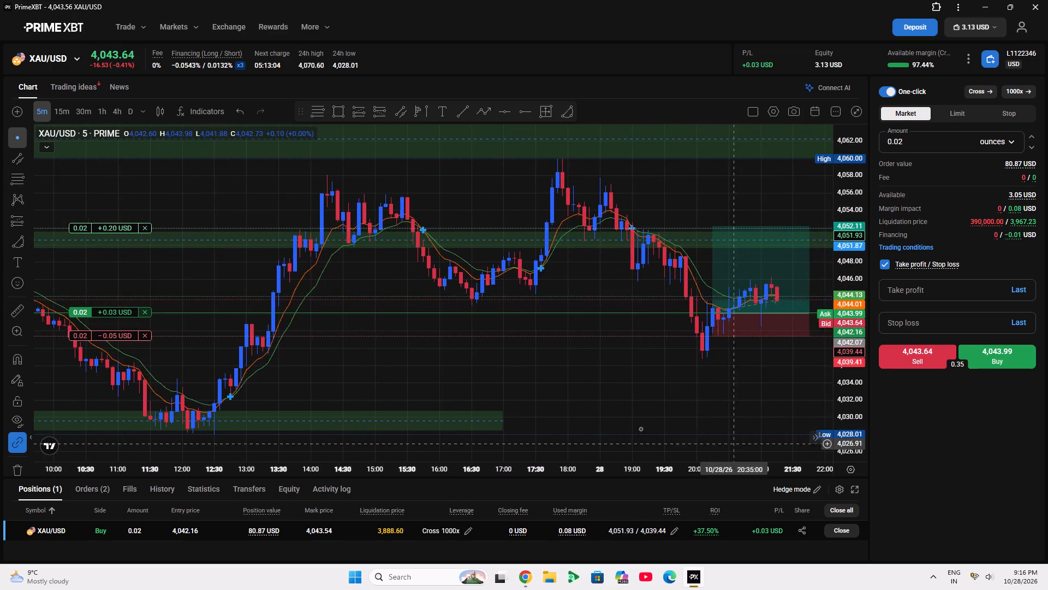
scroll(633, 427, up, 5)
drag(800, 328, 470, 271)
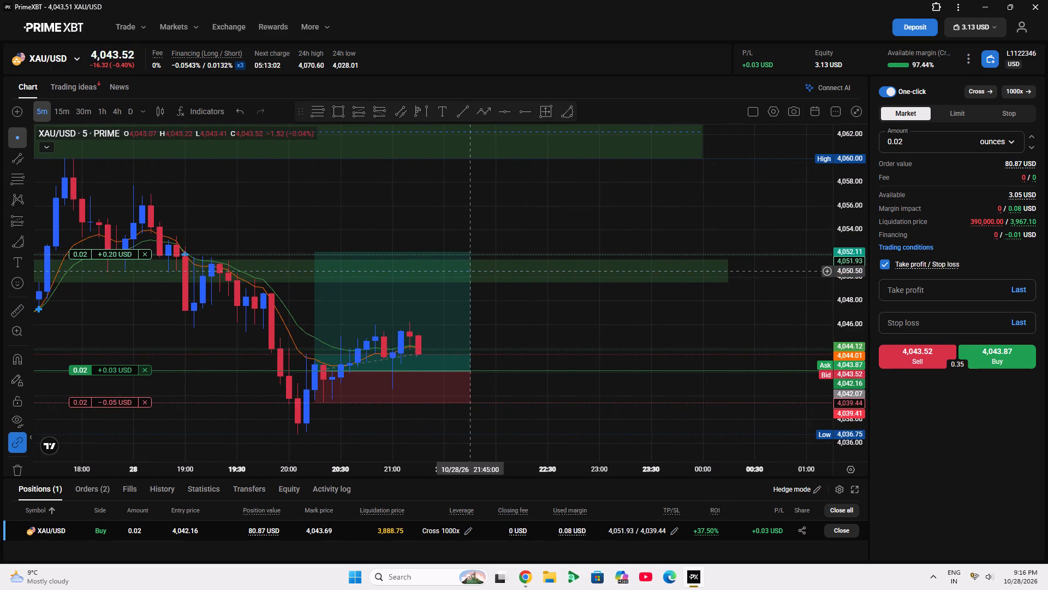
drag(470, 271, 469, 271)
scroll(839, 397, up, 1)
drag(693, 329, 808, 247)
double_click(854, 321)
scroll(854, 321, up, 1)
drag(711, 350, 700, 307)
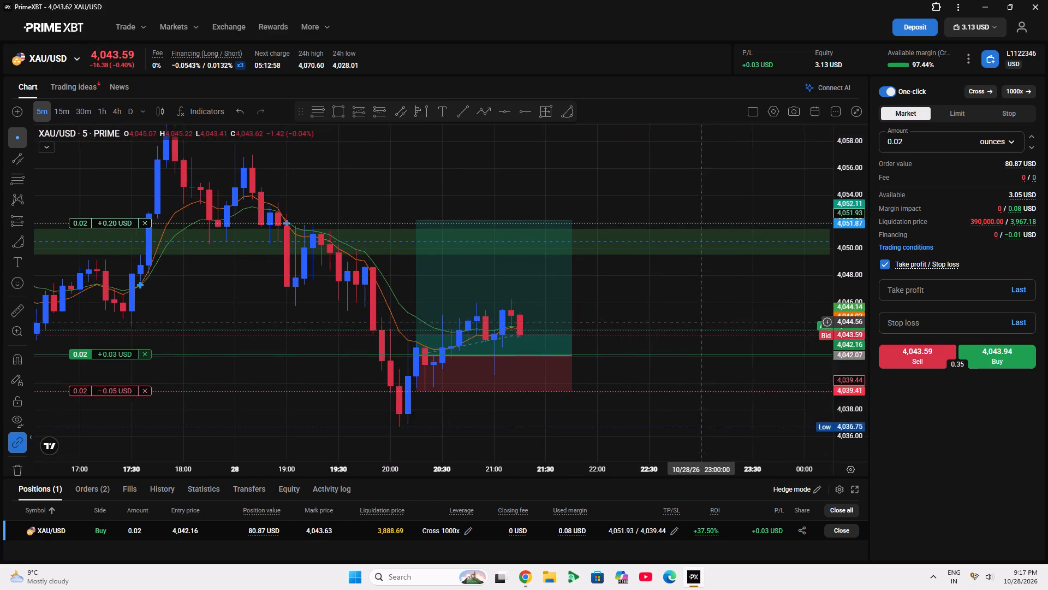
drag(700, 307, 692, 267)
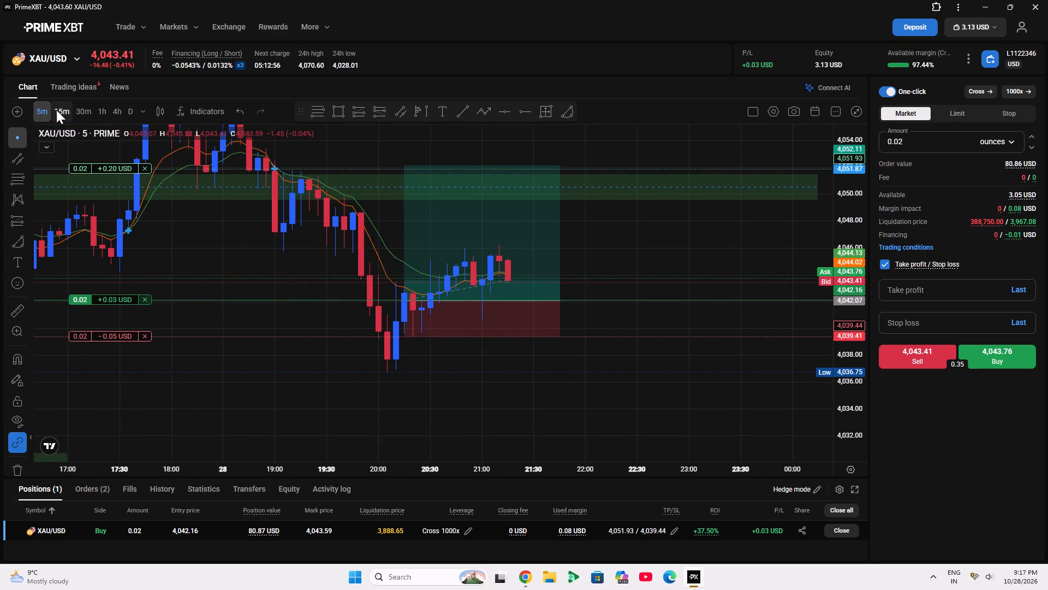
Switch the XAU/USD chart to the 15-minute timeframe with the price scale fitted automatically.
click(56, 110)
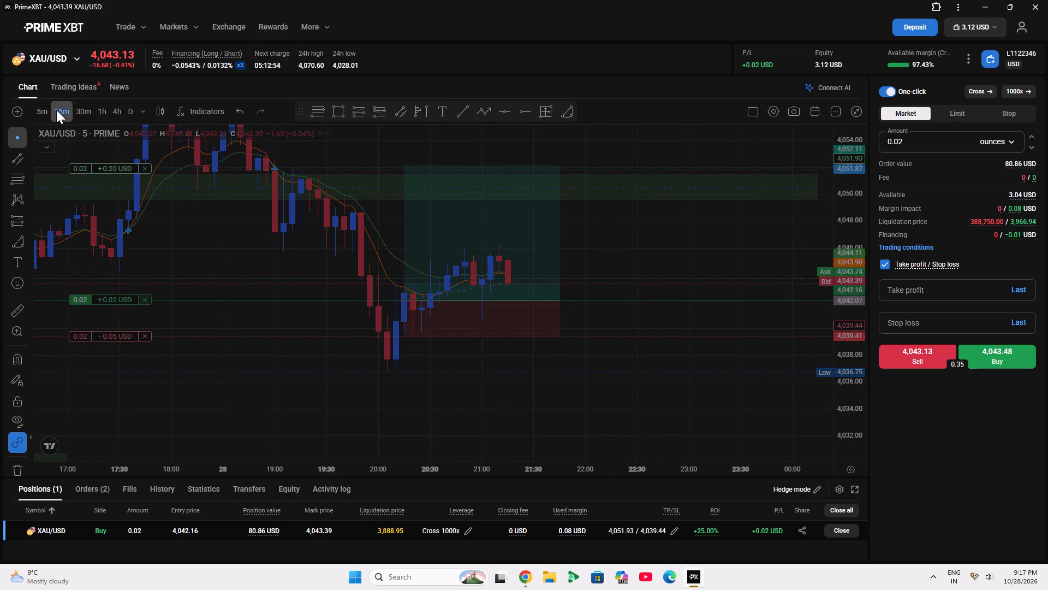
scroll(380, 304, up, 4)
scroll(380, 304, down, 1)
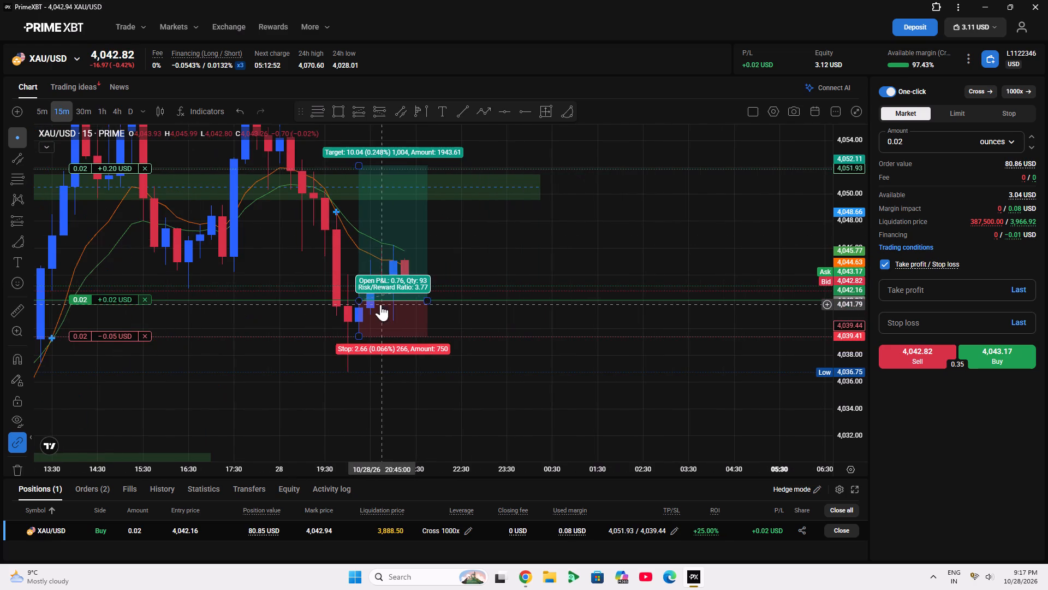
drag(612, 412, 658, 430)
double_click(856, 363)
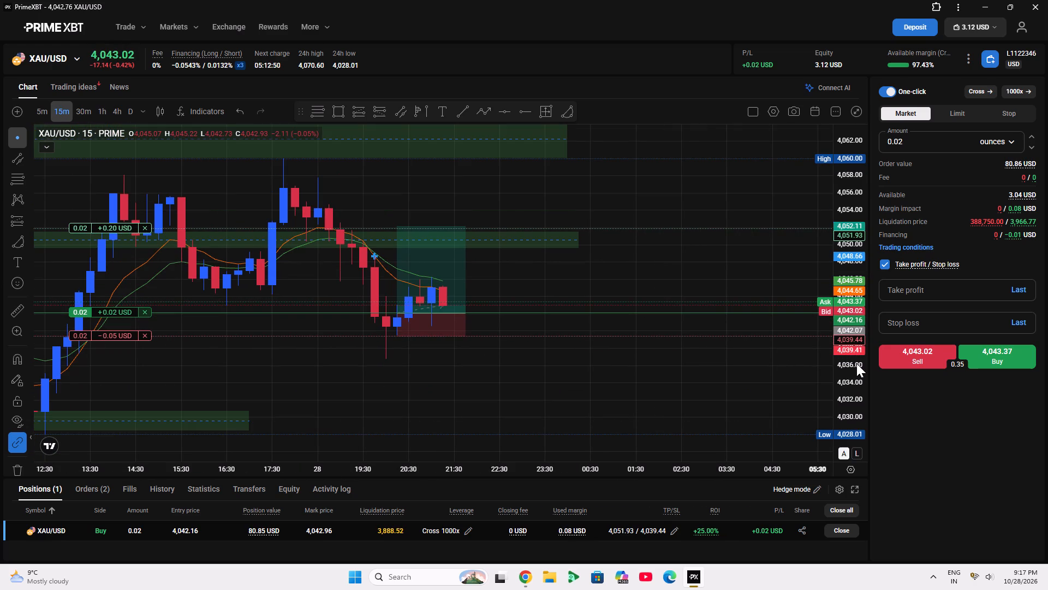
click(460, 275)
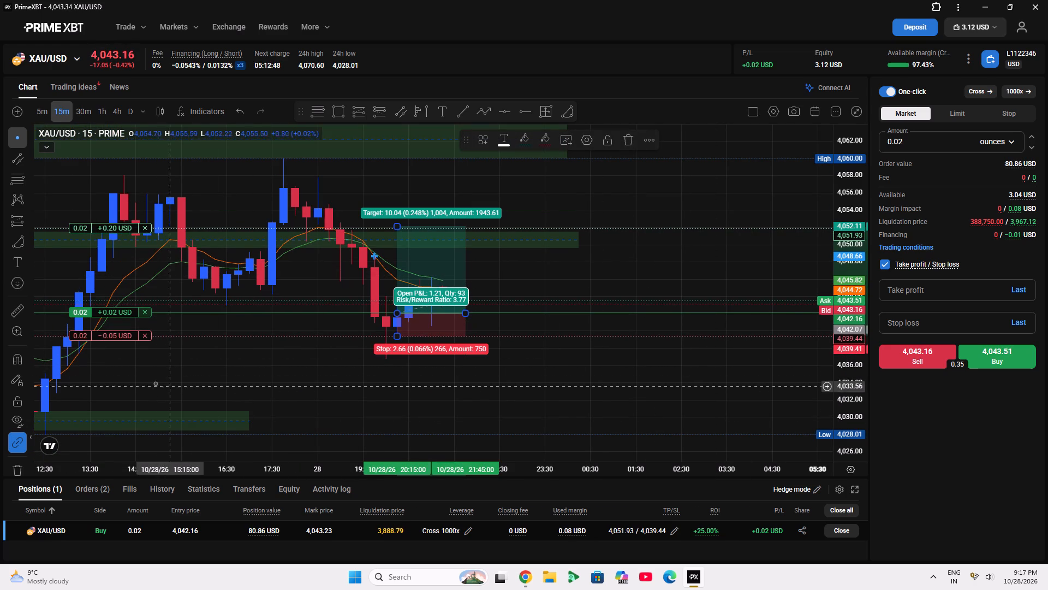
Lower the buy position's stop loss to 4,037.17, just above the recent swing low.
drag(104, 332, 168, 346)
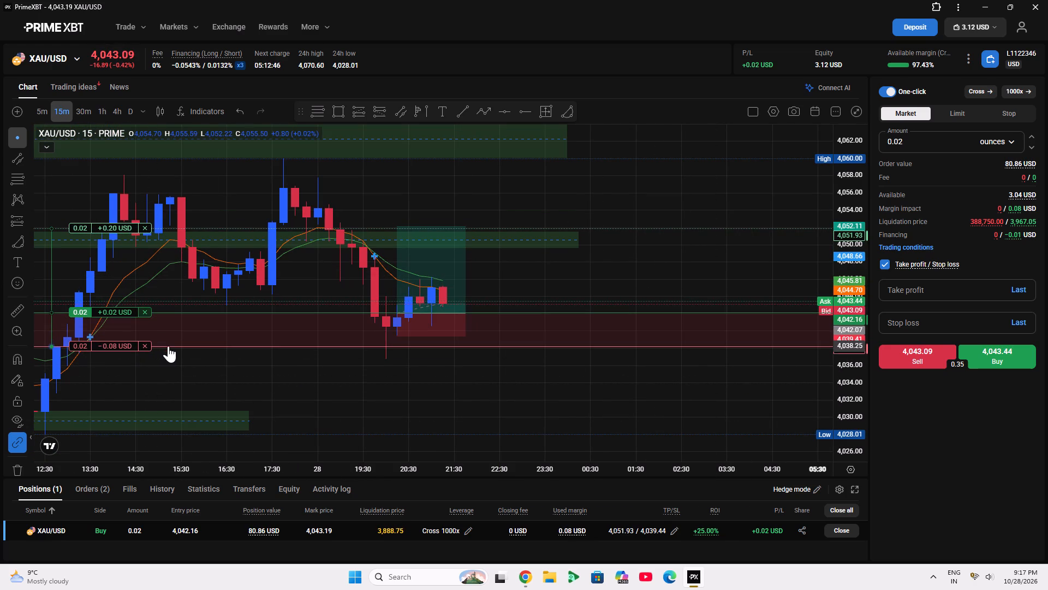
drag(168, 346, 205, 360)
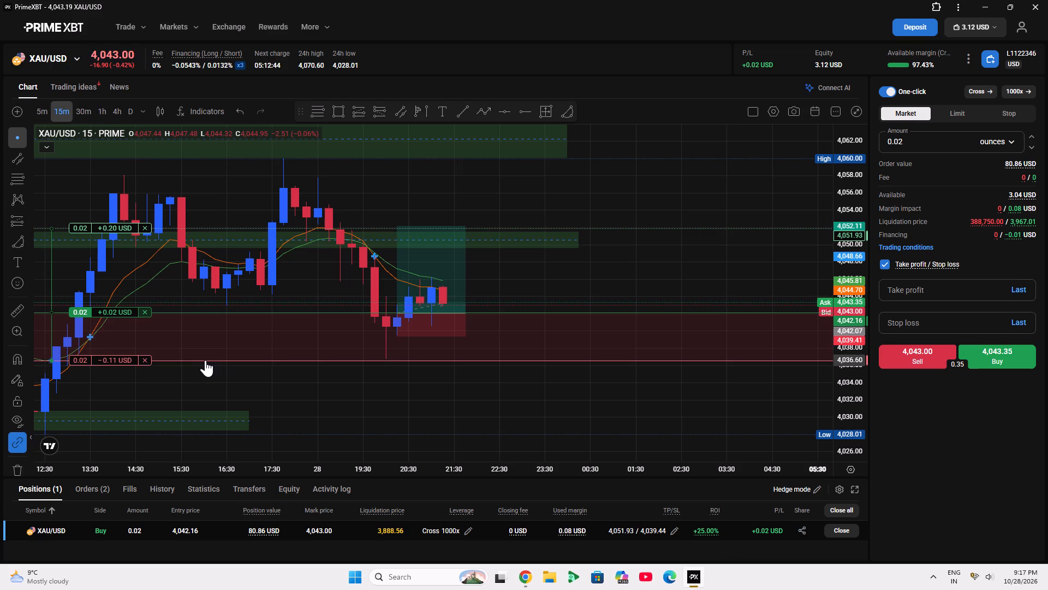
drag(205, 360, 195, 357)
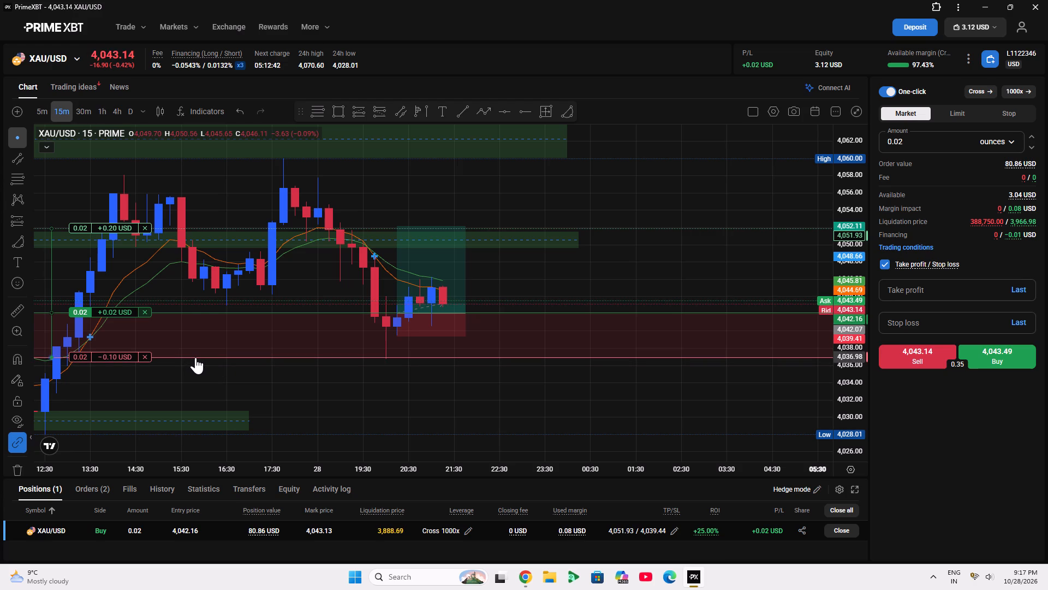
drag(195, 357, 198, 359)
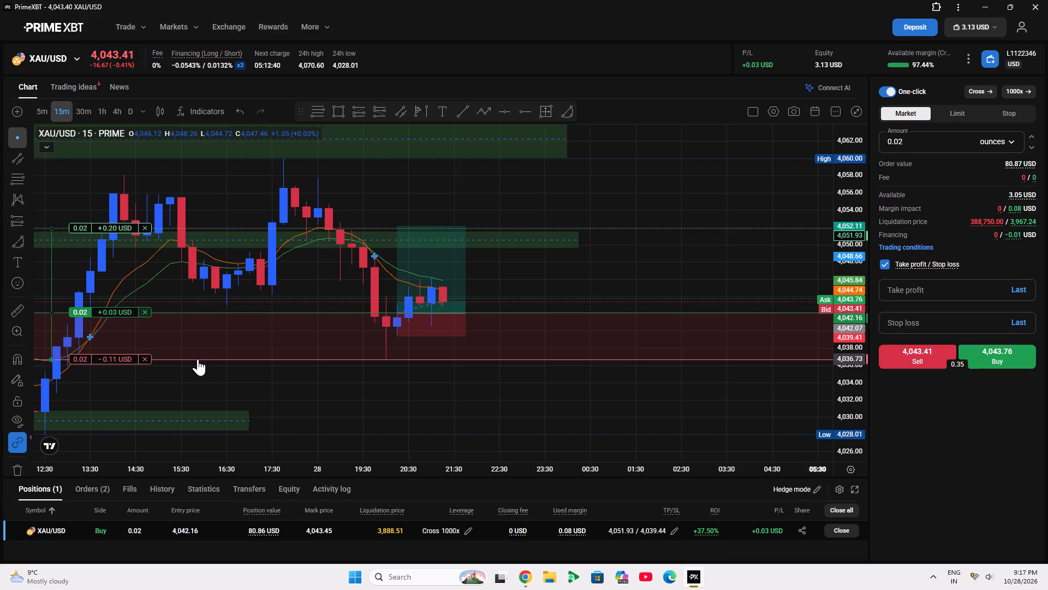
drag(198, 359, 192, 355)
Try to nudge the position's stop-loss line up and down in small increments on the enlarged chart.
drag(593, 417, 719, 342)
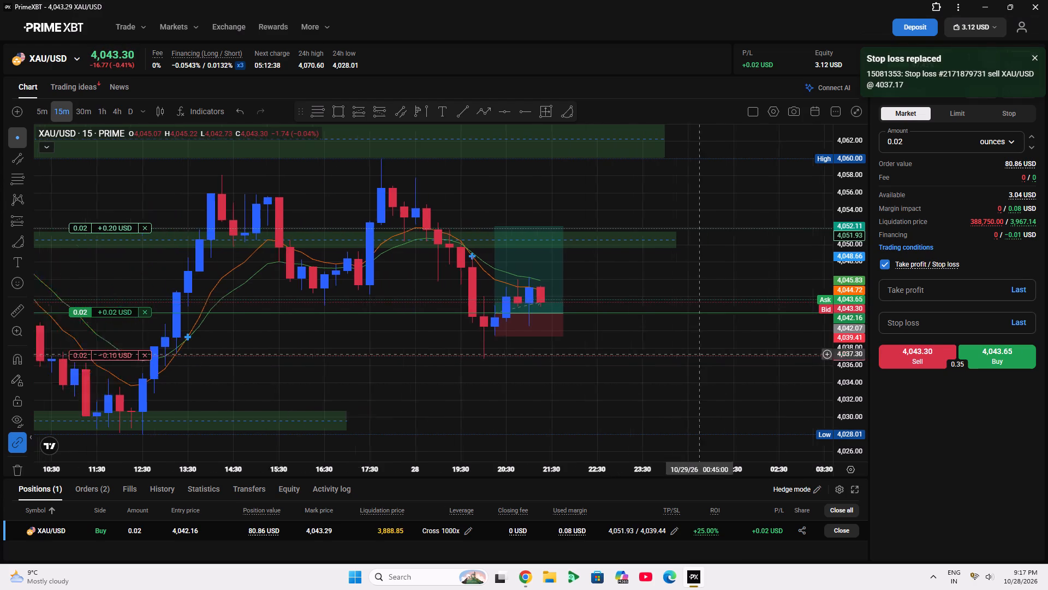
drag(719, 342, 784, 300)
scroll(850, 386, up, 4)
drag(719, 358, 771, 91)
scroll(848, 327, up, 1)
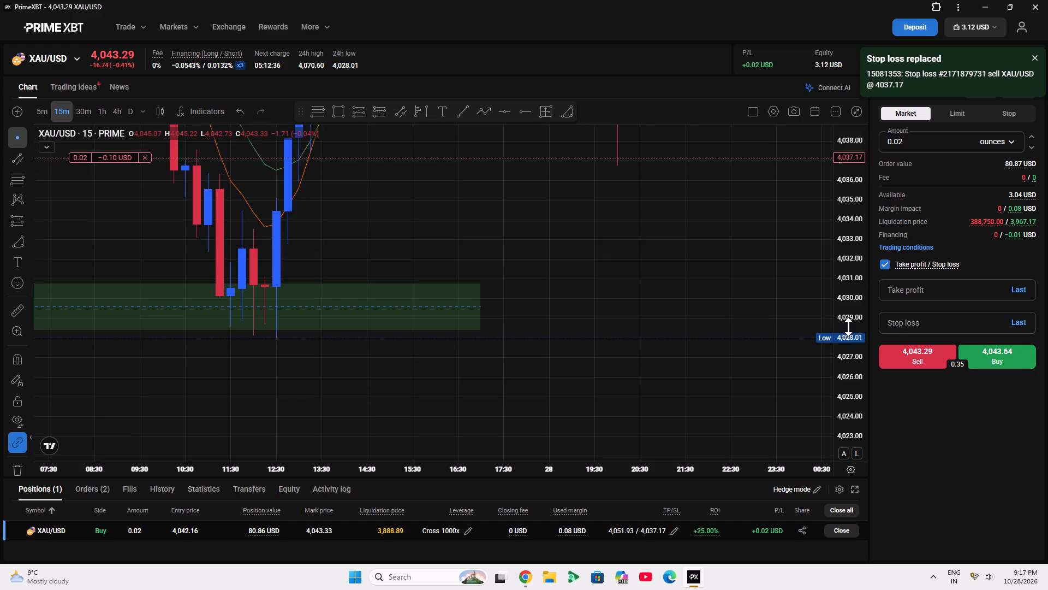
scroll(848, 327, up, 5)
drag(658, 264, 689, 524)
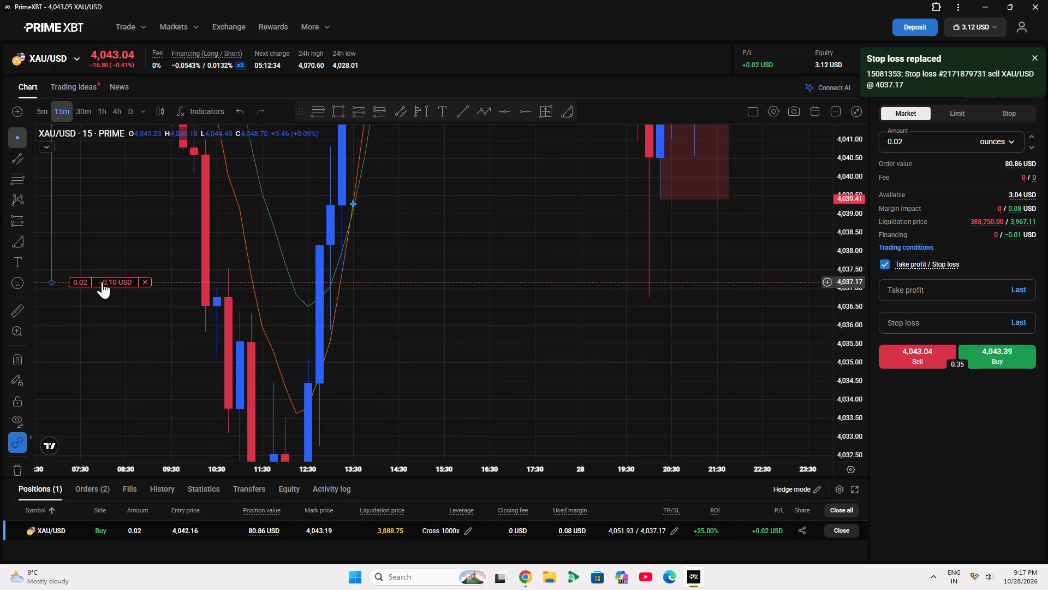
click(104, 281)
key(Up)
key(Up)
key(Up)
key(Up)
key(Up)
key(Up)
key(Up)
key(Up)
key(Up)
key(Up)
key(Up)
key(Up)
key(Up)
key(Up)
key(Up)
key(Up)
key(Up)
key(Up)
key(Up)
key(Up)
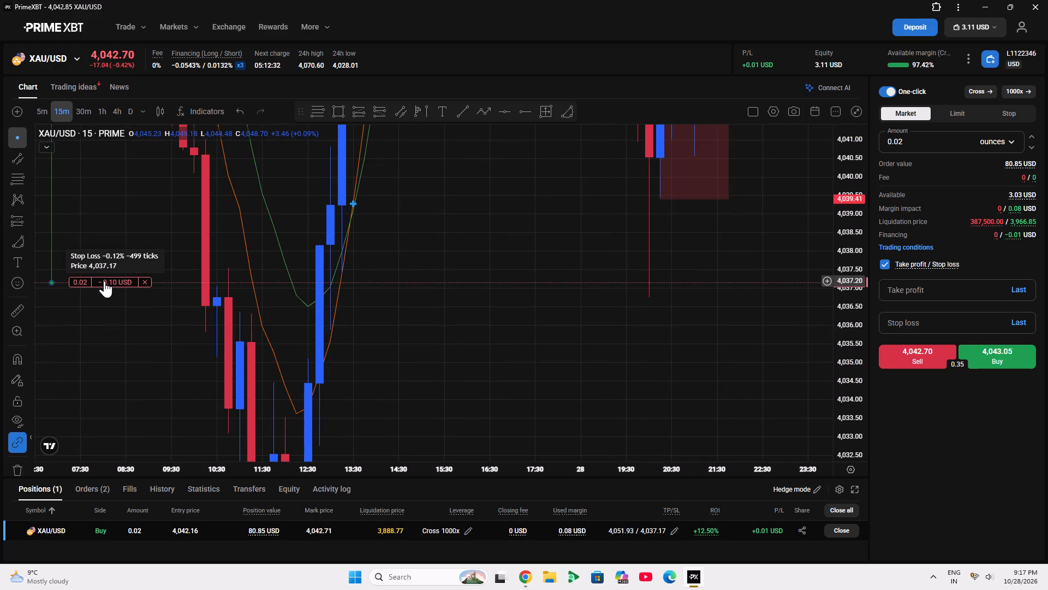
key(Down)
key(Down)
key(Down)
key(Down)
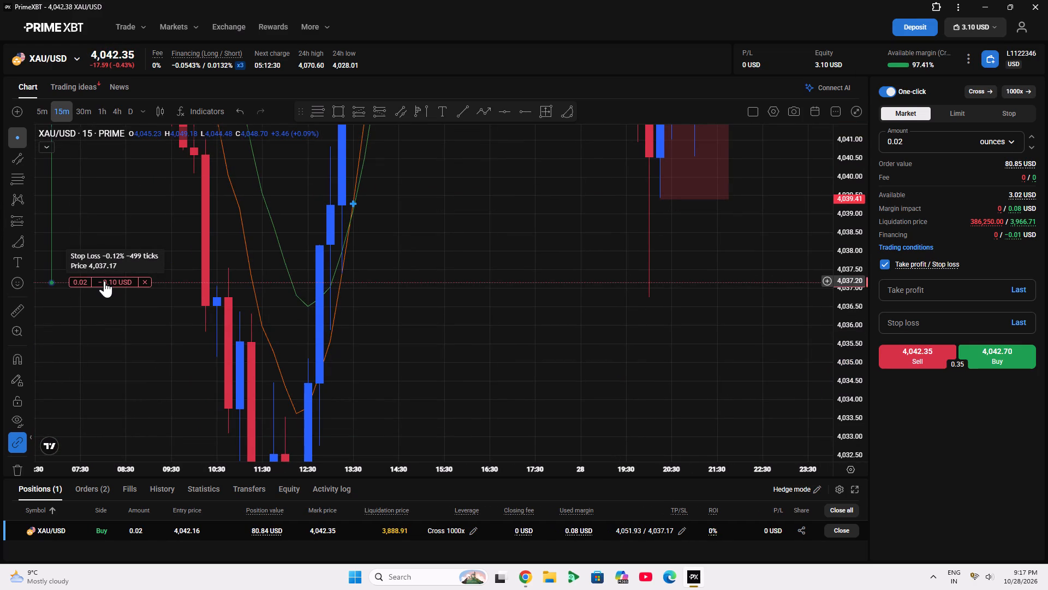
Lower the buy position's stop loss to 4,036.93, near the recent swing low.
drag(104, 281, 235, 288)
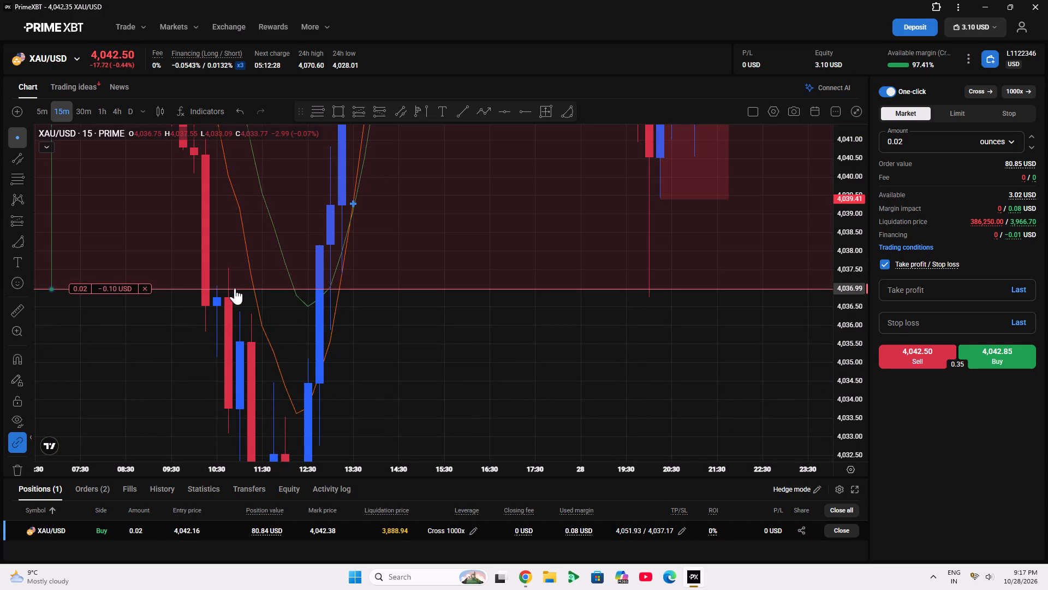
drag(235, 288, 229, 297)
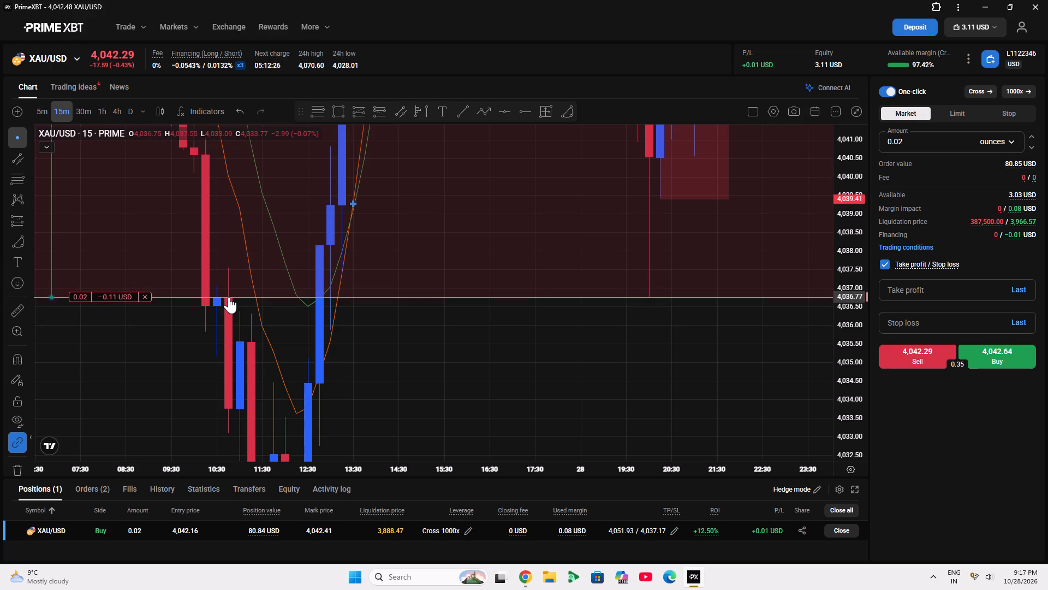
drag(229, 297, 471, 304)
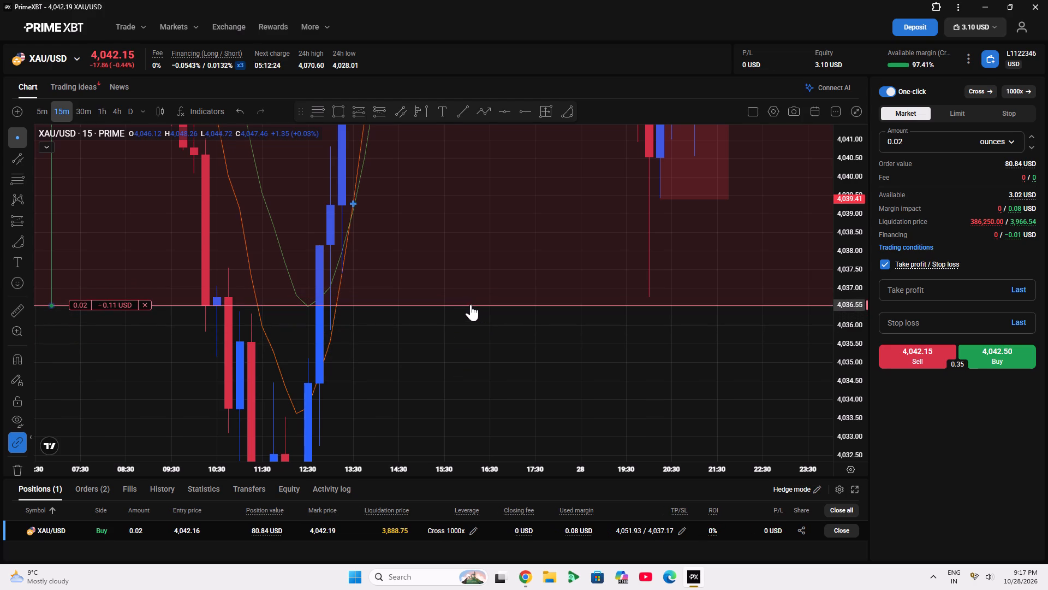
drag(471, 304, 460, 300)
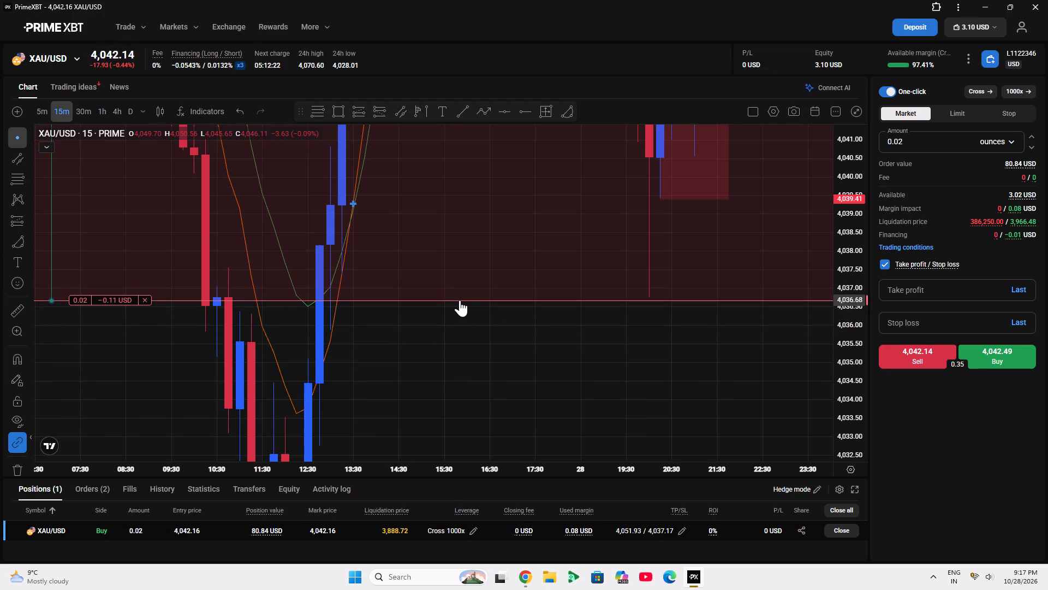
drag(460, 300, 455, 297)
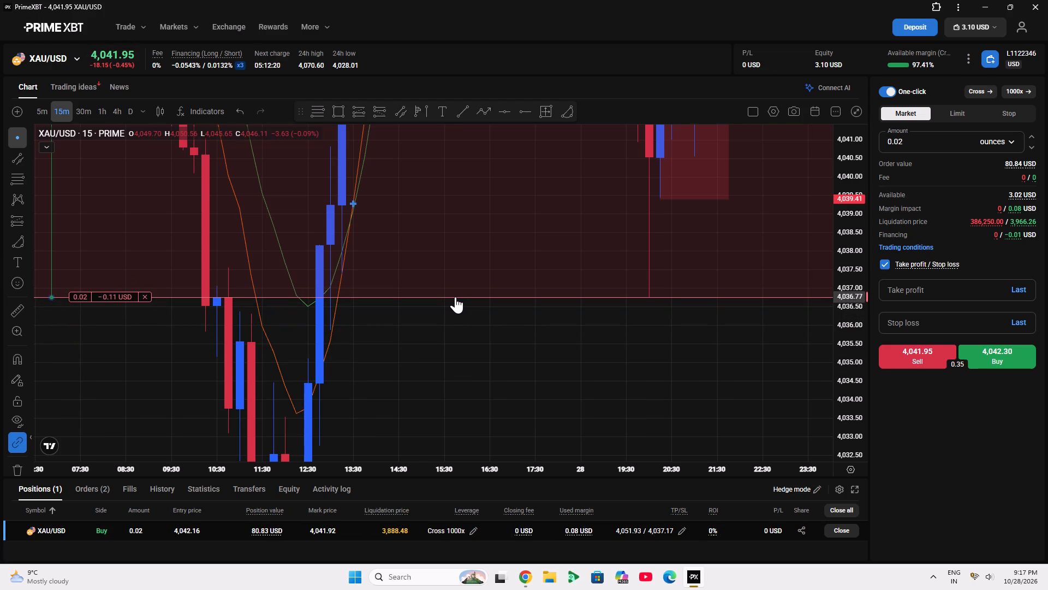
drag(455, 297, 450, 292)
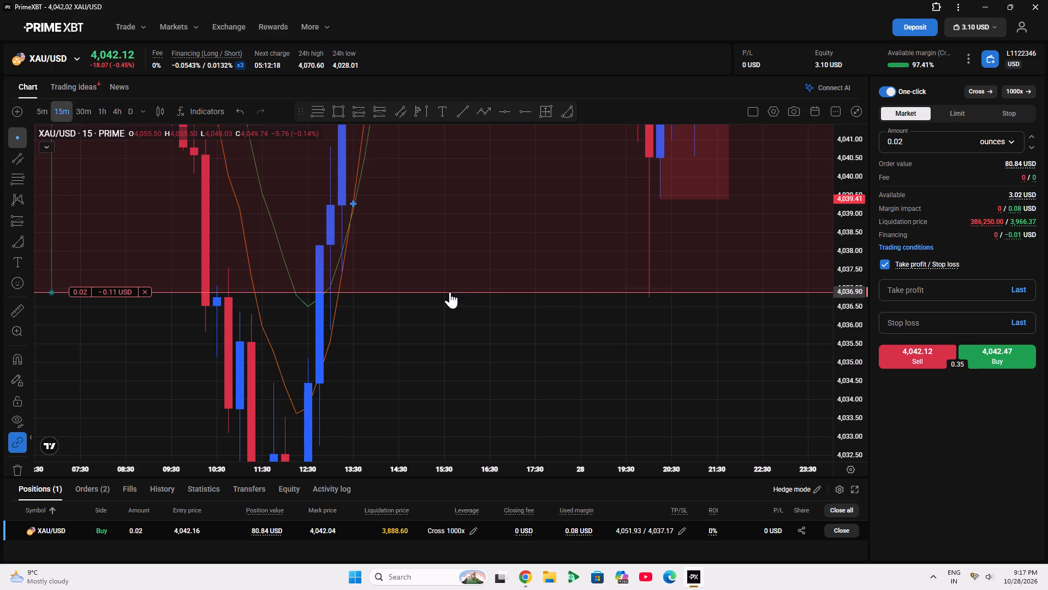
drag(450, 292, 455, 292)
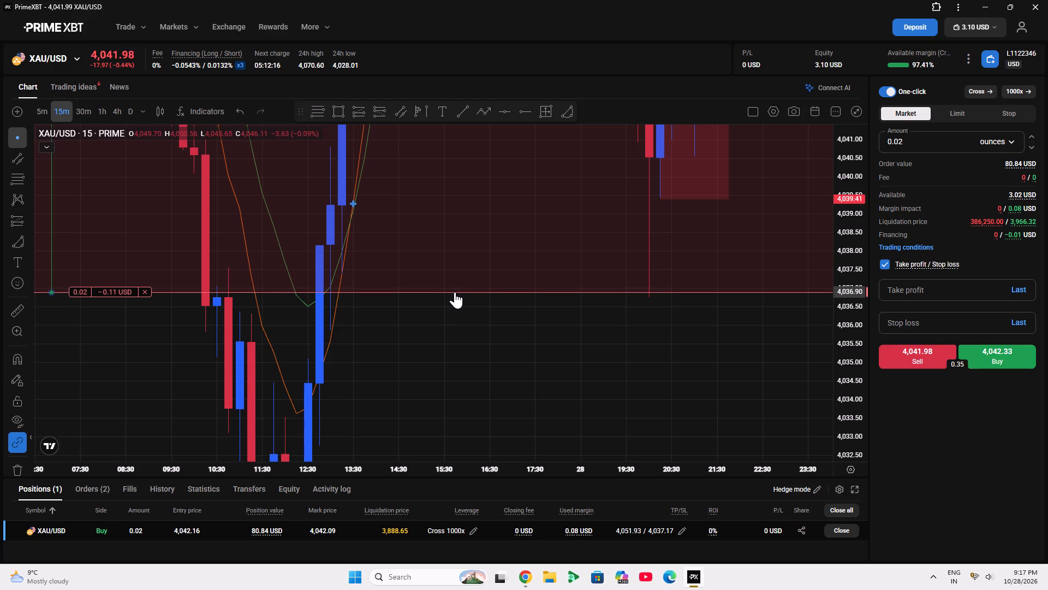
drag(455, 292, 451, 291)
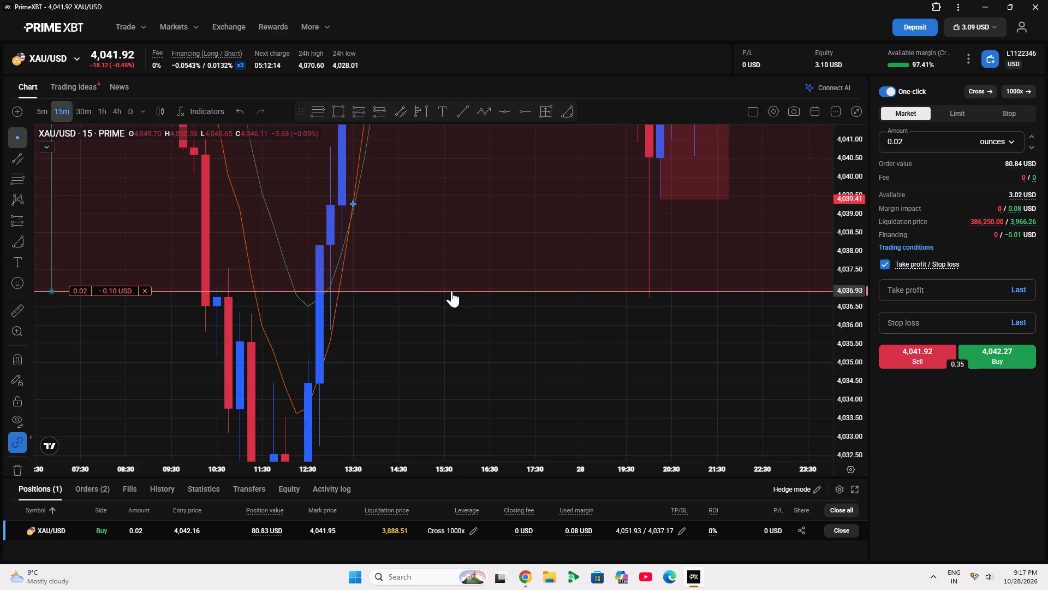
drag(451, 291, 450, 291)
Adjust the long-position drawing's stop level to 4,039.33, with the price scale fitted to the chart.
drag(650, 342, 569, 402)
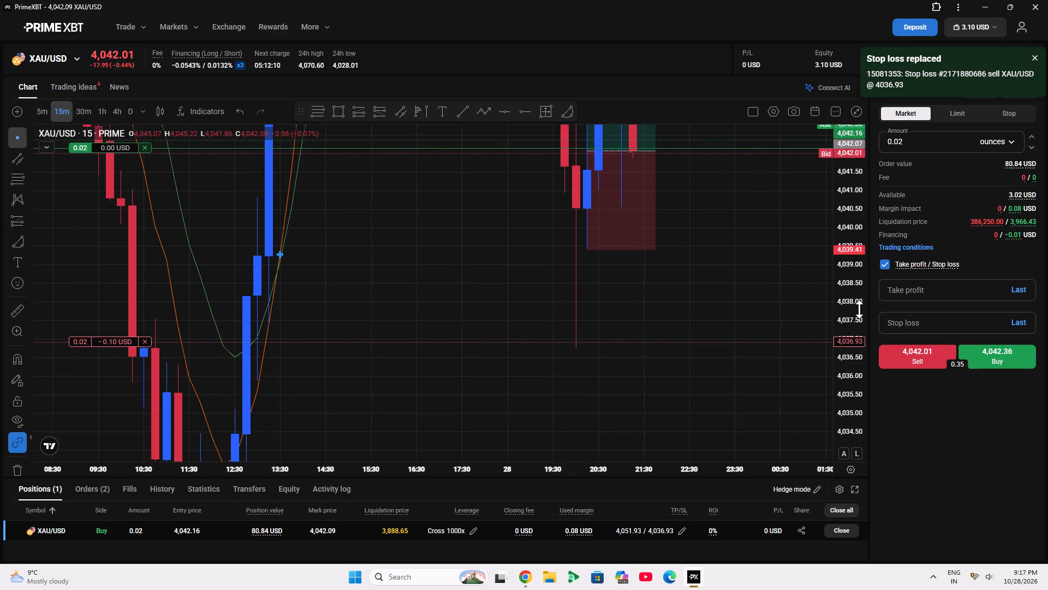
double_click(859, 309)
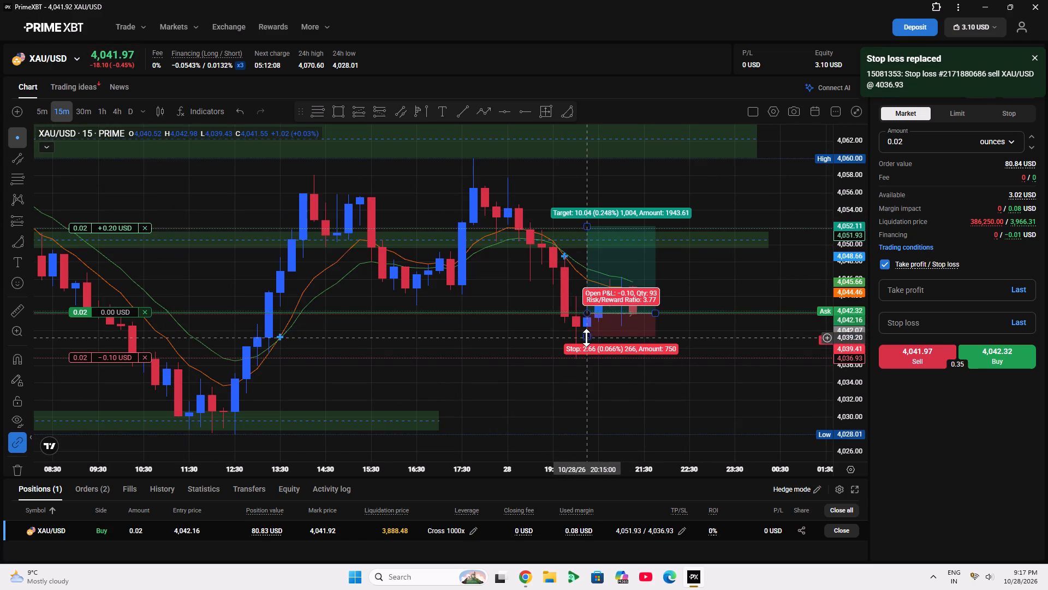
drag(586, 338, 570, 322)
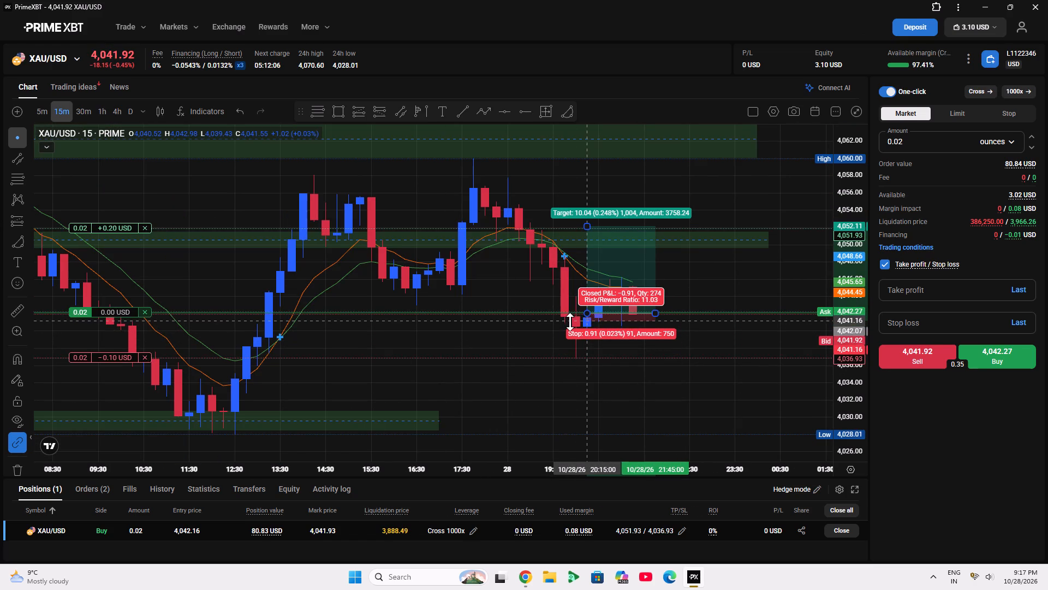
drag(570, 322, 563, 337)
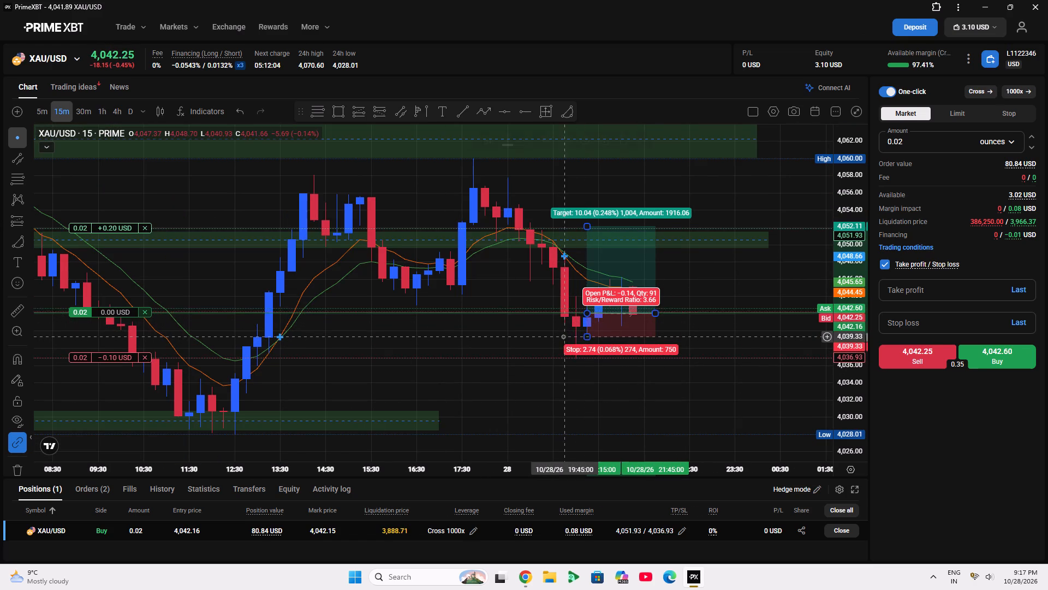
click(530, 343)
Shift the whole long-position drawing slightly upward, placing its entry level at about 4,042.12.
click(833, 381)
double_click(850, 390)
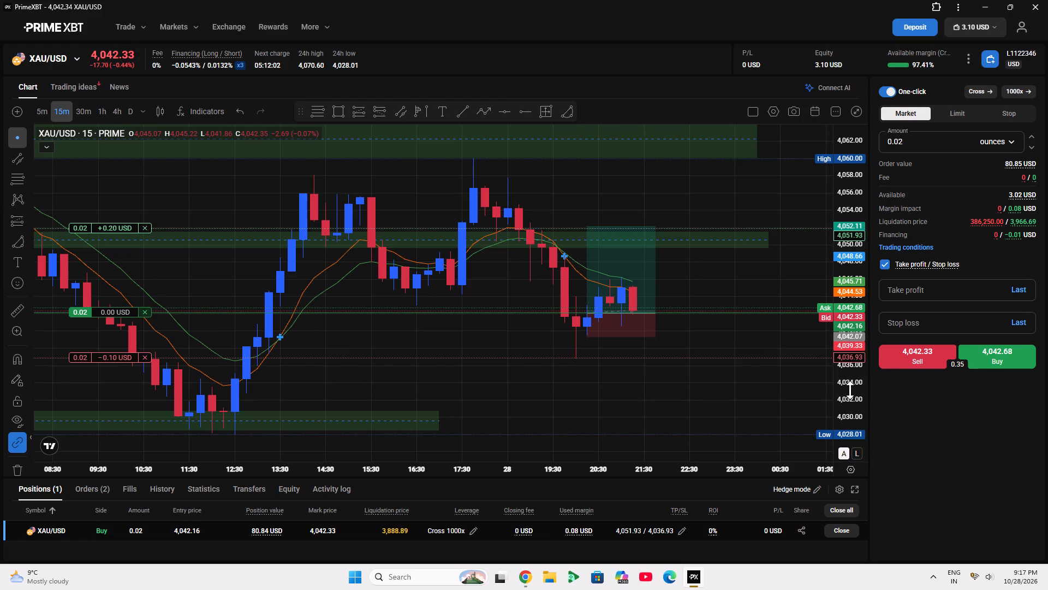
scroll(850, 390, up, 5)
scroll(729, 405, up, 4)
drag(707, 276, 633, 273)
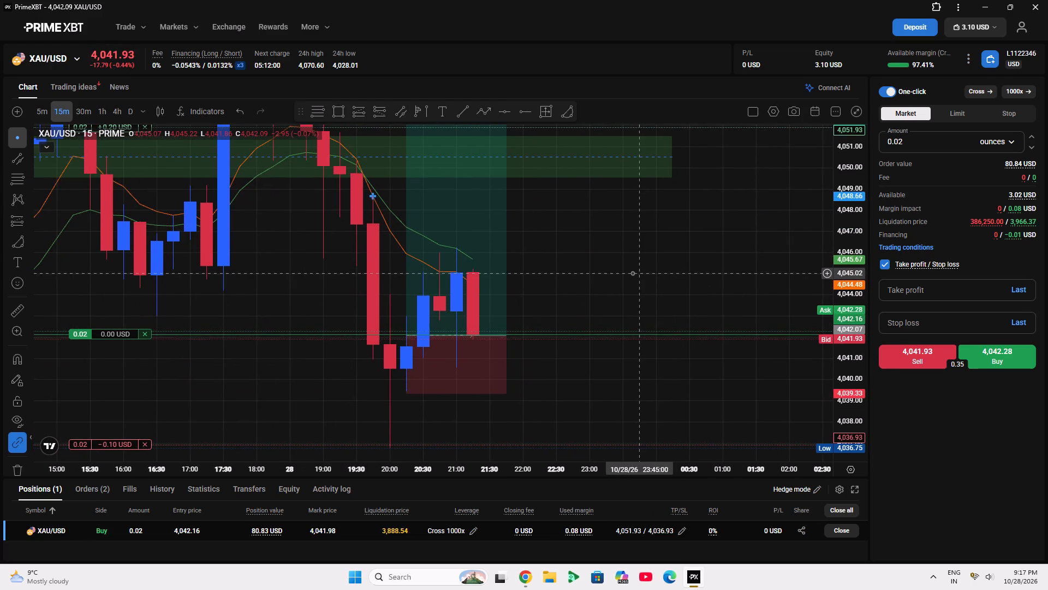
drag(483, 232, 489, 233)
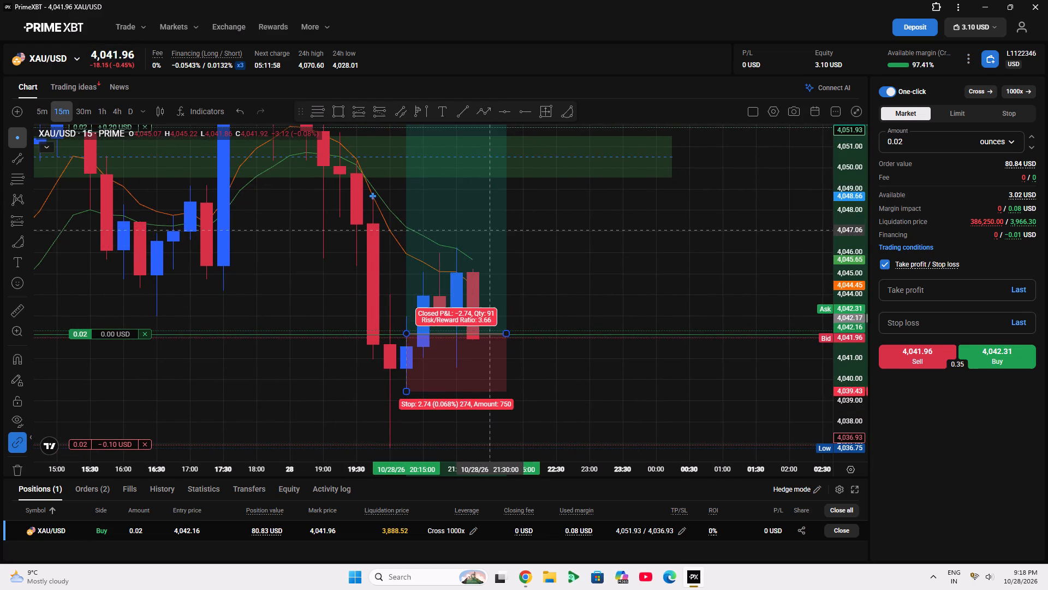
drag(489, 233, 491, 231)
click(568, 257)
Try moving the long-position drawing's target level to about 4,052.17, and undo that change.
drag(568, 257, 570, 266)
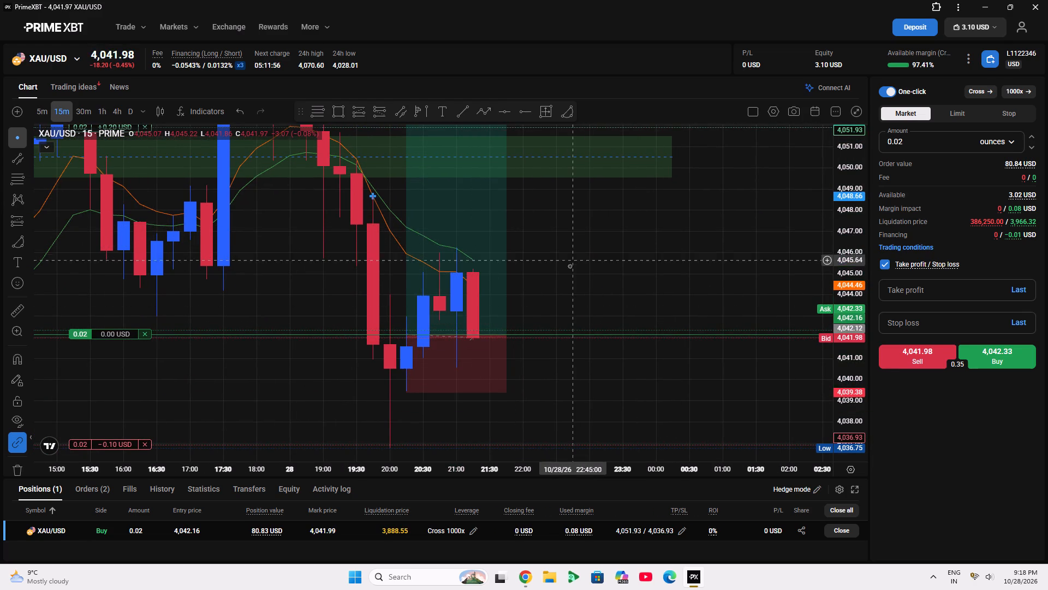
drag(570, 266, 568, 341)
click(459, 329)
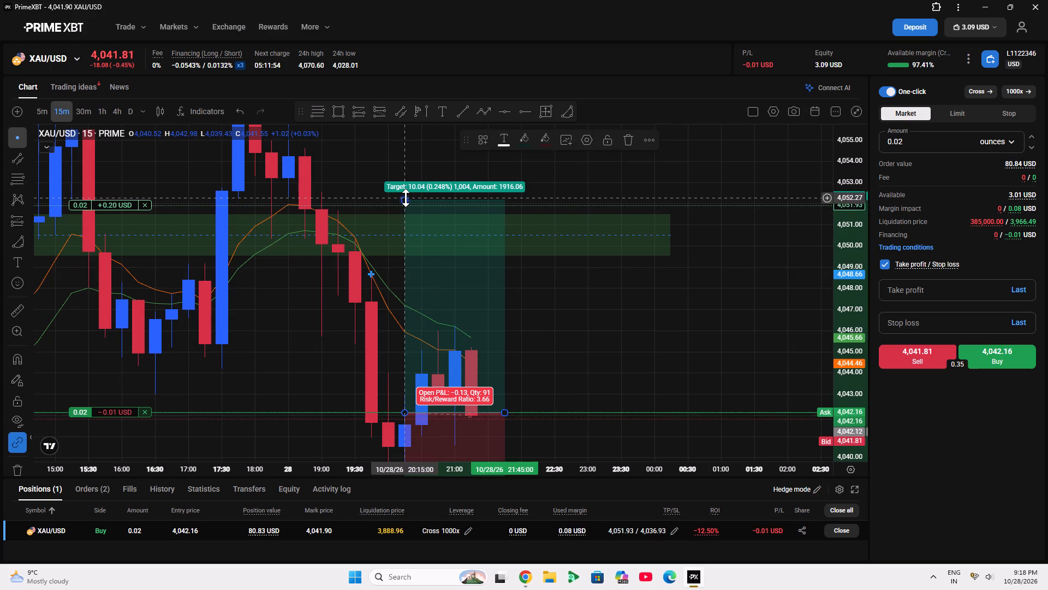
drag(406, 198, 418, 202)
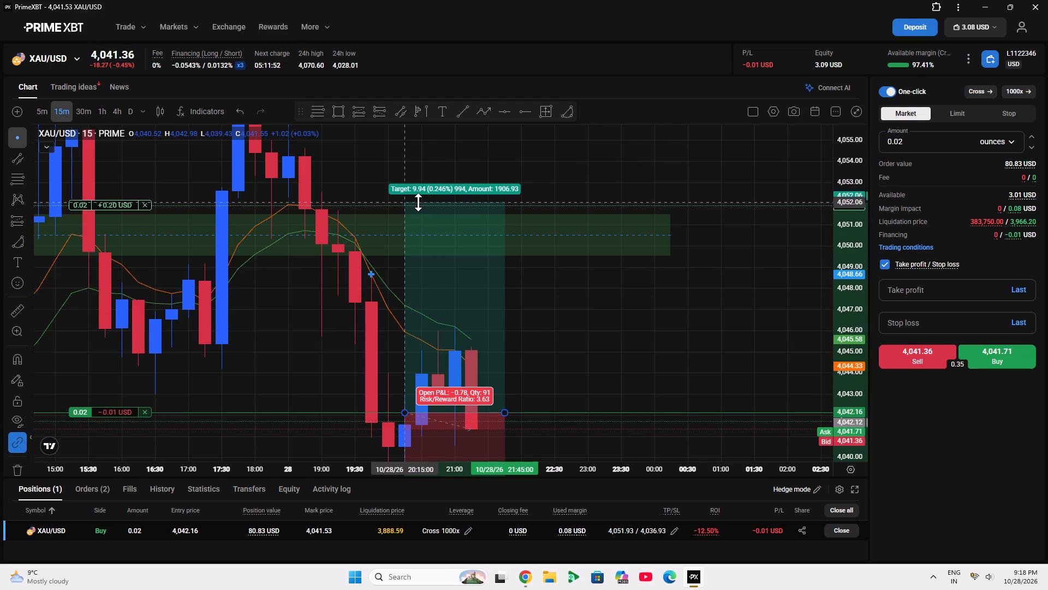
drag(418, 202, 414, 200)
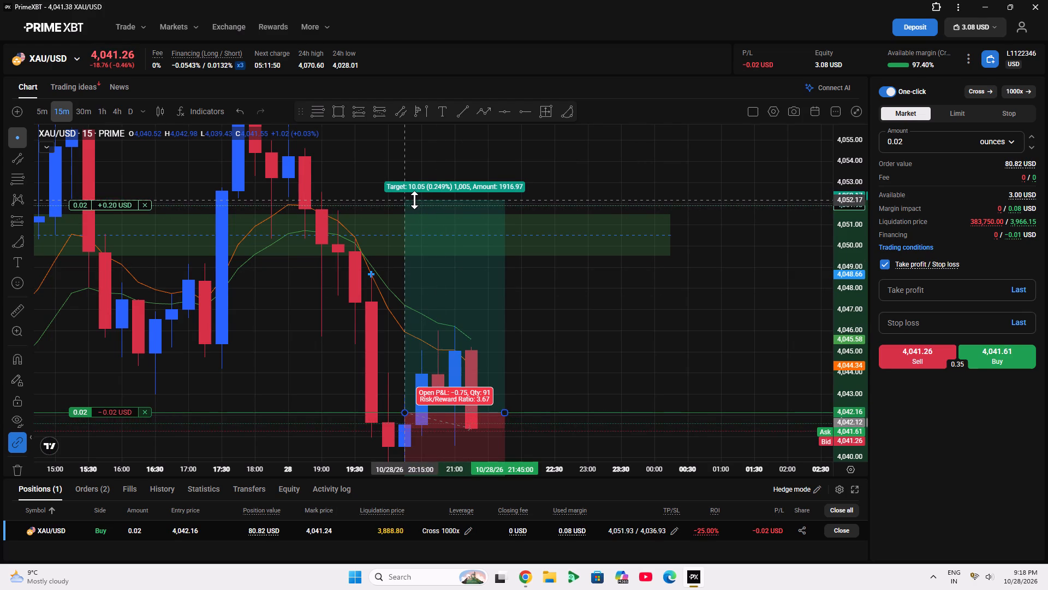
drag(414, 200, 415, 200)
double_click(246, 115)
Examine the 15-minute price action around the long-position drawing, the order lines and the surrounding green zones.
drag(618, 306, 620, 280)
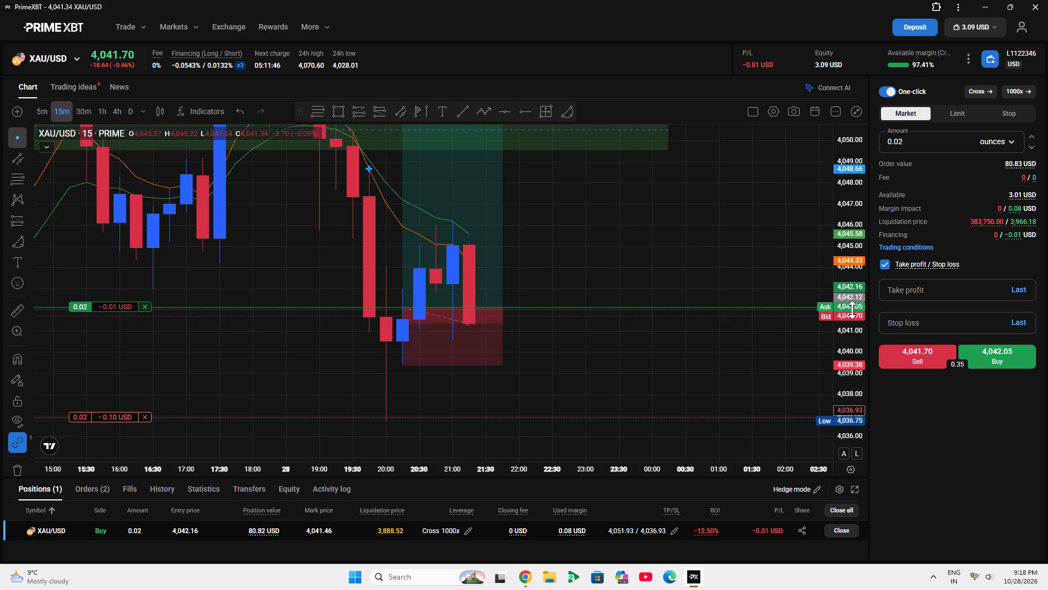
double_click(853, 310)
scroll(693, 309, down, 5)
scroll(728, 331, up, 3)
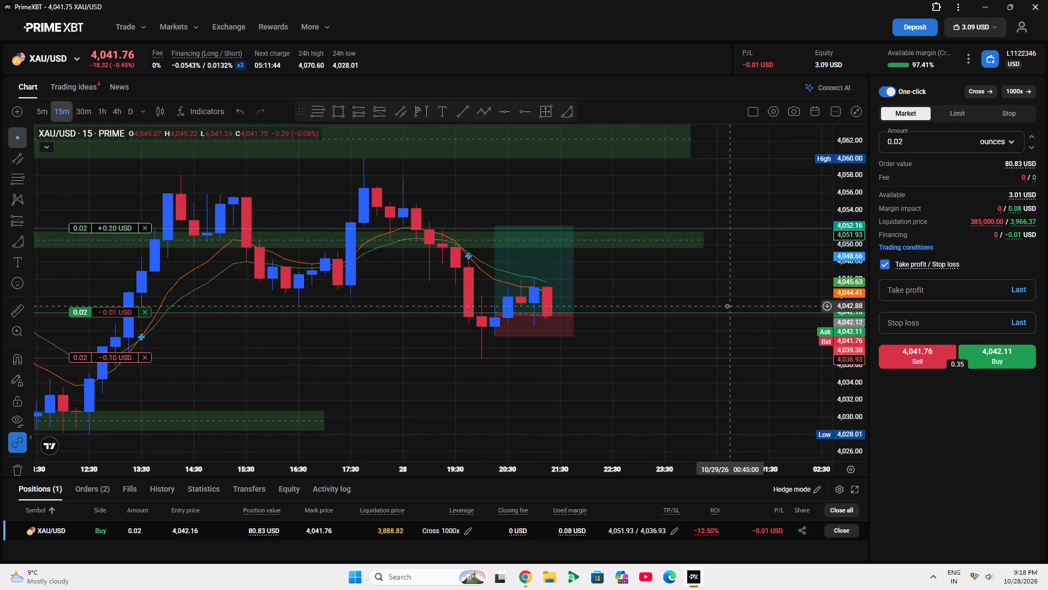
drag(713, 282, 598, 253)
scroll(624, 302, down, 3)
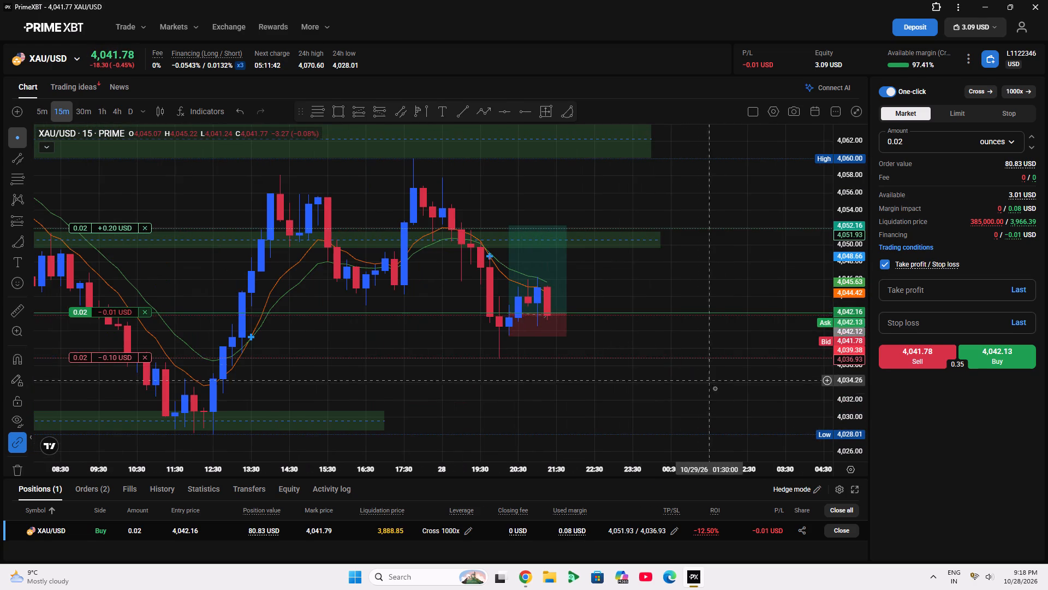
drag(705, 406, 671, 400)
scroll(672, 398, down, 4)
drag(745, 306, 611, 275)
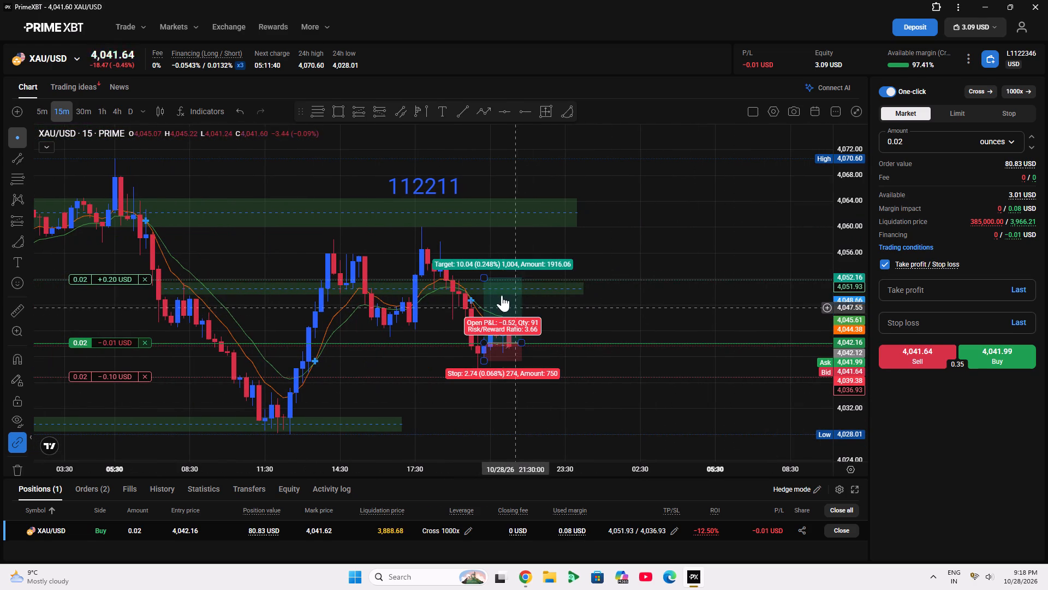
click(501, 294)
click(603, 341)
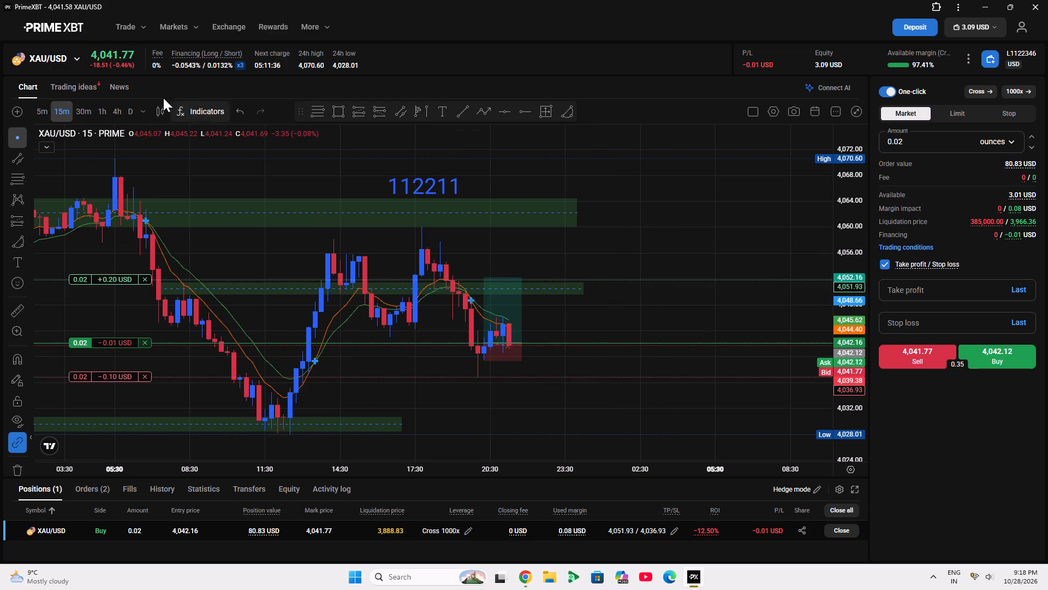
Switch the XAU/USD chart to the 4-hour timeframe and examine price relative to the marked zones.
click(115, 115)
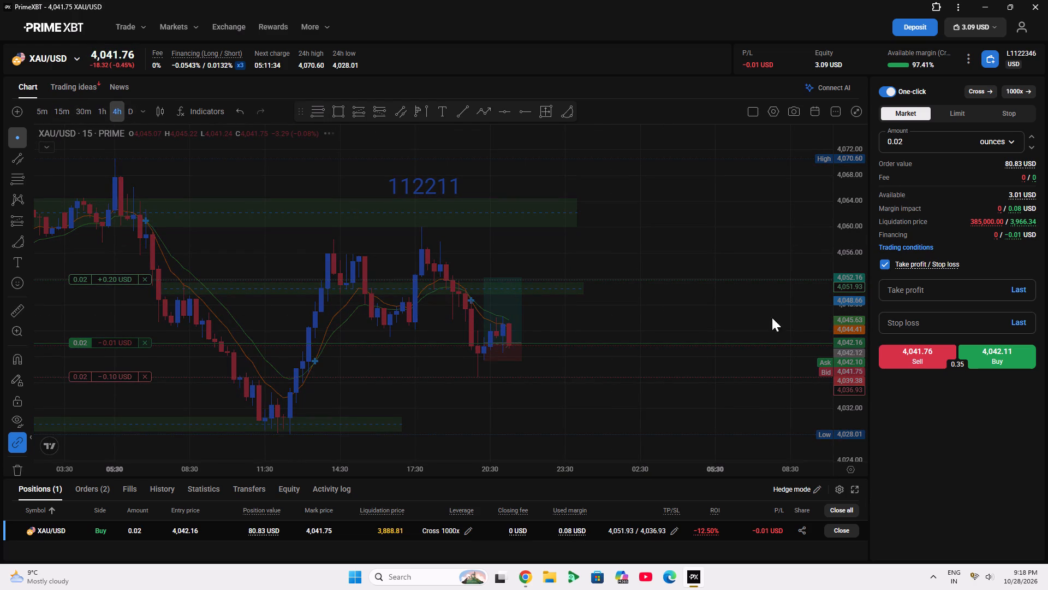
double_click(848, 326)
scroll(629, 356, up, 5)
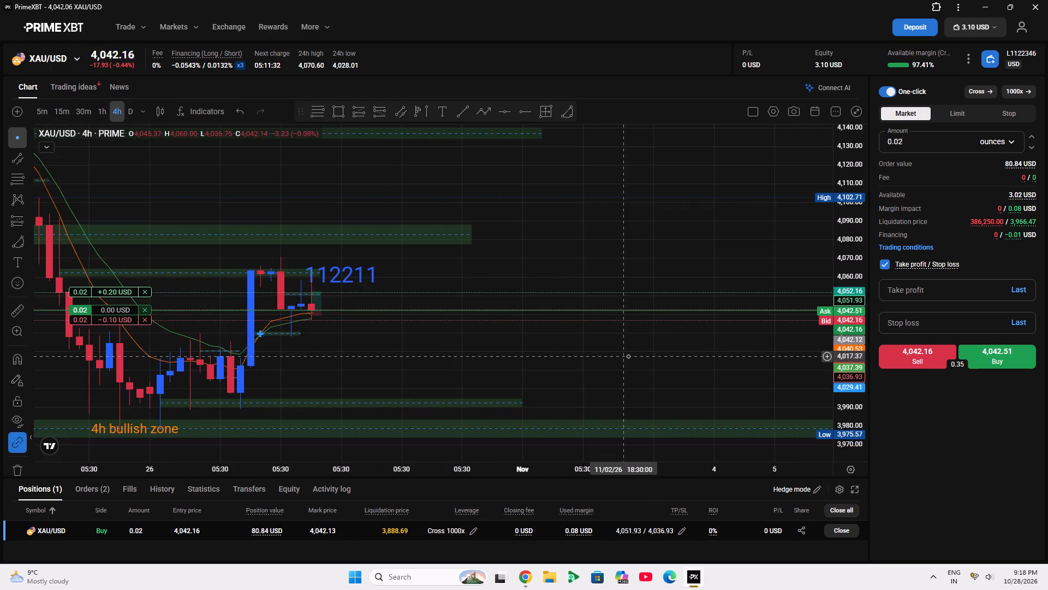
drag(527, 270, 543, 273)
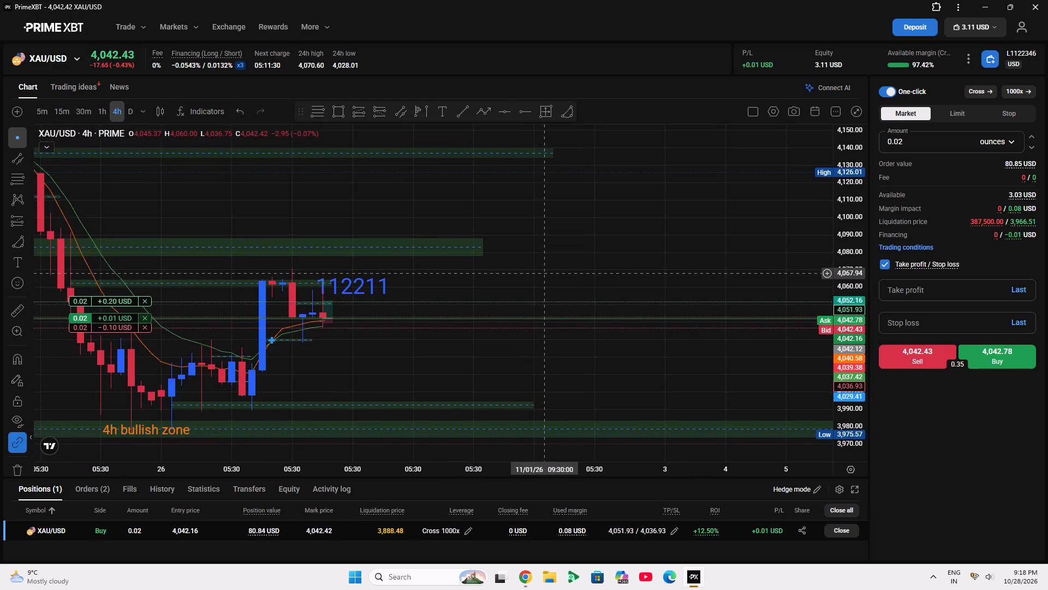
drag(543, 273, 549, 274)
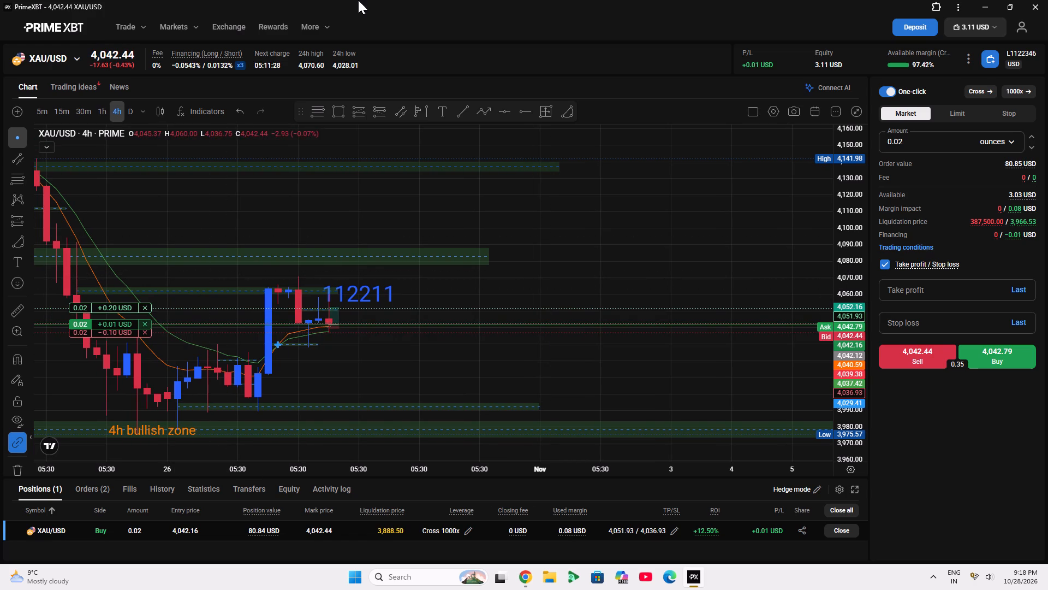
scroll(358, 0, down, 8)
Switch the XAU/USD chart to the 1-hour timeframe and examine the latest candles around the open position.
click(104, 110)
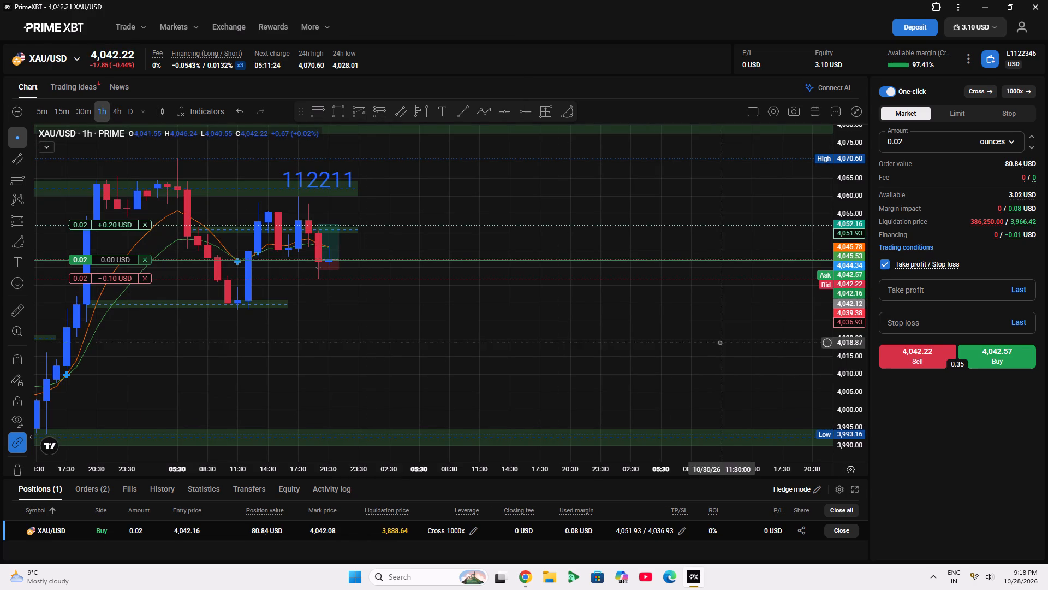
scroll(852, 371, up, 5)
scroll(430, 378, up, 5)
drag(288, 186, 569, 258)
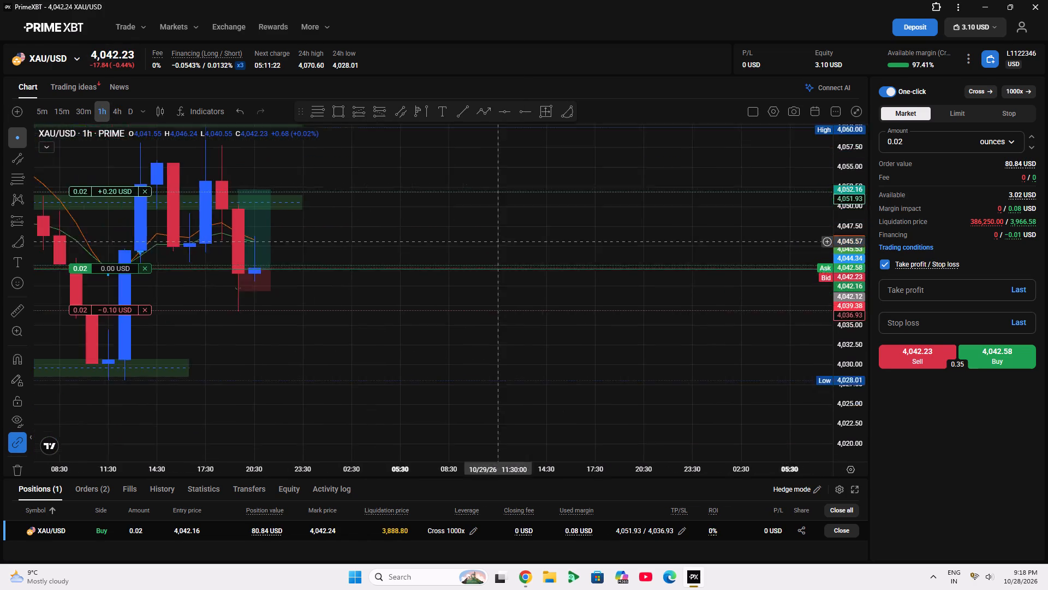
drag(569, 258, 649, 283)
scroll(848, 357, up, 5)
scroll(717, 374, up, 3)
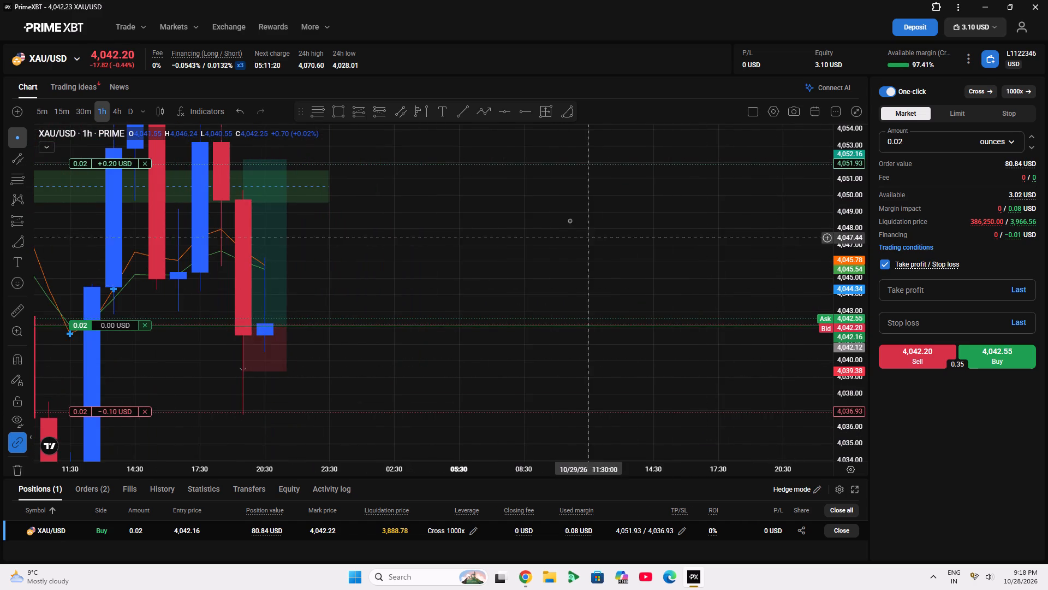
drag(571, 216, 654, 233)
double_click(836, 320)
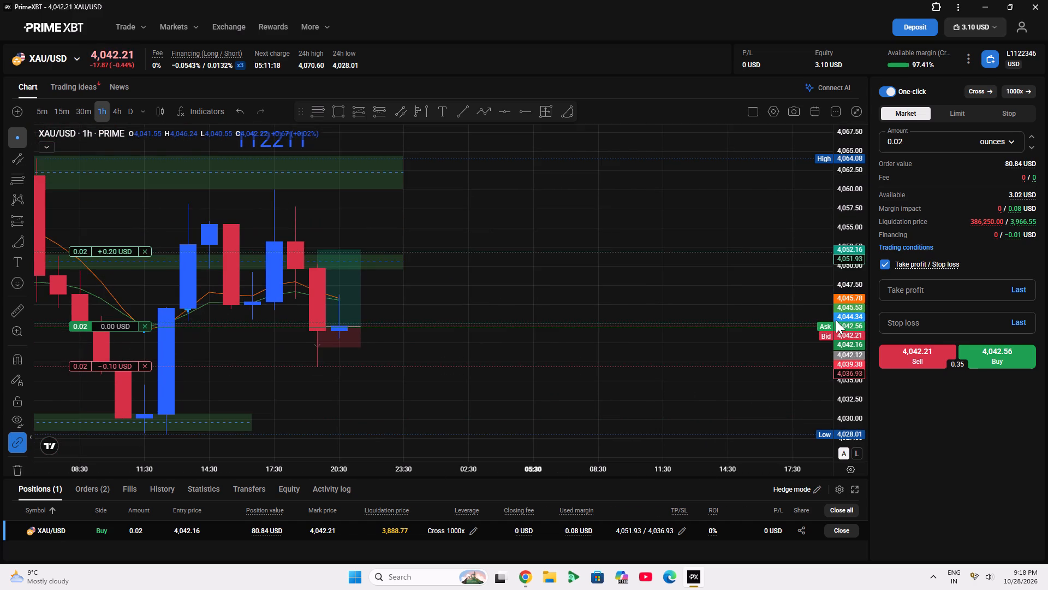
Extend the green zone at about 4,029 forward in time, past the latest candle to shortly before 05:30 on 10/29.
scroll(684, 351, up, 1)
scroll(632, 373, down, 5)
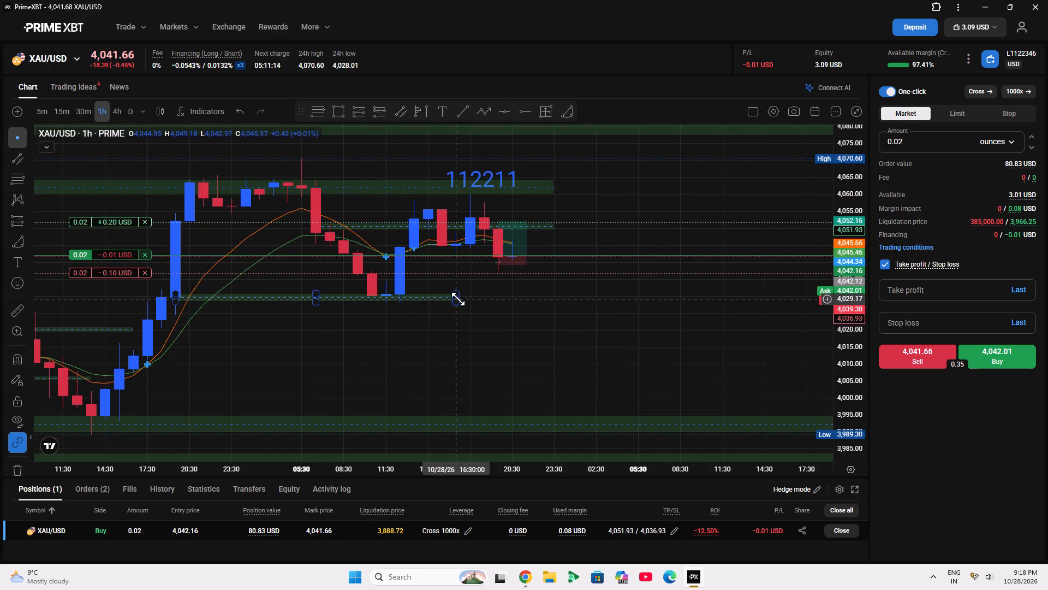
drag(459, 298, 626, 310)
click(586, 338)
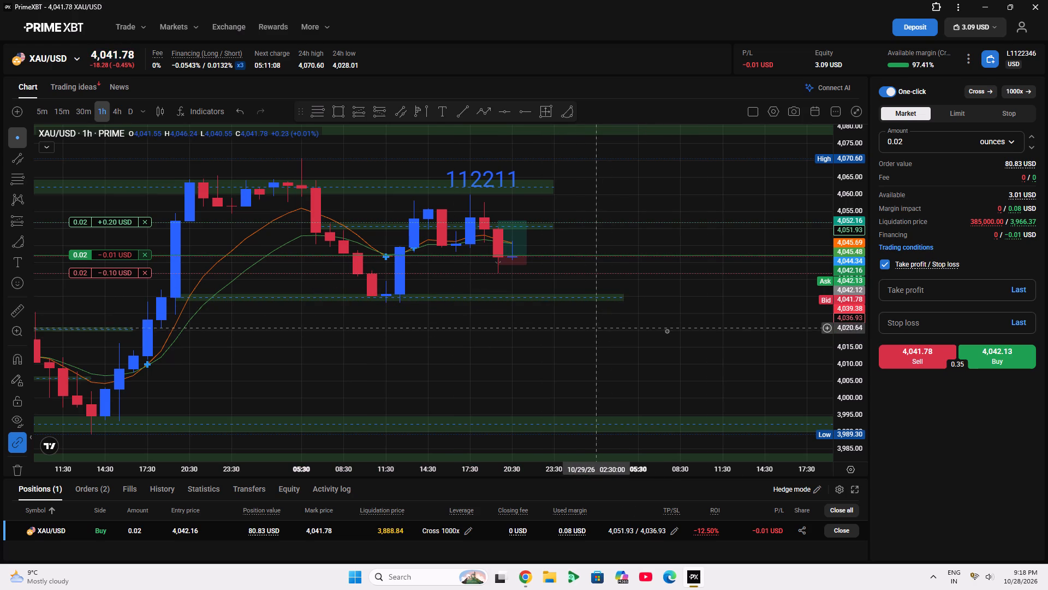
double_click(836, 315)
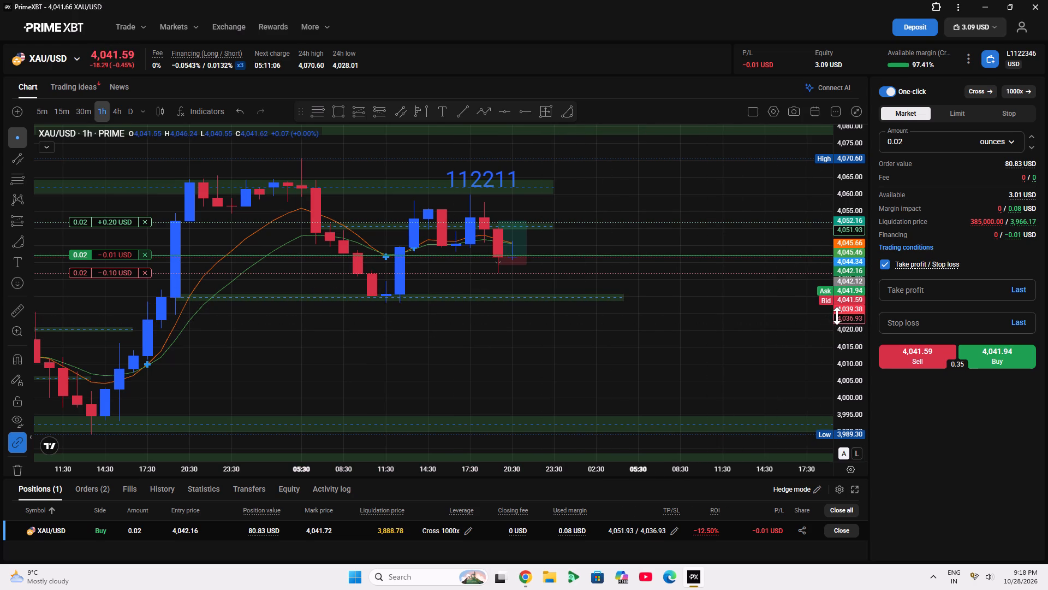
Examine the 1-hour price action around the open position and the earlier candles back through 10/27.
double_click(863, 328)
double_click(848, 338)
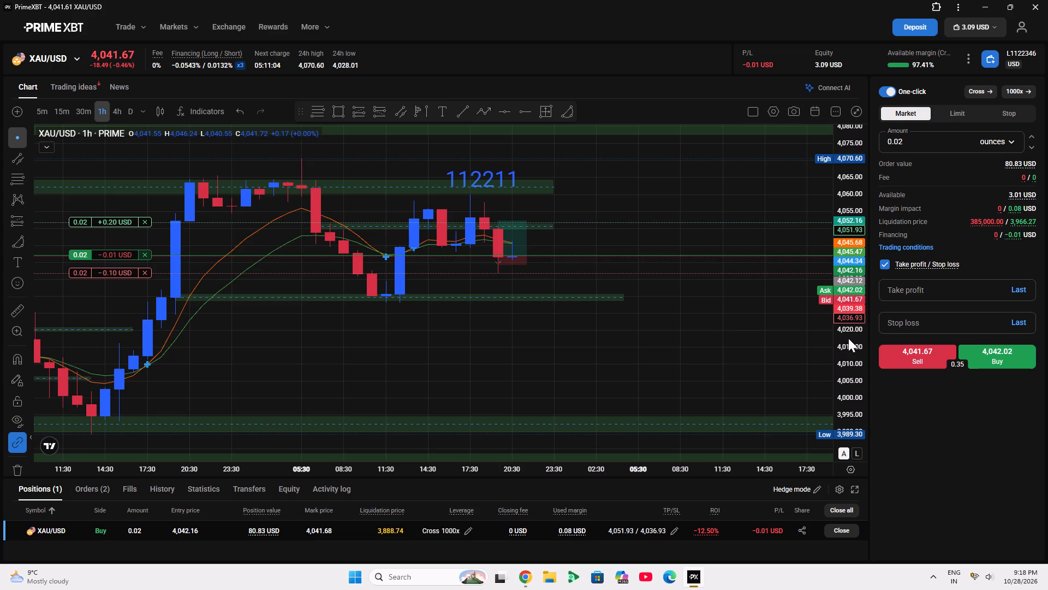
scroll(848, 338, up, 6)
scroll(539, 335, up, 3)
drag(491, 172, 594, 294)
scroll(618, 320, down, 4)
scroll(840, 333, down, 4)
double_click(840, 333)
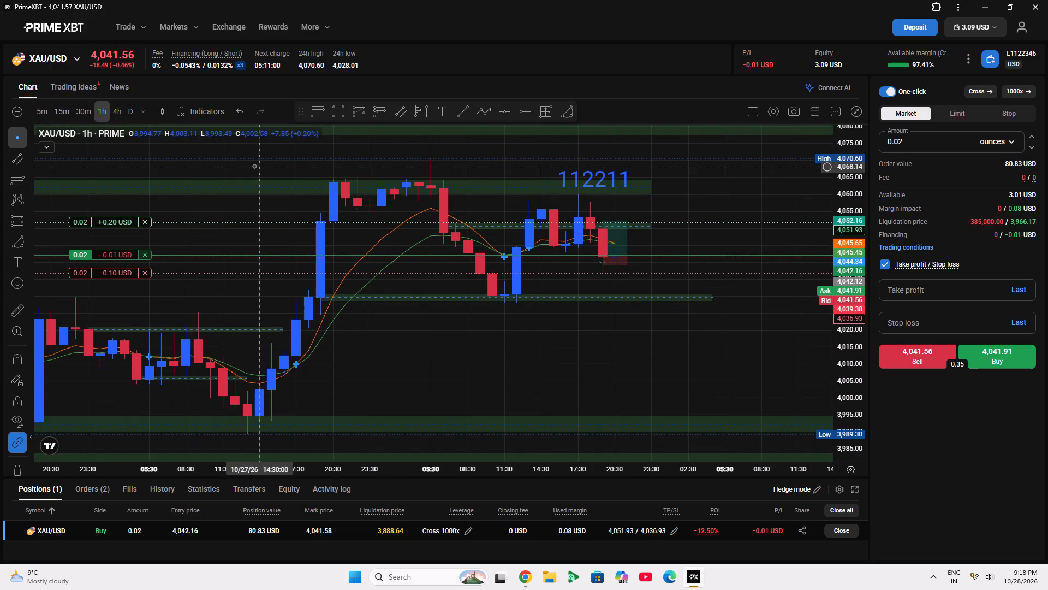
Switch the XAU/USD chart to the 30-minute timeframe and examine the latest candles between the green zones.
click(92, 111)
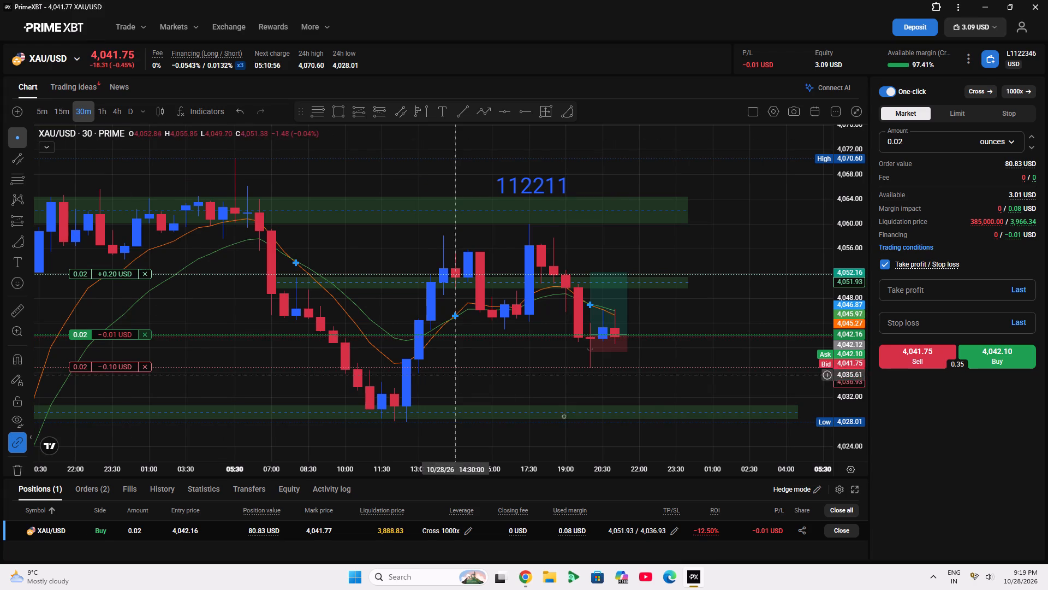
scroll(684, 315, down, 3)
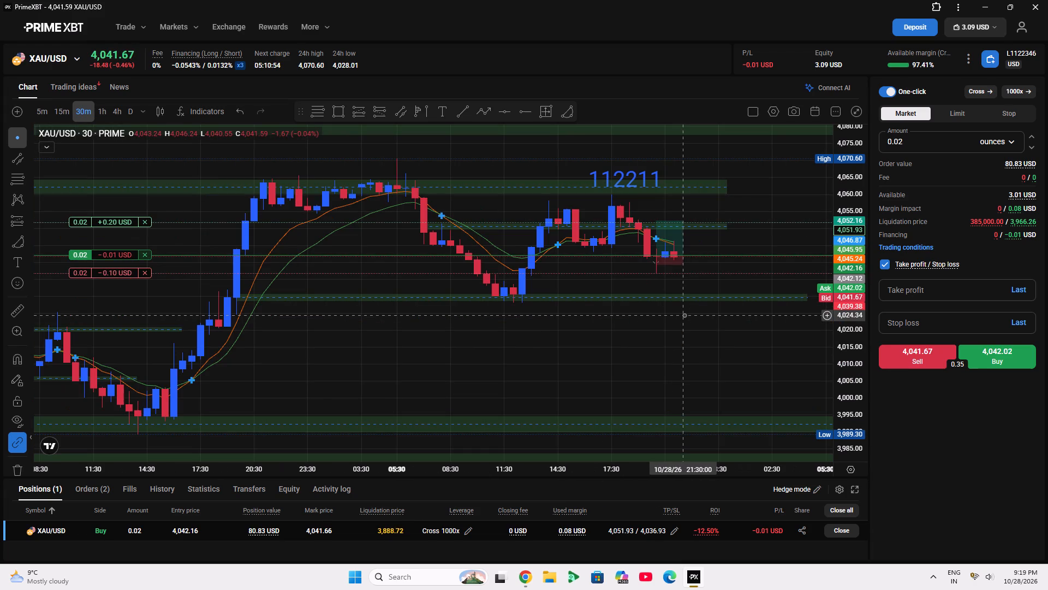
scroll(684, 315, up, 4)
drag(741, 302, 556, 282)
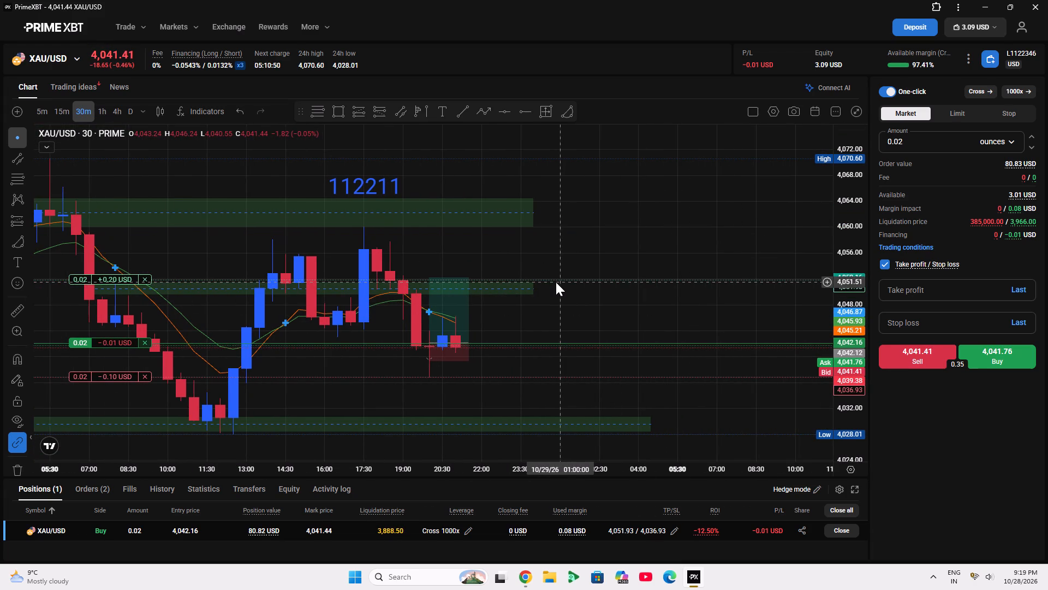
drag(556, 282, 525, 275)
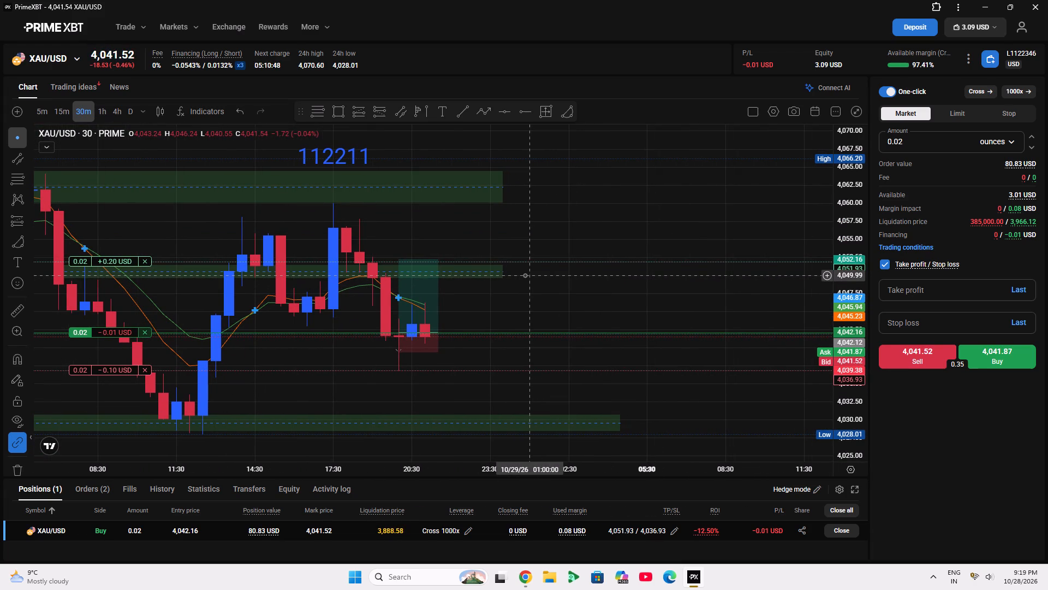
click(572, 292)
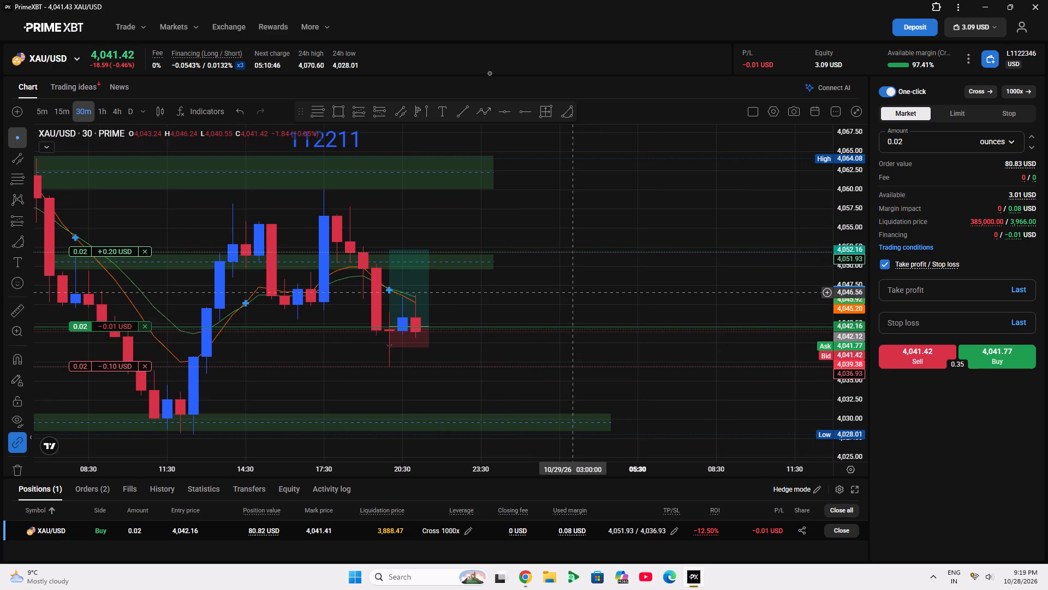
scroll(445, 0, down, 4)
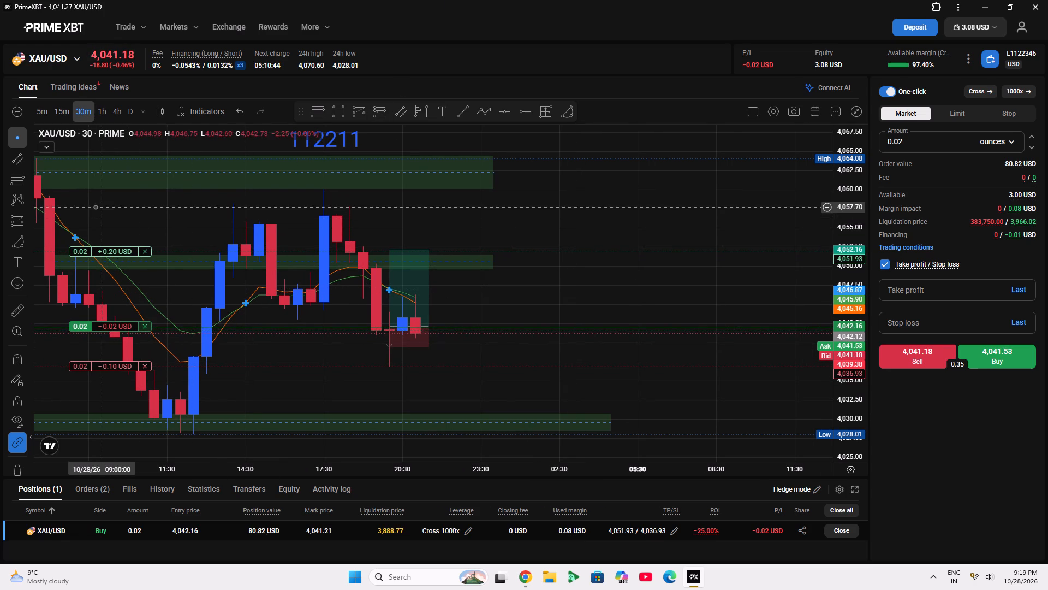
Switch the XAU/USD chart to the 15-minute timeframe and examine the candles inside the long-position drawing.
click(58, 115)
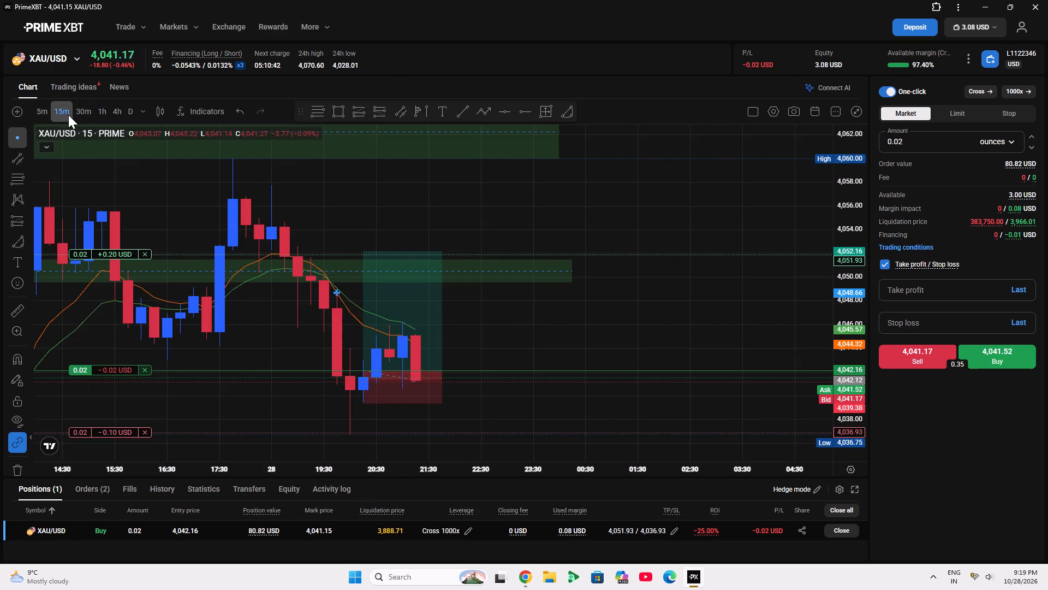
scroll(403, 0, down, 7)
scroll(403, 0, up, 2)
scroll(403, 0, down, 9)
scroll(403, 0, up, 15)
scroll(403, 0, down, 2)
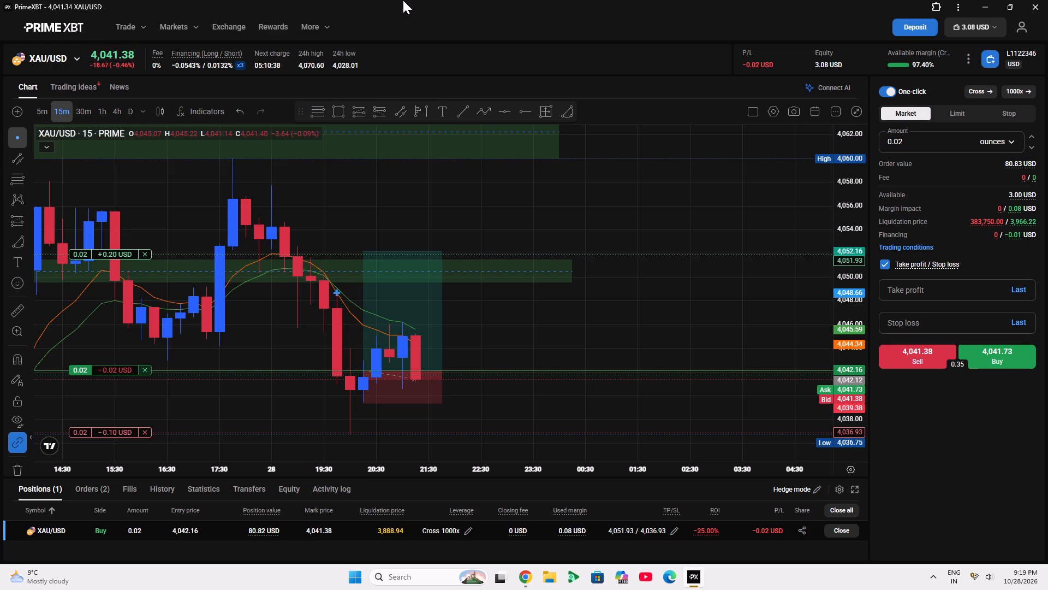
scroll(403, 0, down, 8)
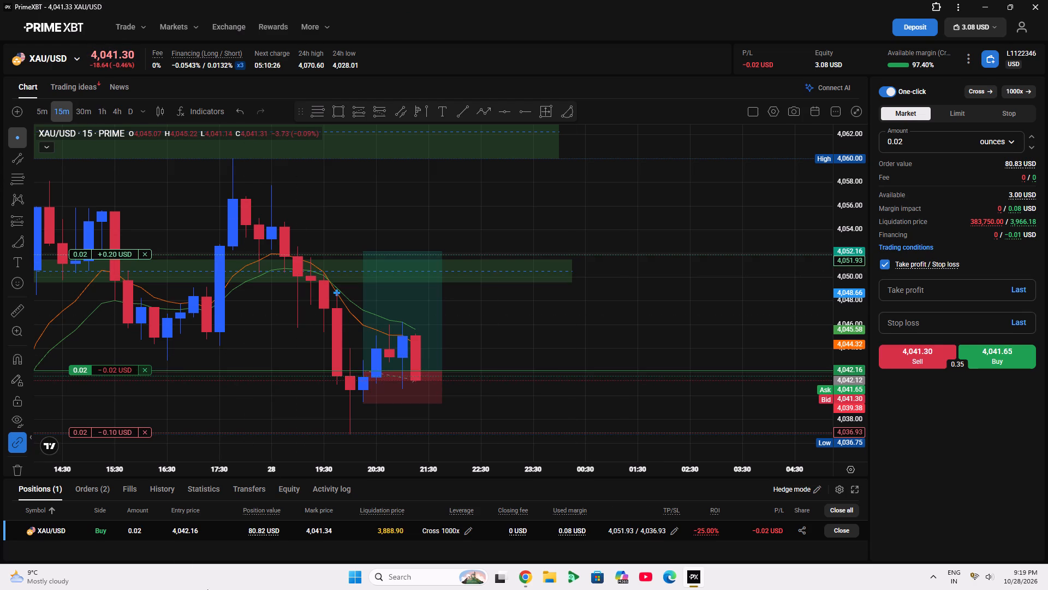
Measure a downward price move from about 4,045 to about 4,041 in the empty area past the latest candle, then clear the measurement.
click(12, 316)
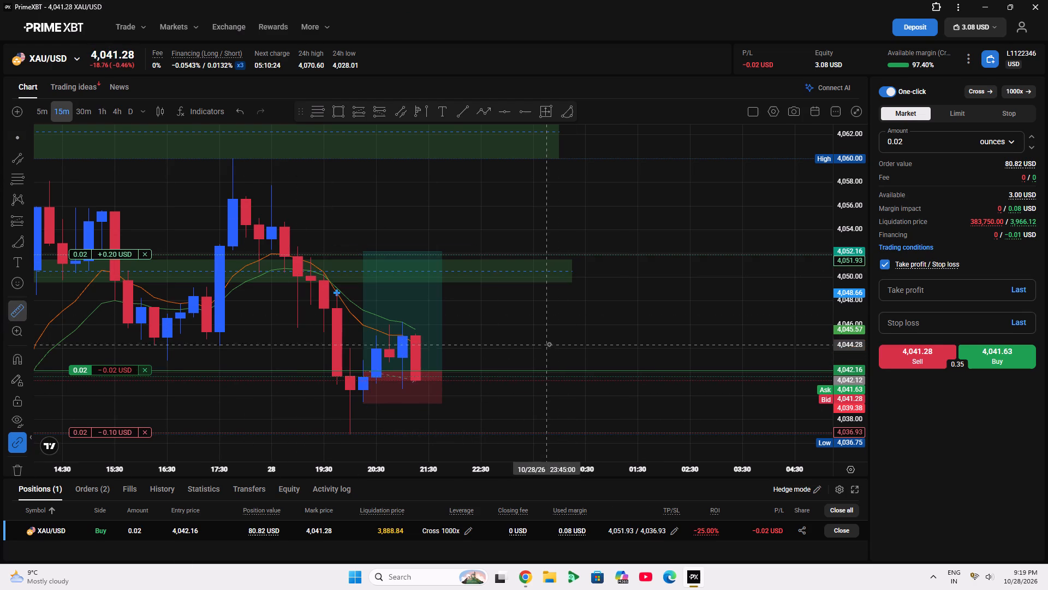
click(540, 334)
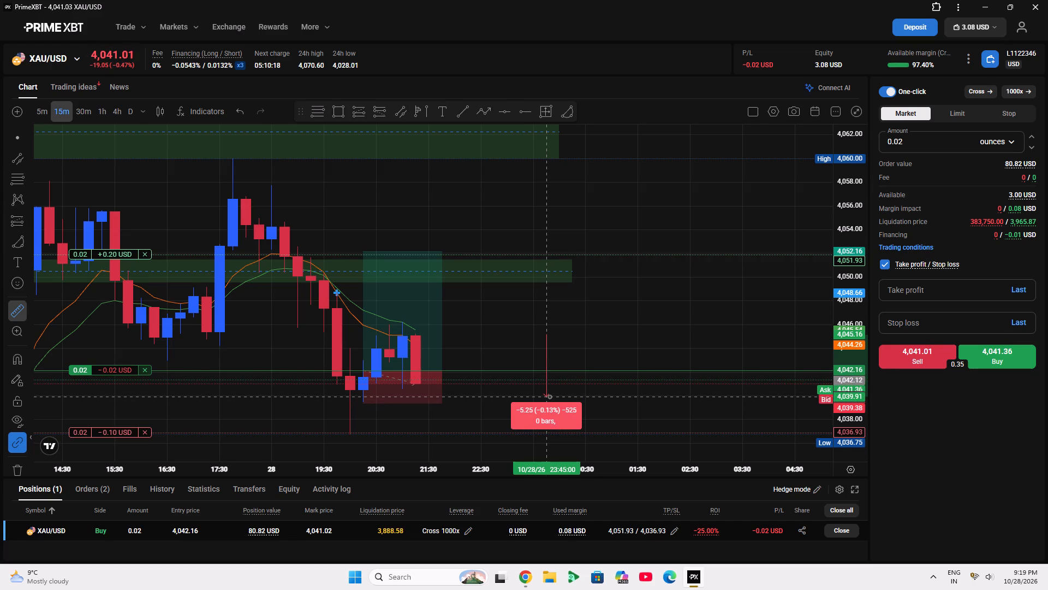
click(581, 385)
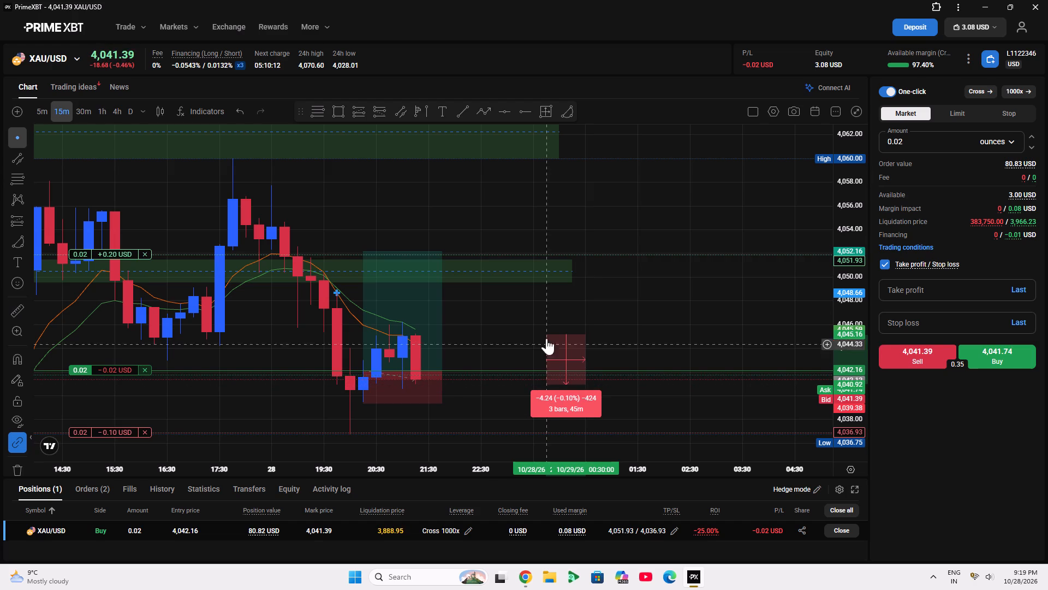
click(526, 322)
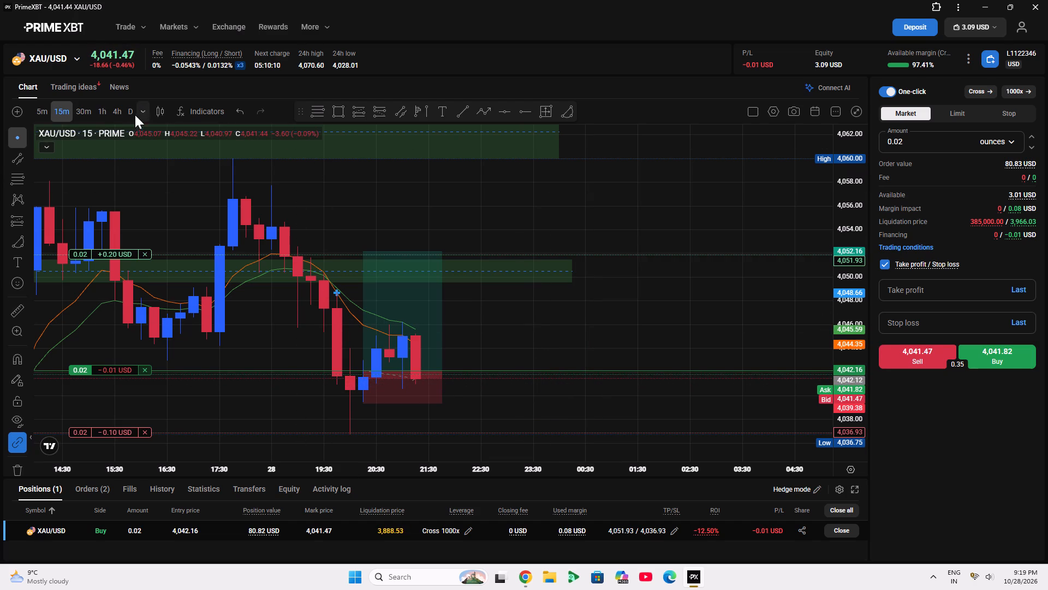
Switch the XAU/USD chart to the 5-minute timeframe and examine the candles around the long-position drawing and nearby green zones.
click(46, 113)
scroll(522, 340, down, 5)
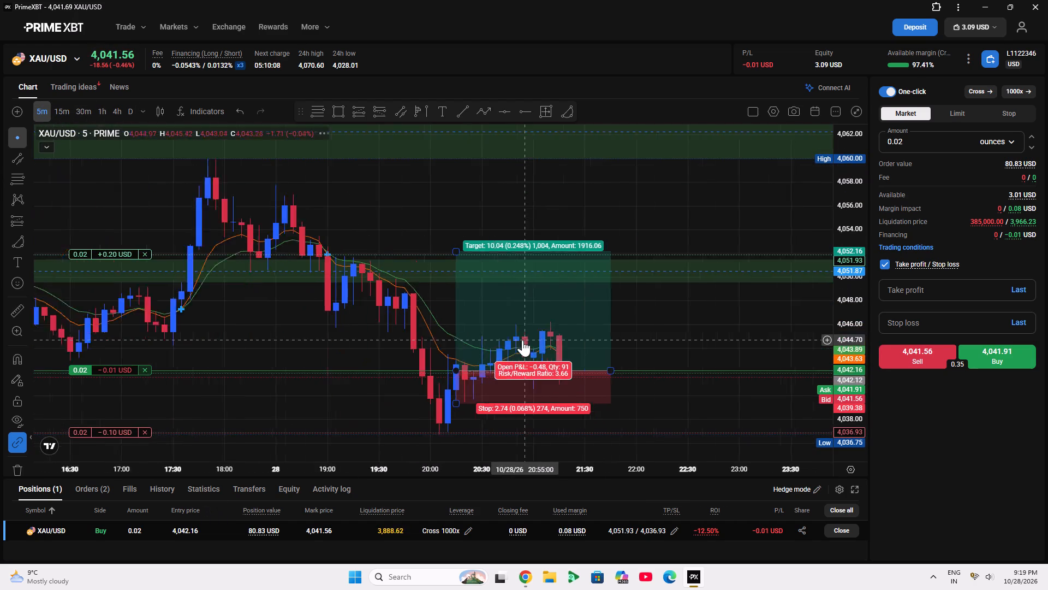
scroll(636, 357, up, 4)
drag(662, 321, 495, 274)
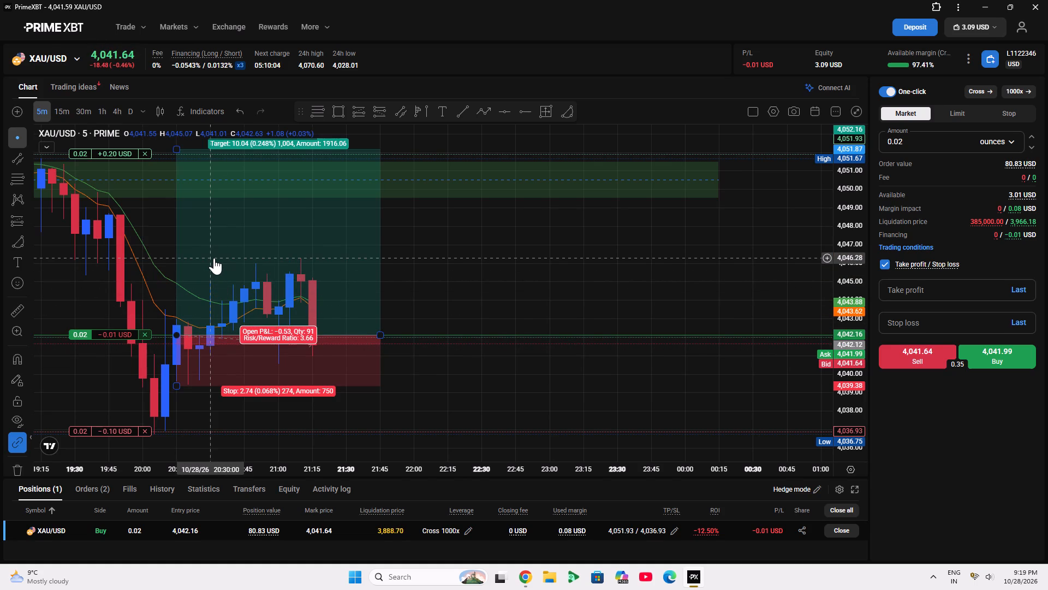
drag(465, 276, 543, 292)
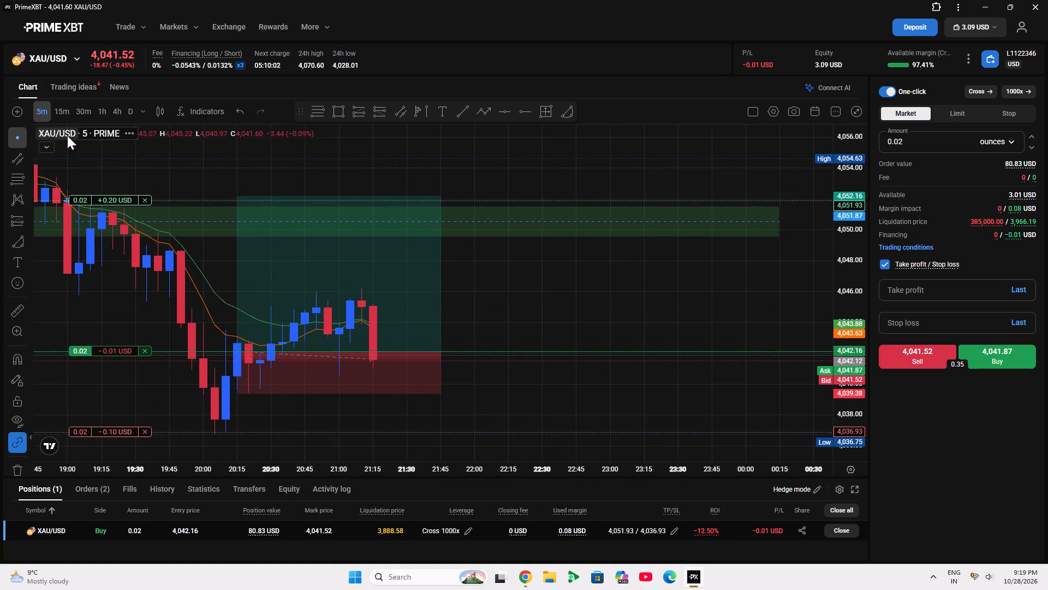
scroll(289, 268, down, 4)
drag(765, 294, 636, 279)
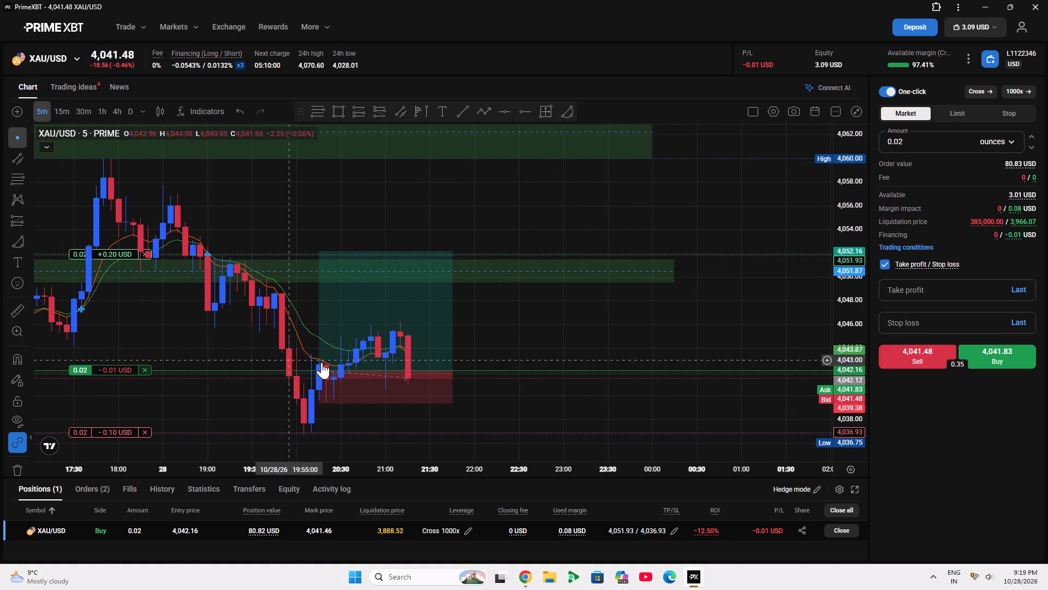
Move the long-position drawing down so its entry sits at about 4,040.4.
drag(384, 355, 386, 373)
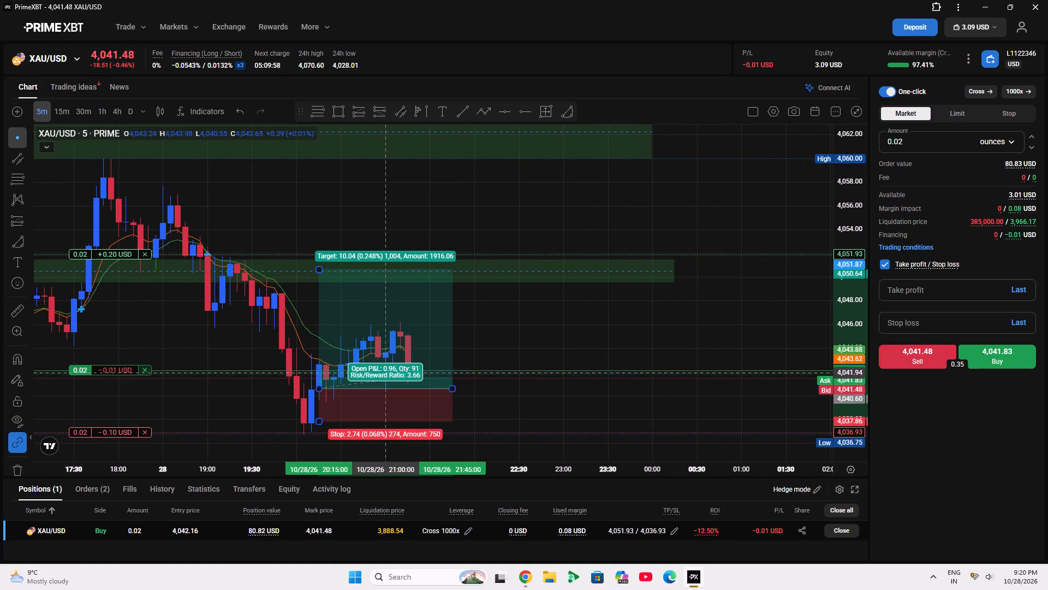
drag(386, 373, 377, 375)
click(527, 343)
Measure an upward price move from about 4,040.4 to about 4,043 past the latest candle, then clear the measurement.
click(19, 301)
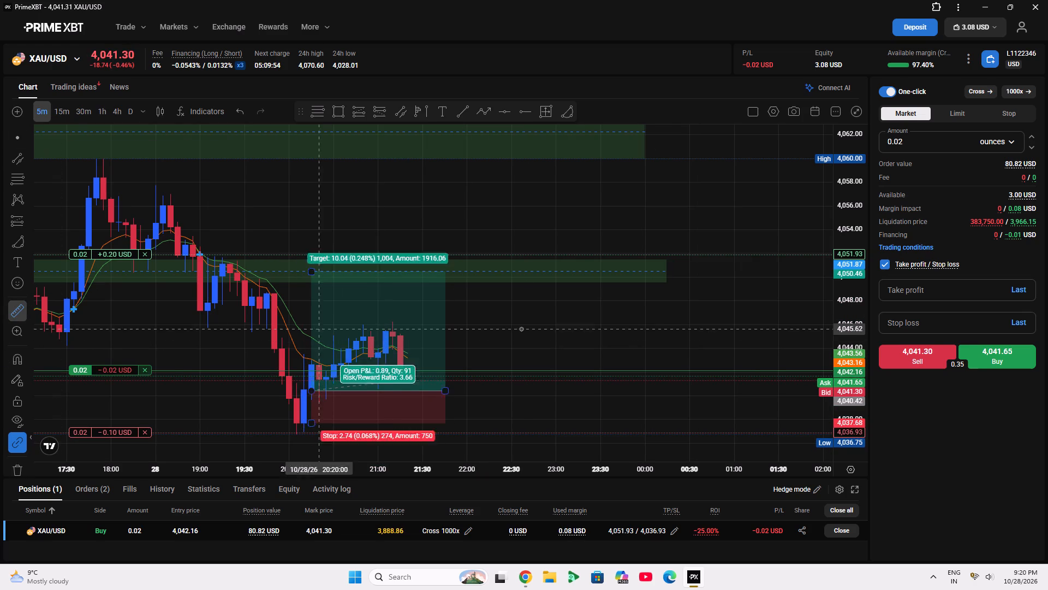
click(618, 391)
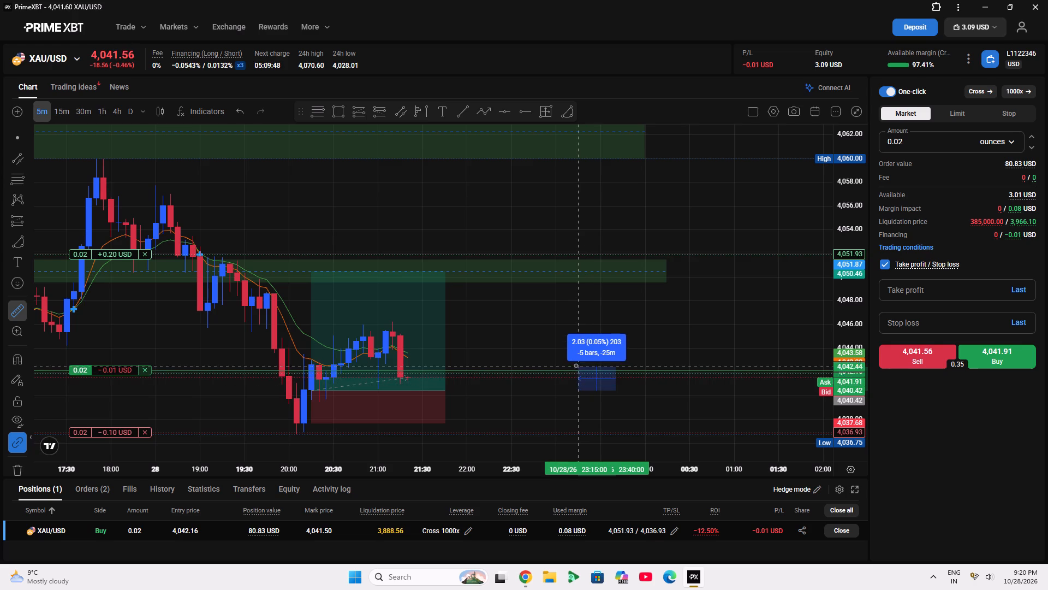
click(574, 360)
click(601, 335)
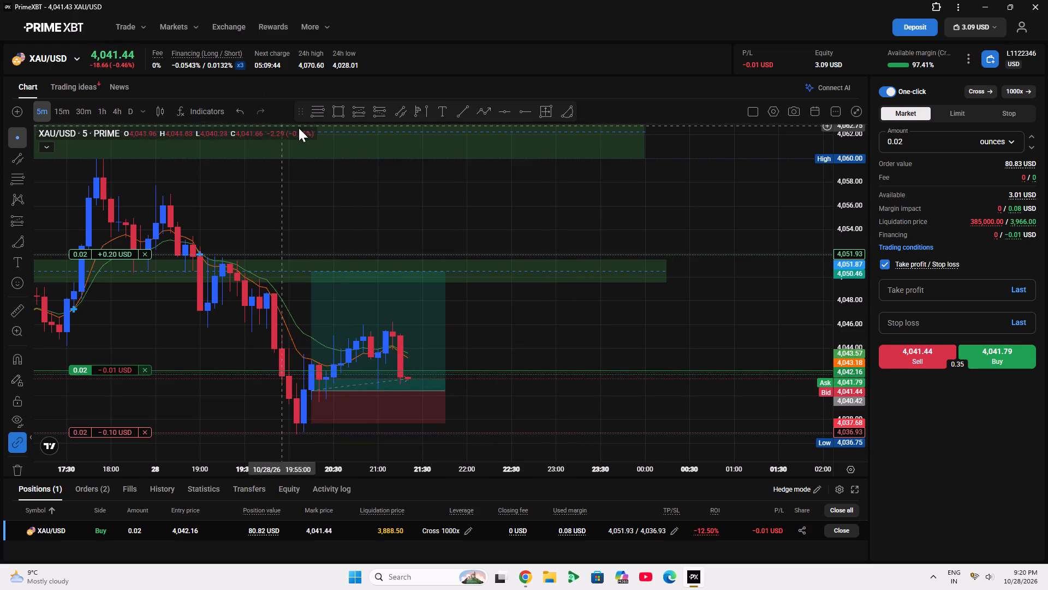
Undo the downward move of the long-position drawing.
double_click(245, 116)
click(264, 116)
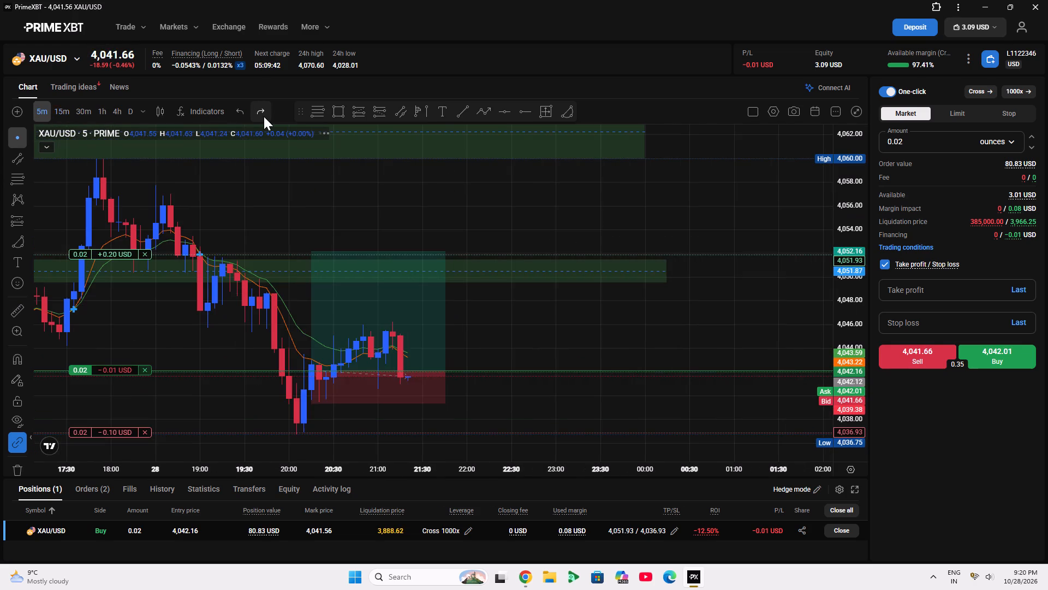
Switch the XAU/USD chart to the 1-minute timeframe.
drag(579, 337, 585, 316)
scroll(585, 316, down, 3)
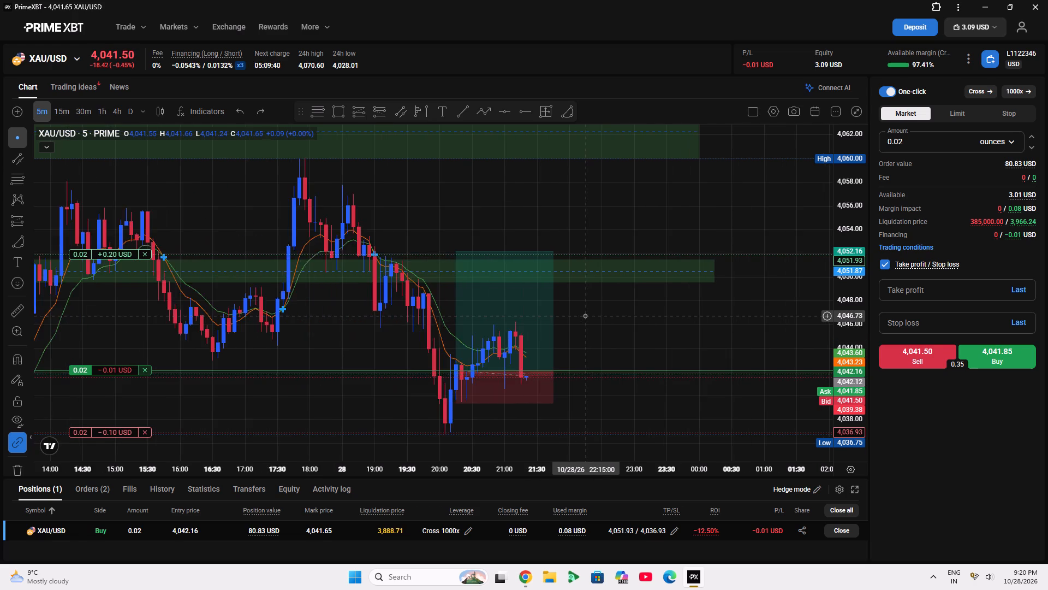
scroll(585, 316, up, 4)
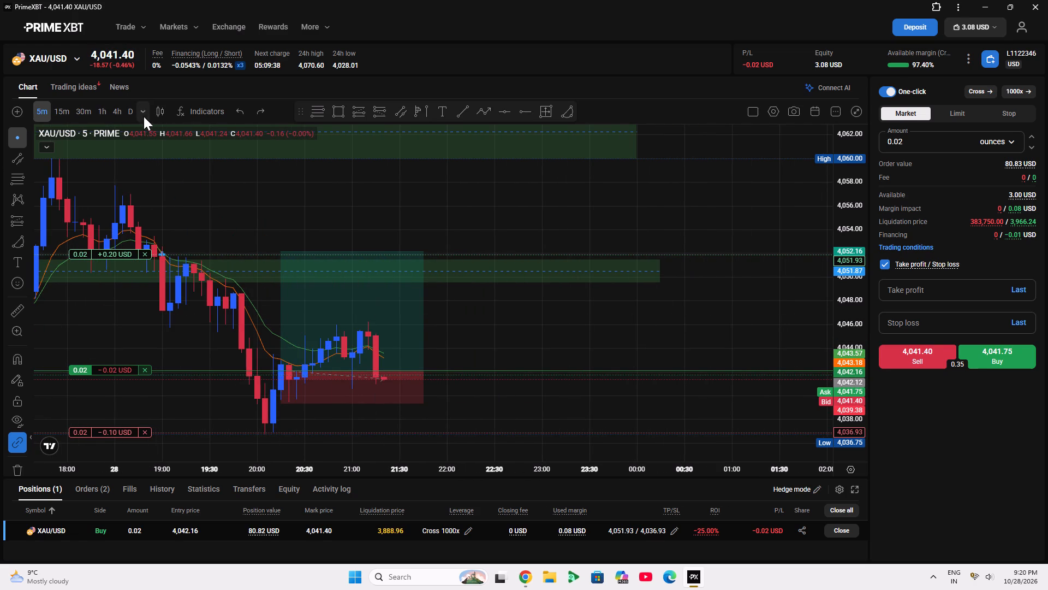
click(144, 116)
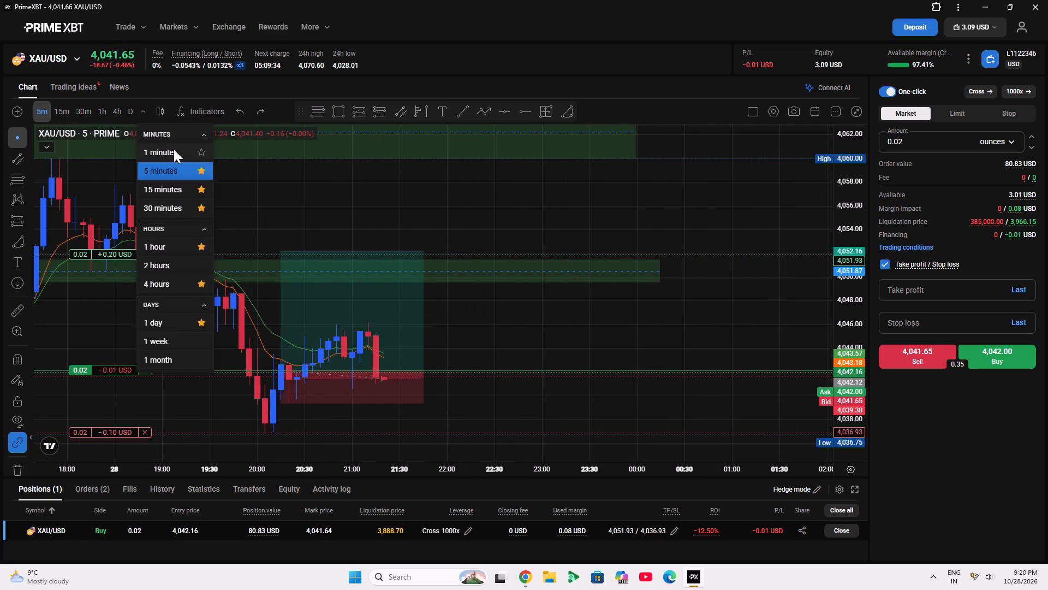
click(174, 149)
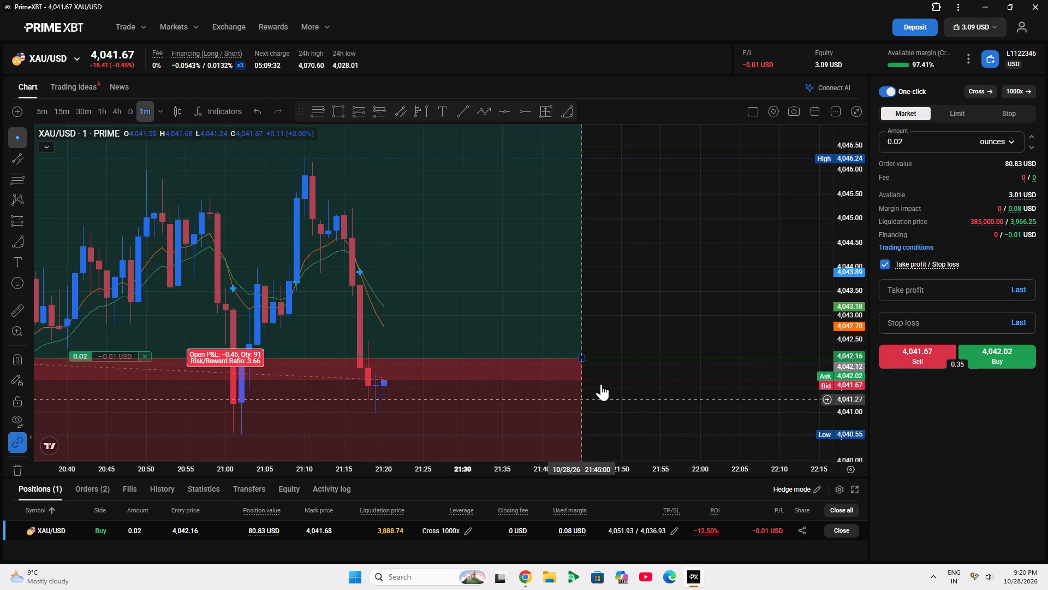
Lower the stop level of the long-position drawing to about 4,036.86, in line with the position's stop-loss order.
scroll(676, 332, down, 3)
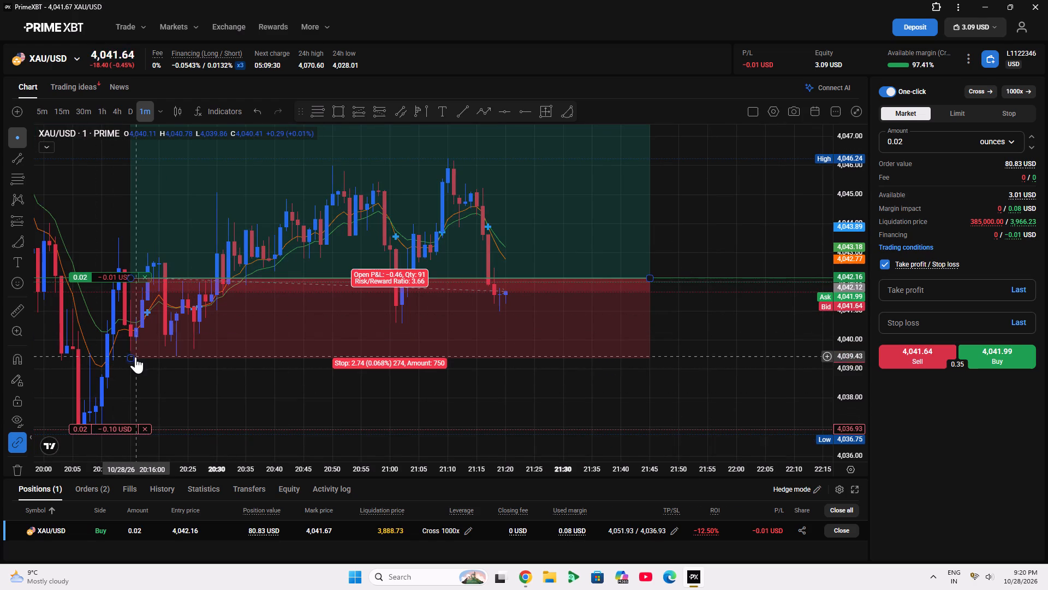
drag(133, 358, 130, 431)
click(708, 379)
Examine the recent 1-minute price action relative to the entry, the stop loss and the green zone above.
scroll(708, 379, down, 5)
drag(769, 316, 486, 295)
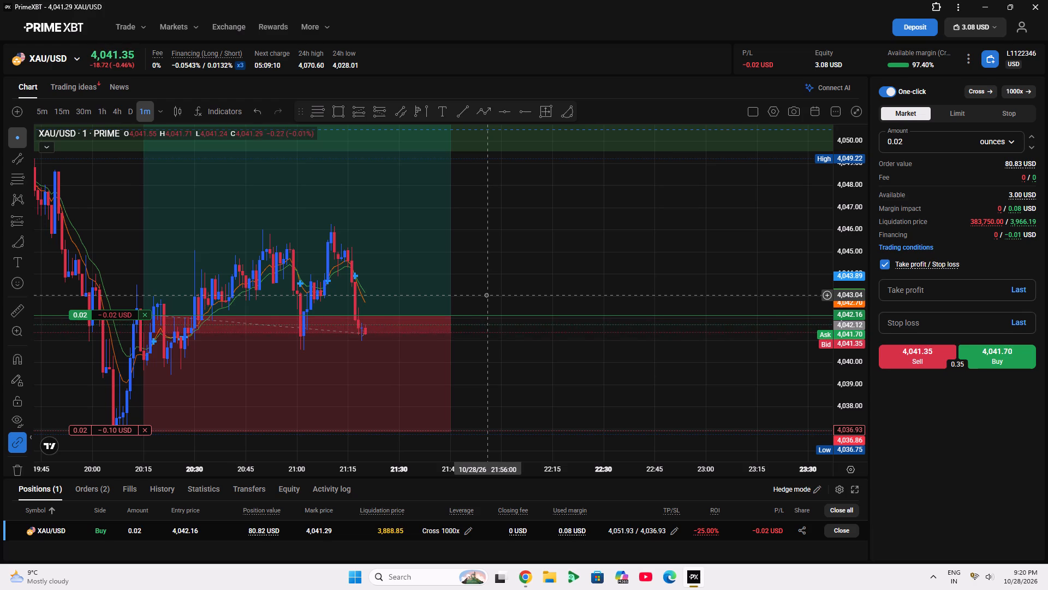
scroll(171, 0, down, 6)
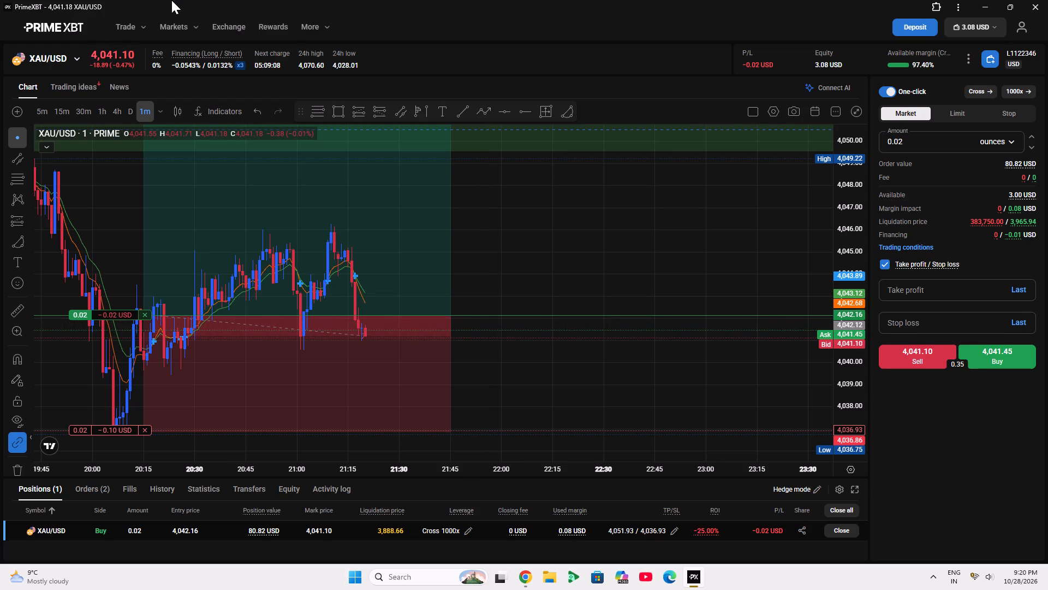
scroll(171, 0, down, 14)
scroll(171, 0, up, 17)
scroll(171, 0, down, 5)
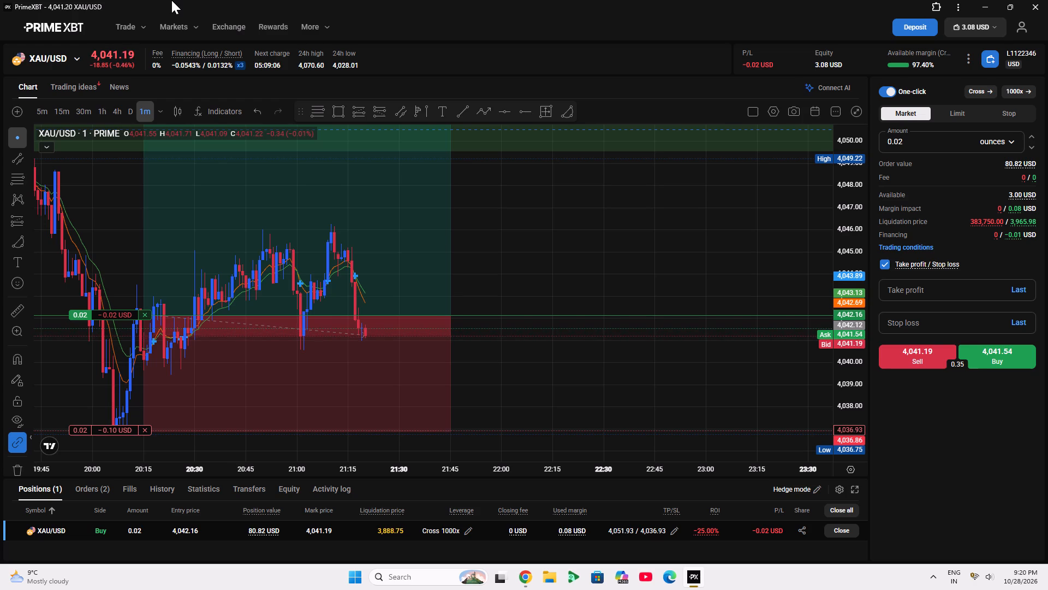
scroll(171, 0, down, 7)
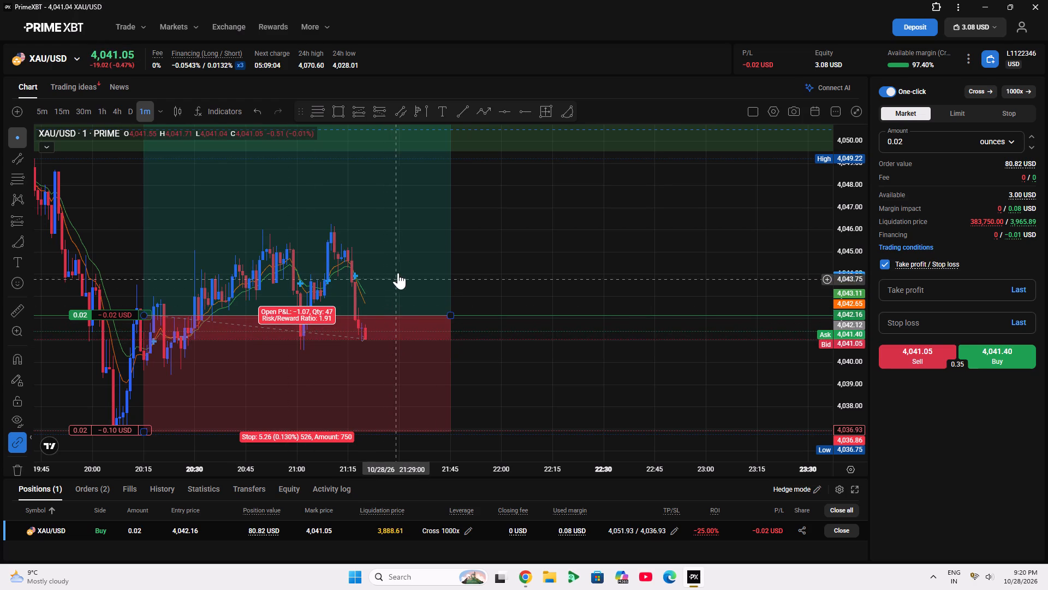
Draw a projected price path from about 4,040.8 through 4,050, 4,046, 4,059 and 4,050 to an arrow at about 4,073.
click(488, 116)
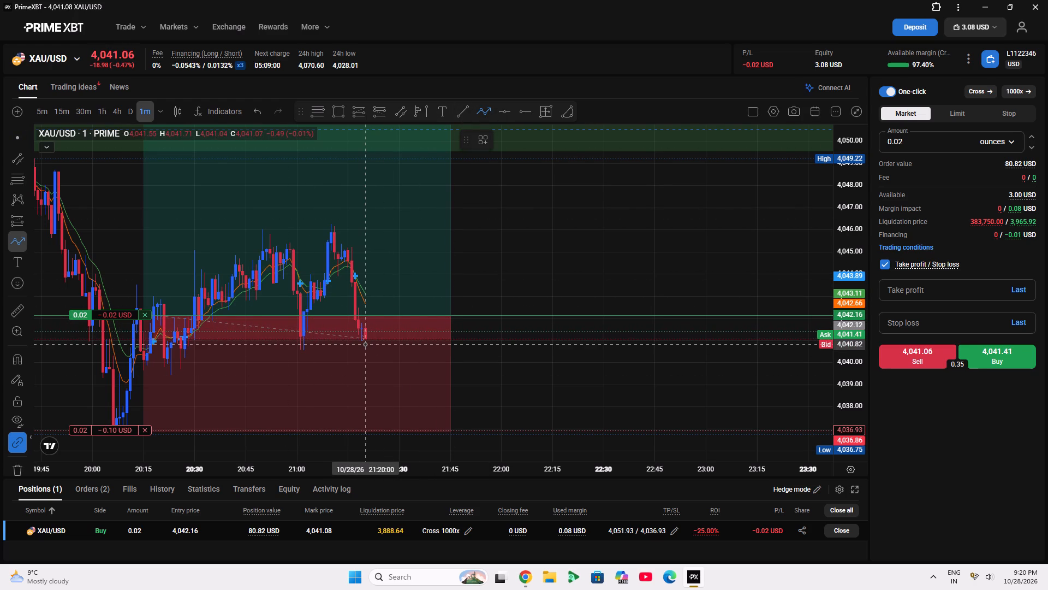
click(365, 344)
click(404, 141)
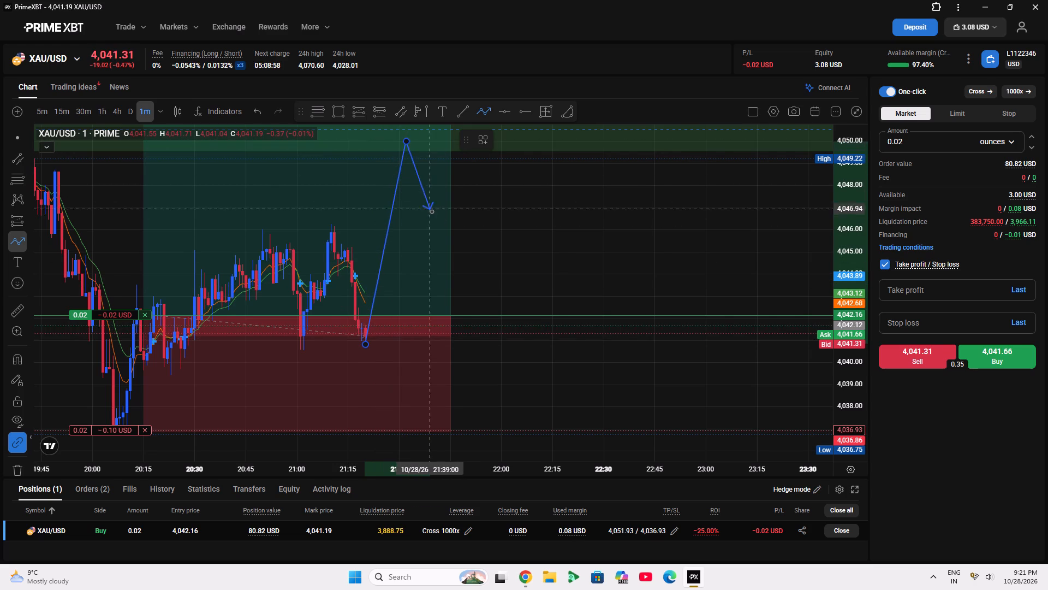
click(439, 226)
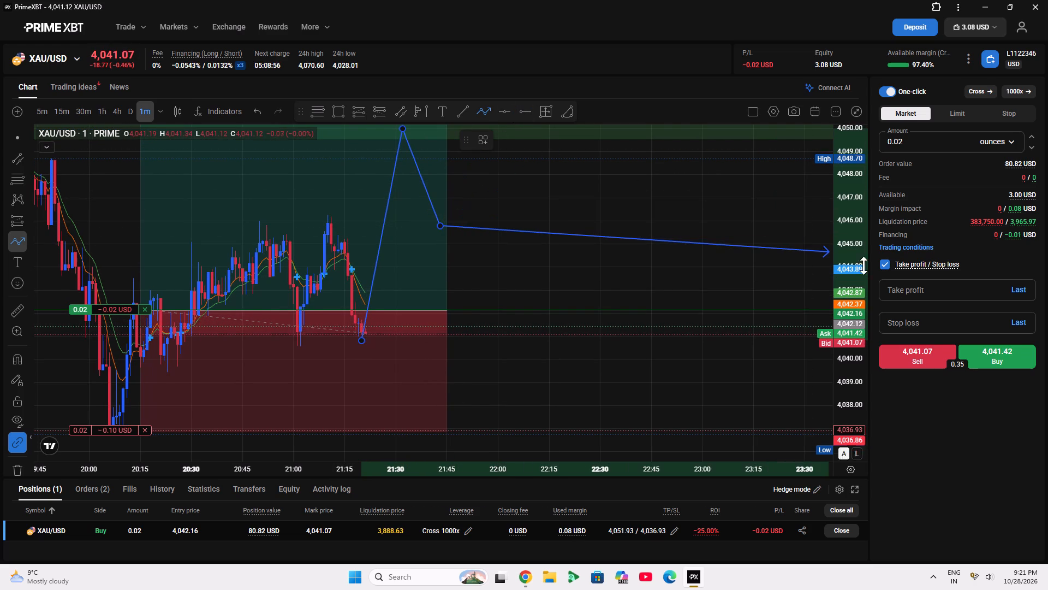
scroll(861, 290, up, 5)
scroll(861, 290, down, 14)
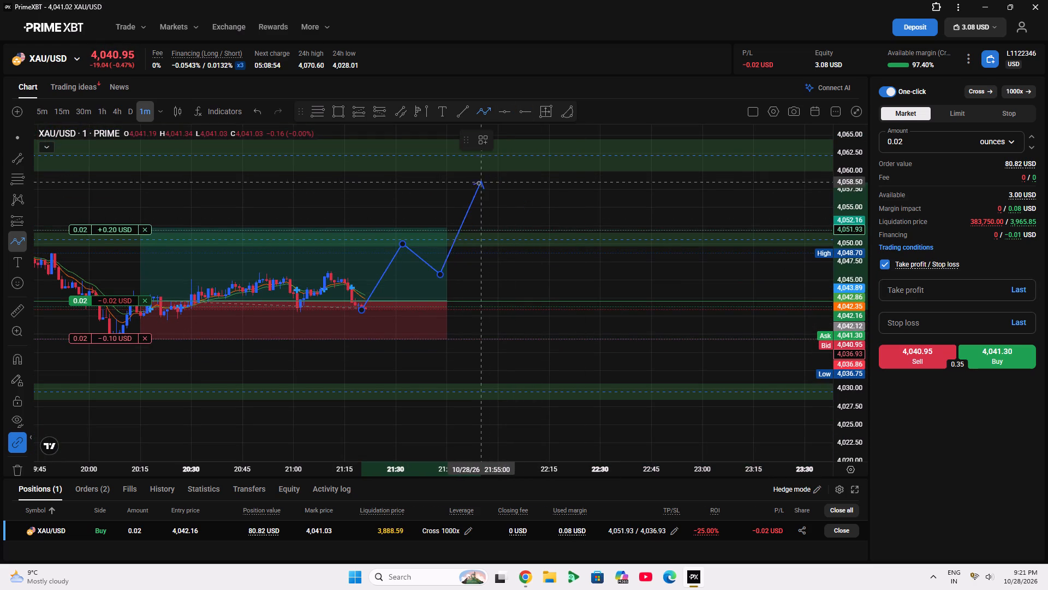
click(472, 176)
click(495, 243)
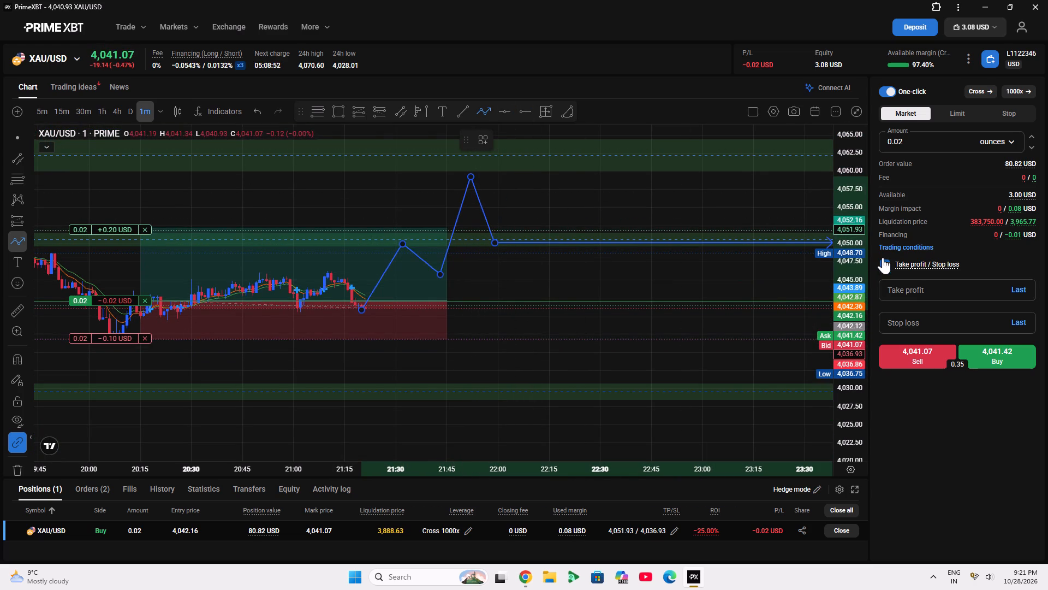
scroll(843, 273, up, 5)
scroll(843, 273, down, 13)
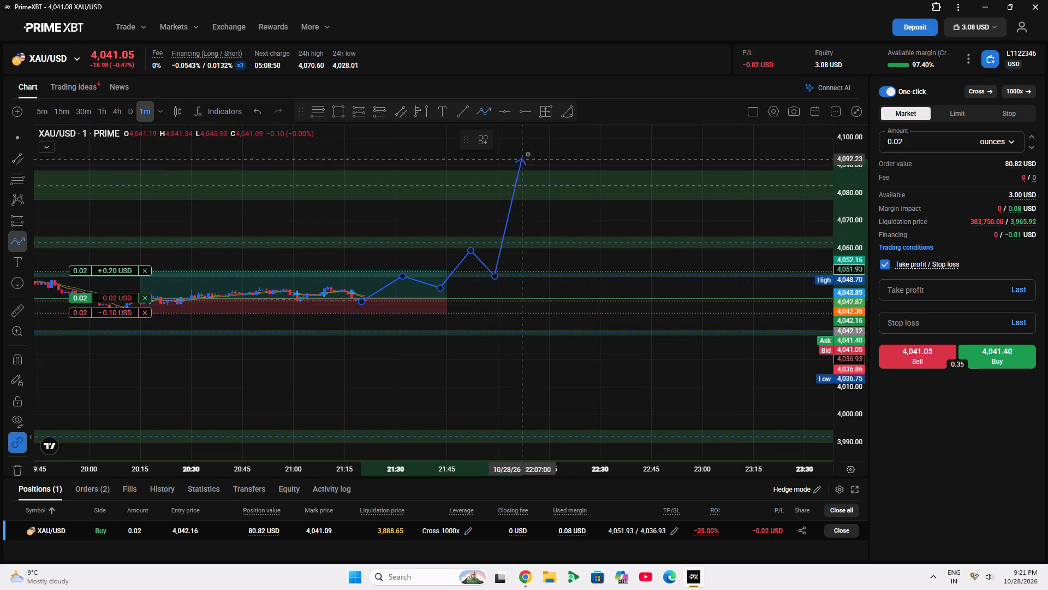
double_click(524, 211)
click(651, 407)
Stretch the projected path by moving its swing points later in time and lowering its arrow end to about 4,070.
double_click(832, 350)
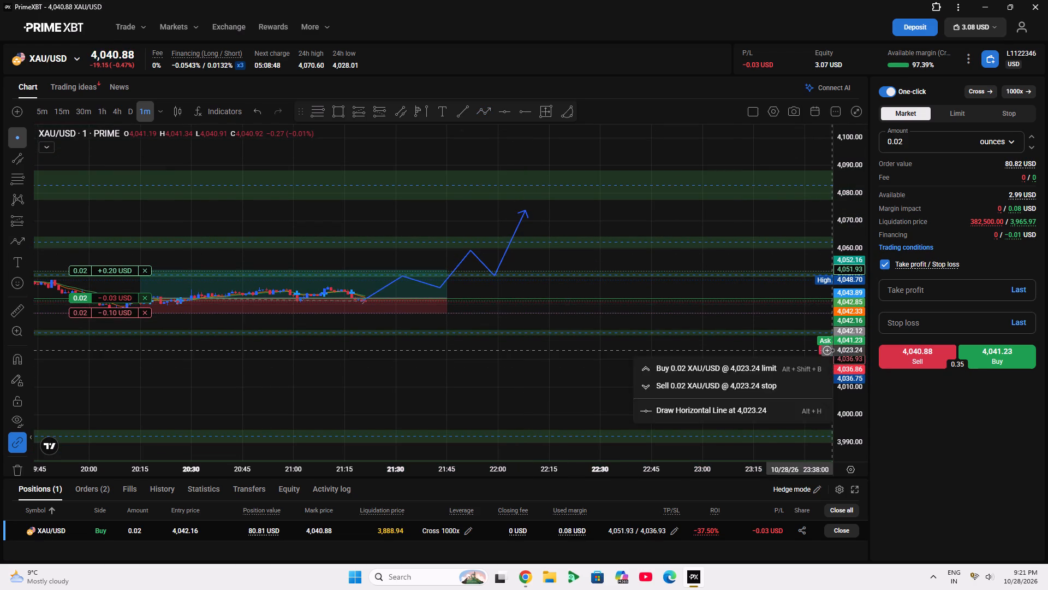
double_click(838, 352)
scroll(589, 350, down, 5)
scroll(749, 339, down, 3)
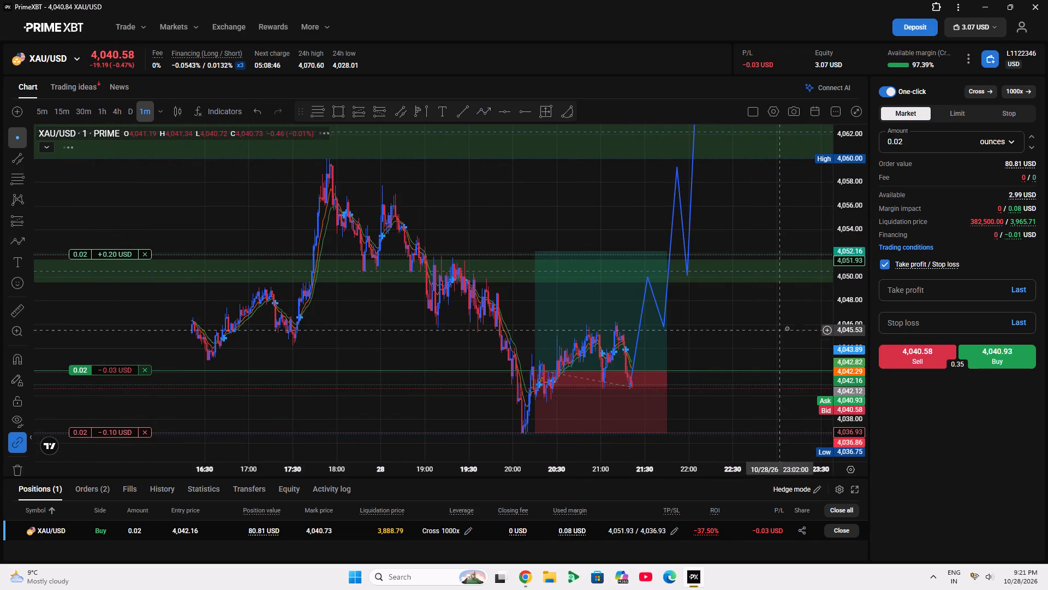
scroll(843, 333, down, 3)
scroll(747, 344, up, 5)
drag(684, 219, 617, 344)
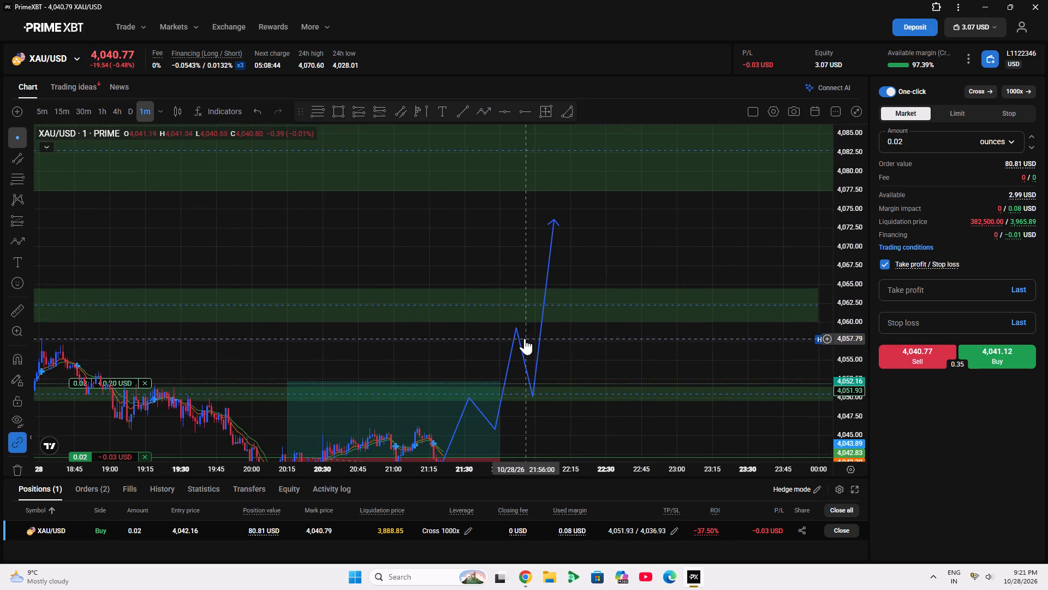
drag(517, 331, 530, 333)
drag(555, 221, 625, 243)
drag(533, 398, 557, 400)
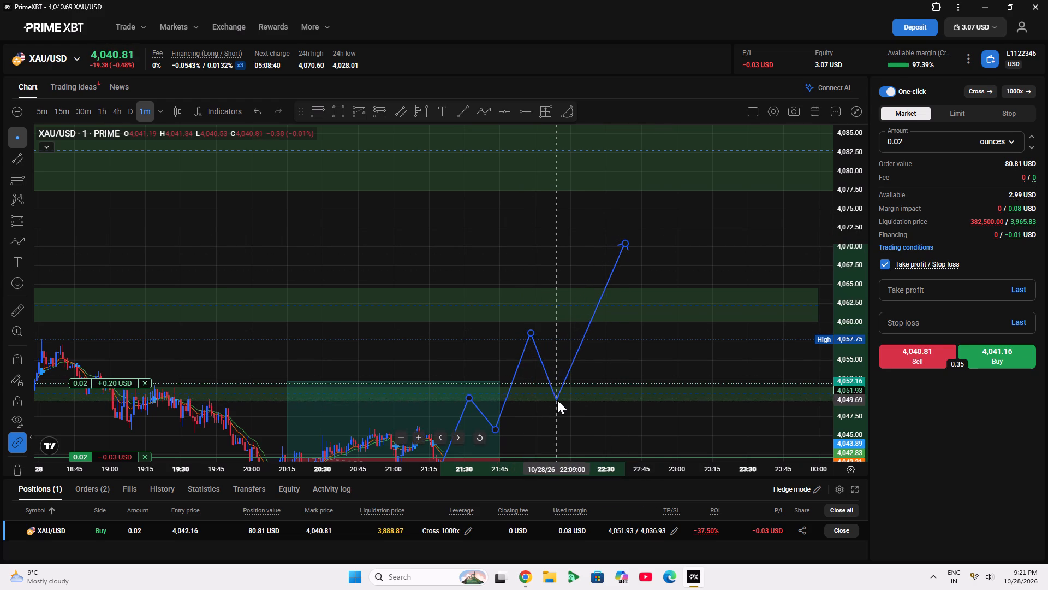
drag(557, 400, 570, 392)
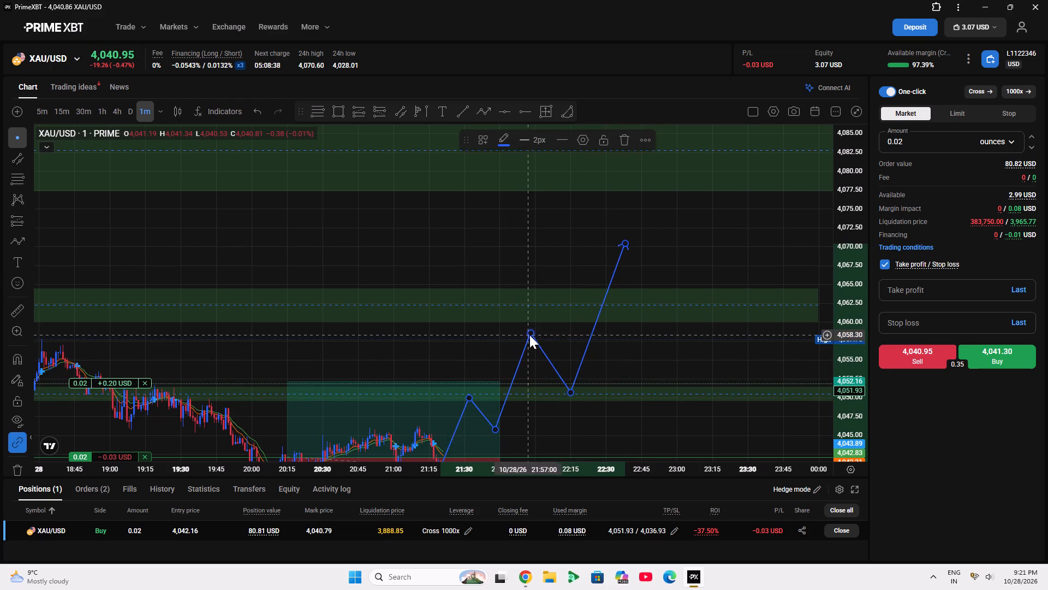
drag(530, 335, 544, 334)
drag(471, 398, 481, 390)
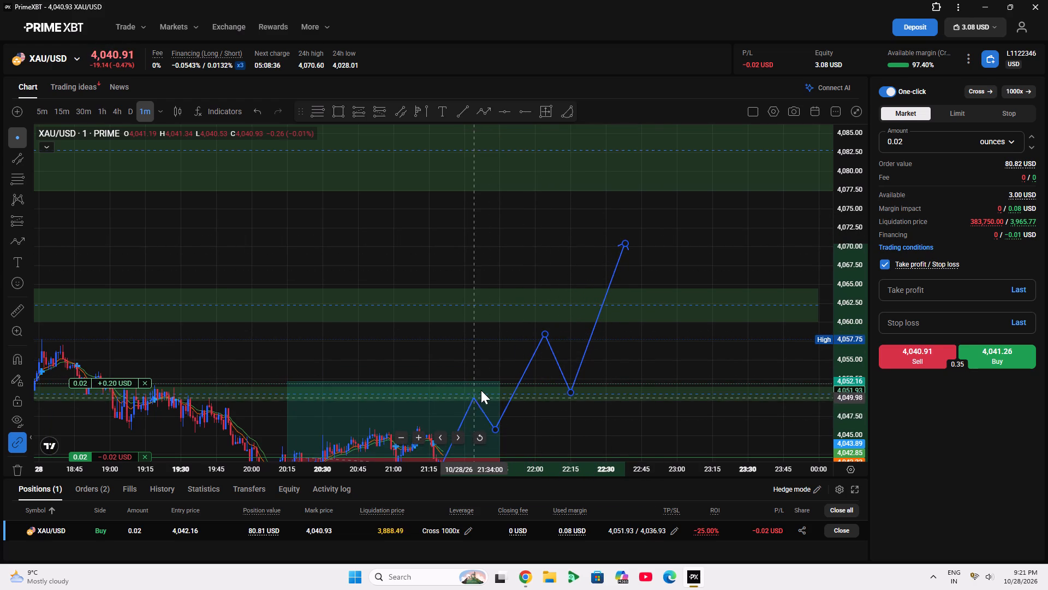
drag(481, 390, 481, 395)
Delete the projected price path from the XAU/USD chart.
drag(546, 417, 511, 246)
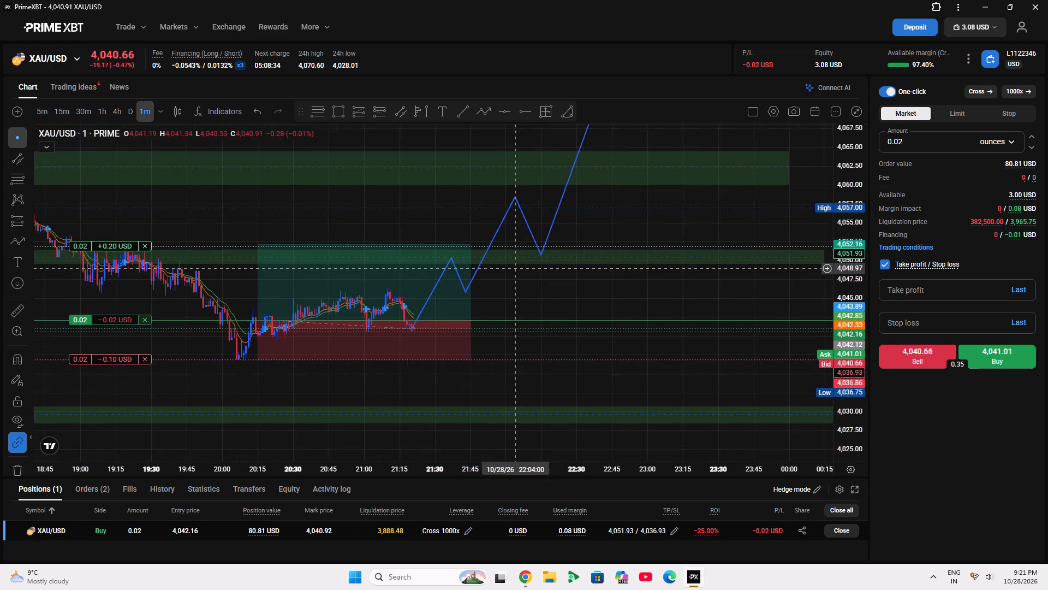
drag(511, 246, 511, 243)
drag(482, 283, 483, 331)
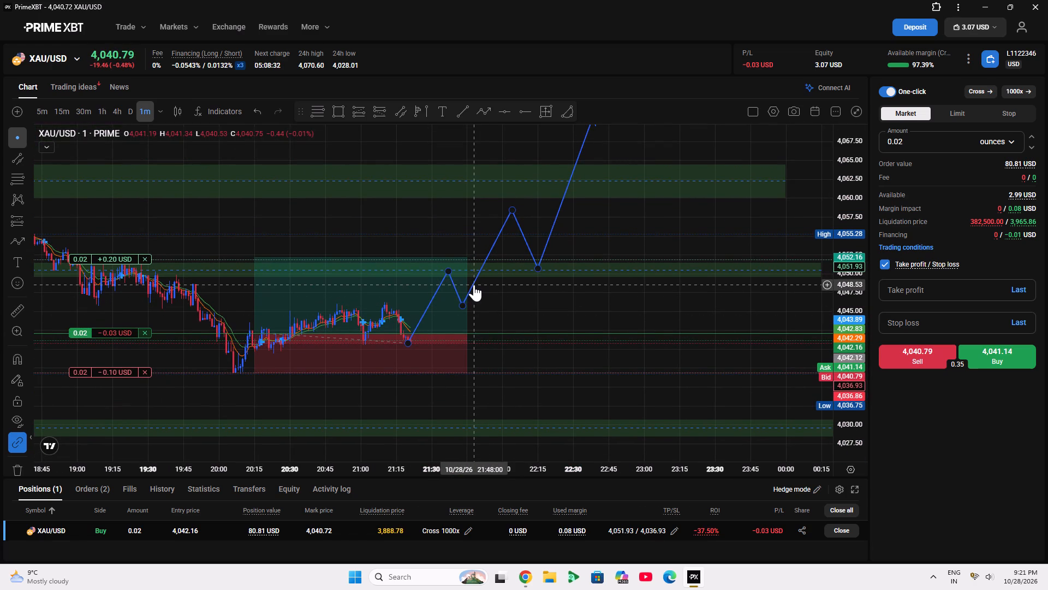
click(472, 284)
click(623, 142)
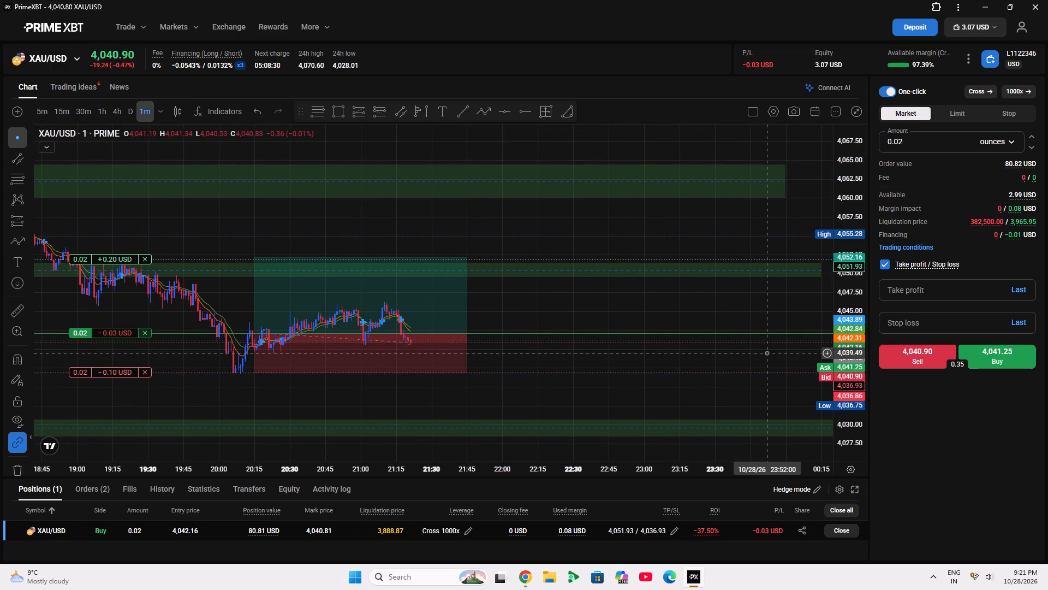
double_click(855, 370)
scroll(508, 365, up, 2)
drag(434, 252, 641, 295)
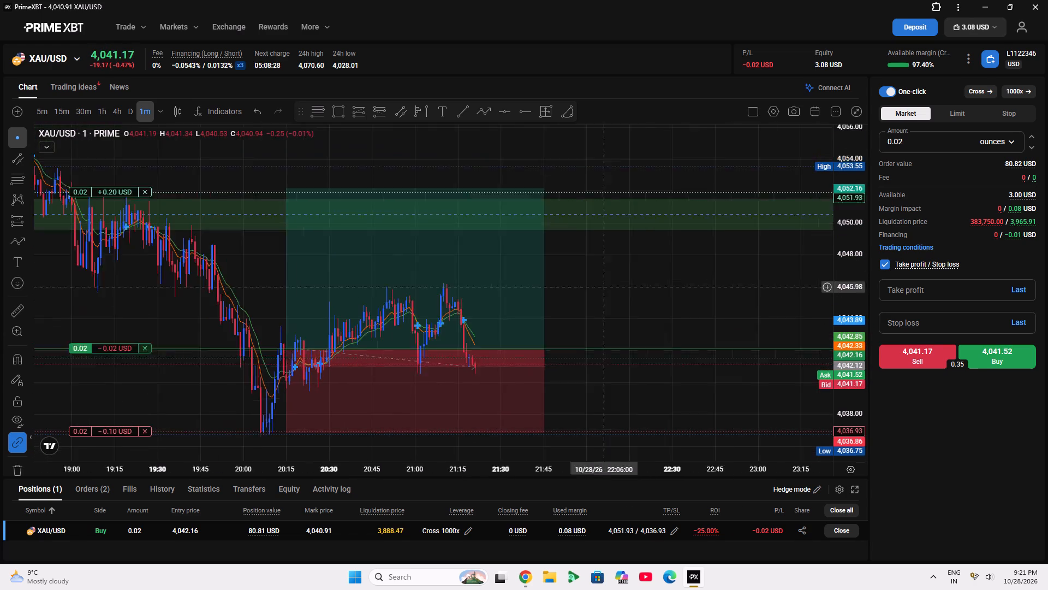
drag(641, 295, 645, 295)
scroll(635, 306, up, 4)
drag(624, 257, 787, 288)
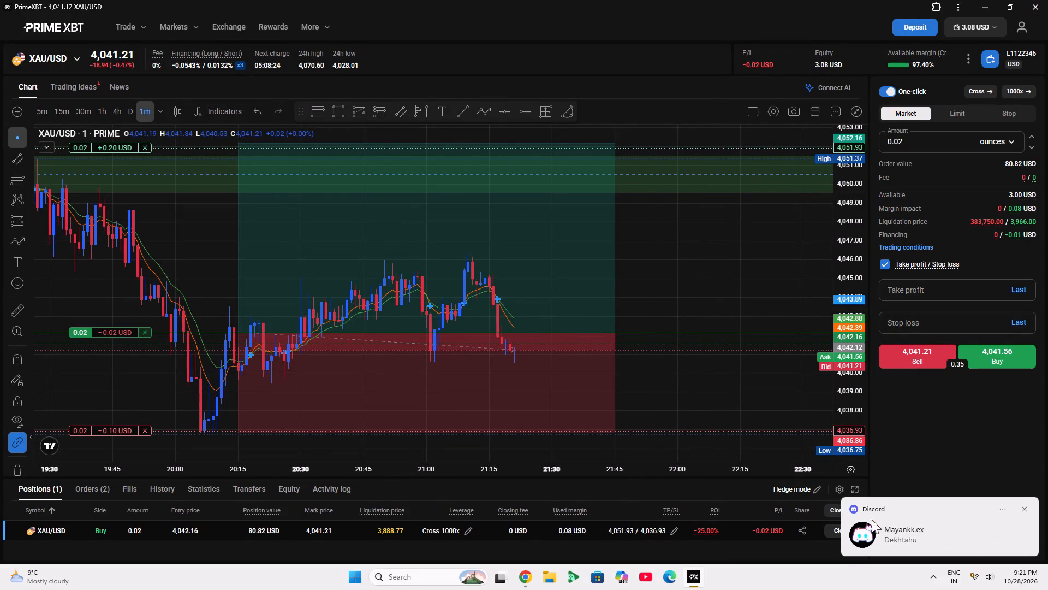
Switch to Insights Capture on Desktop 1 and check the Shards earned by the Minecraft Bedrock 7:17 PM recording.
click(526, 585)
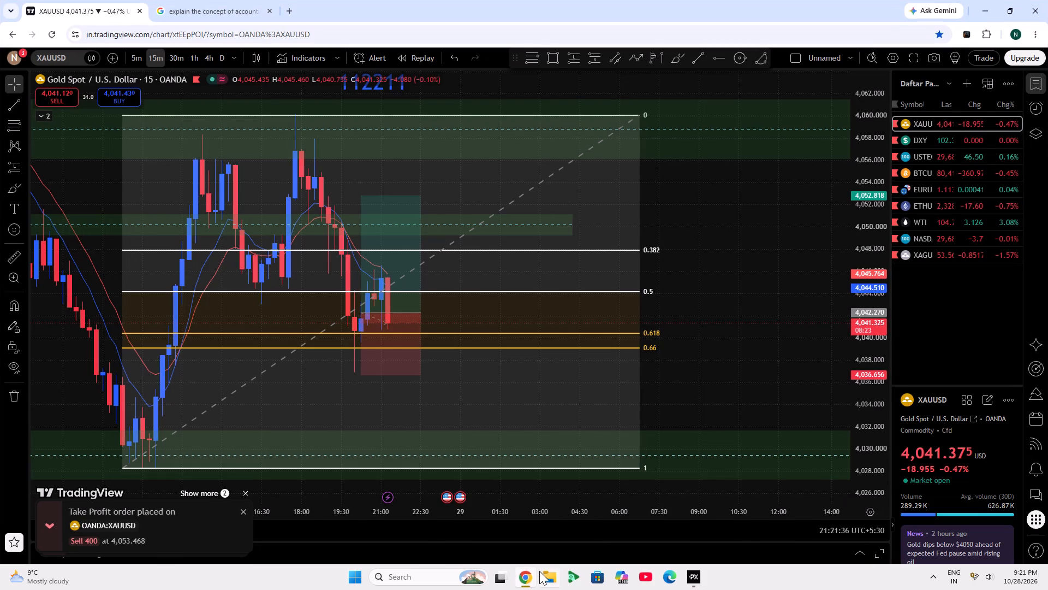
click(500, 589)
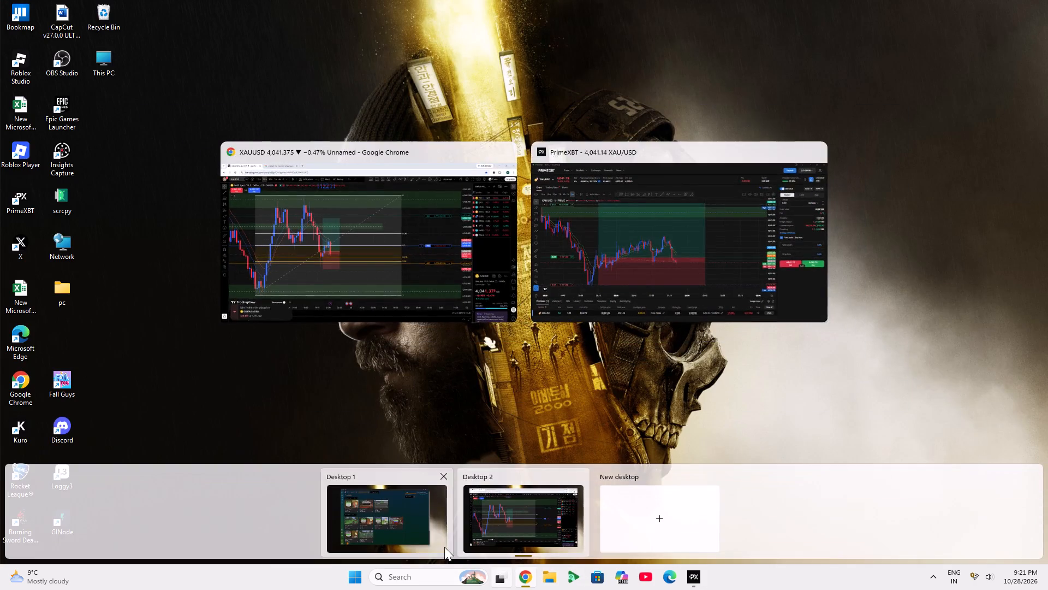
click(444, 547)
double_click(85, 145)
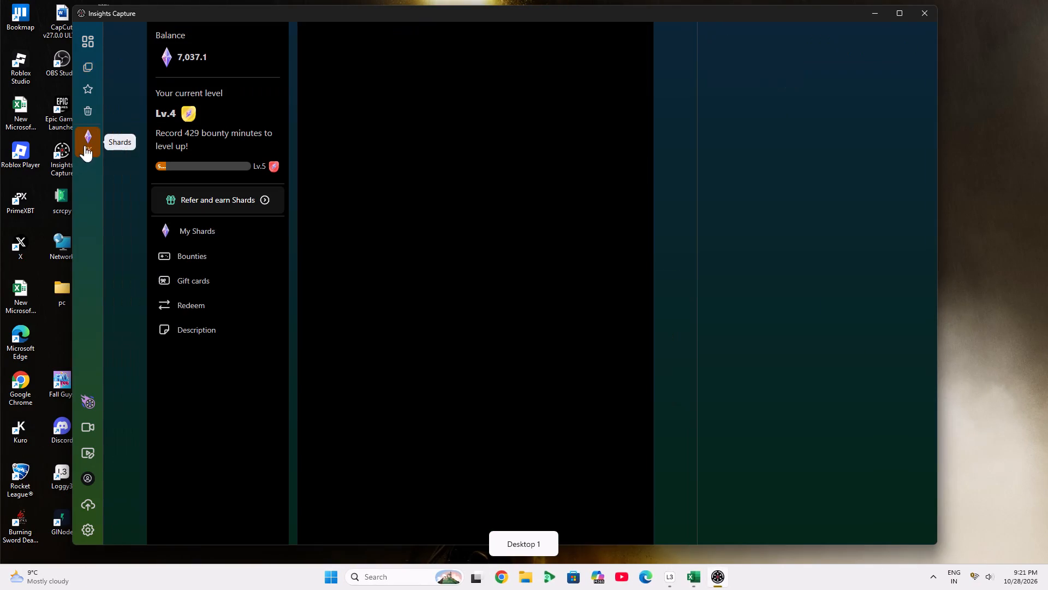
click(93, 43)
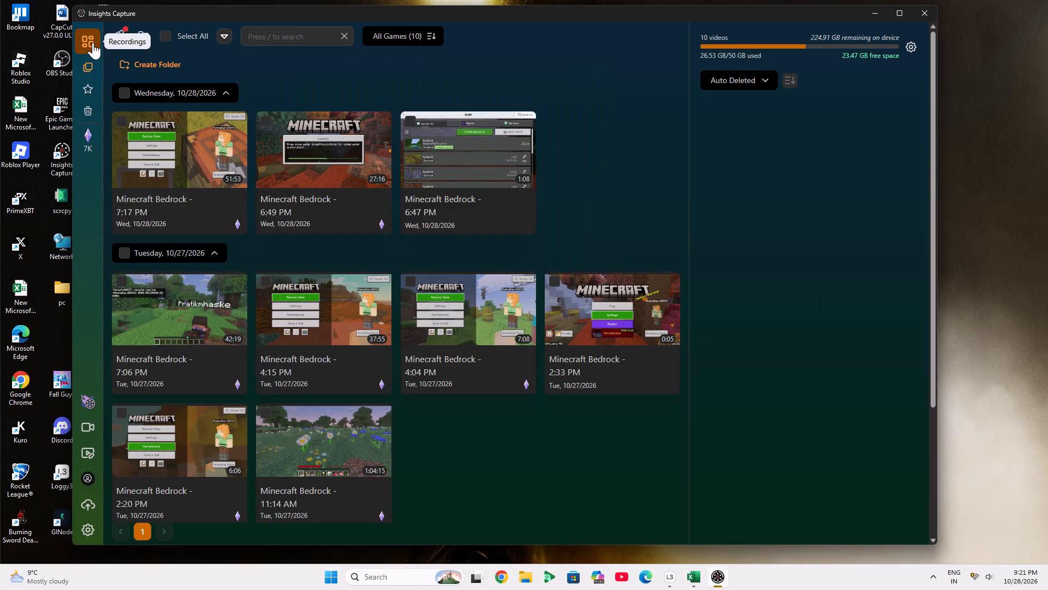
click(177, 201)
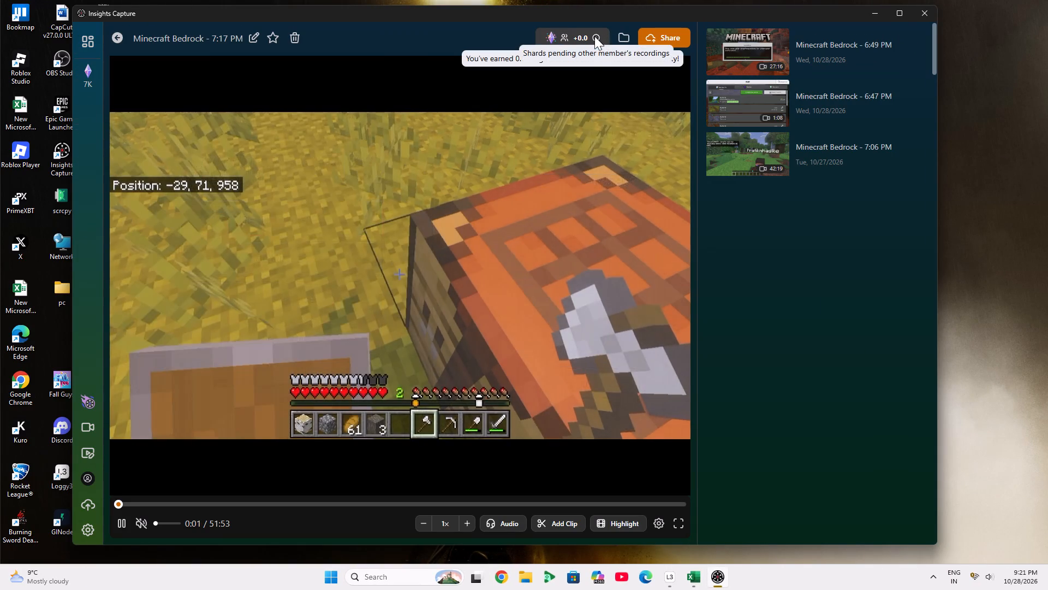
click(120, 38)
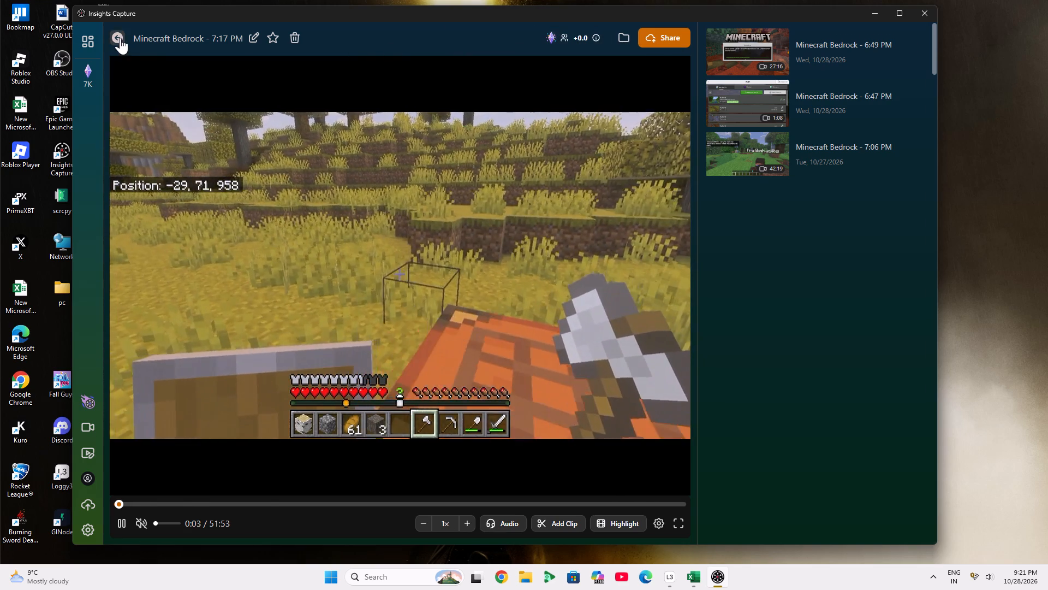
Return to the TradingView chart on Desktop 2 and dismiss the take-profit notification and the upgrade ad.
click(482, 574)
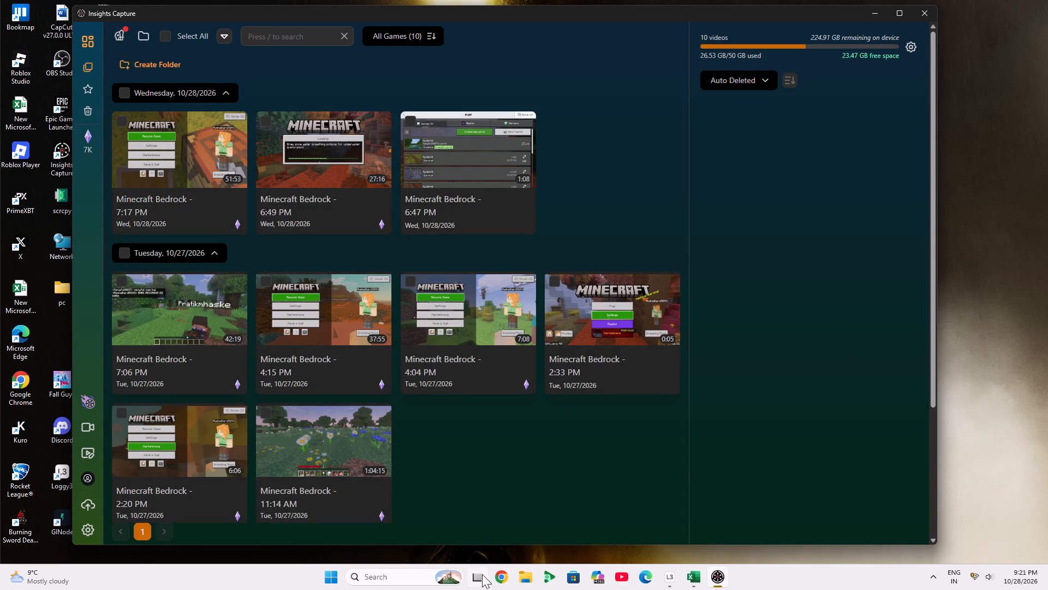
click(515, 527)
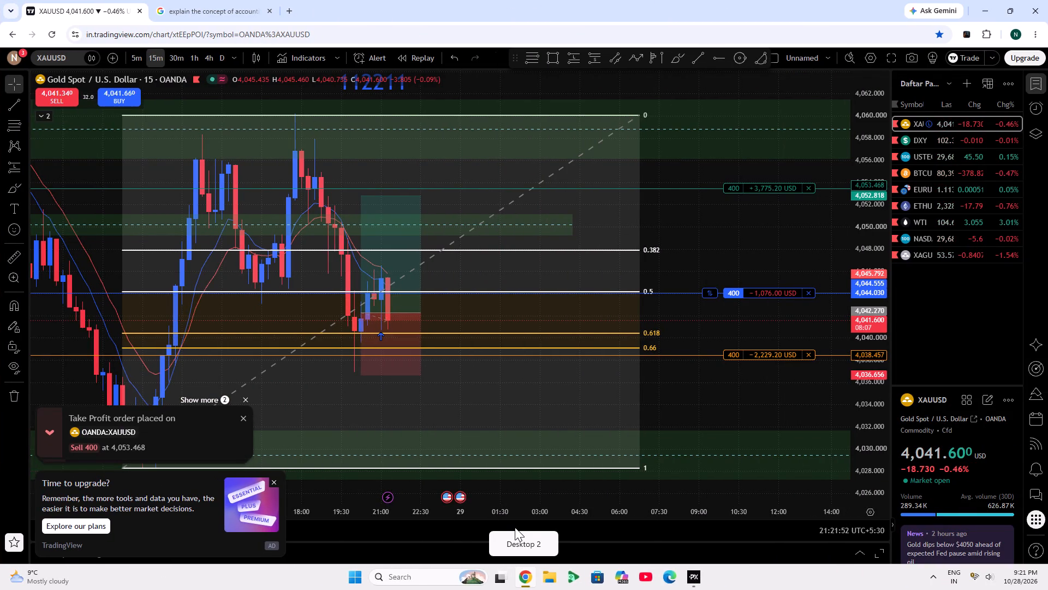
click(243, 405)
click(272, 481)
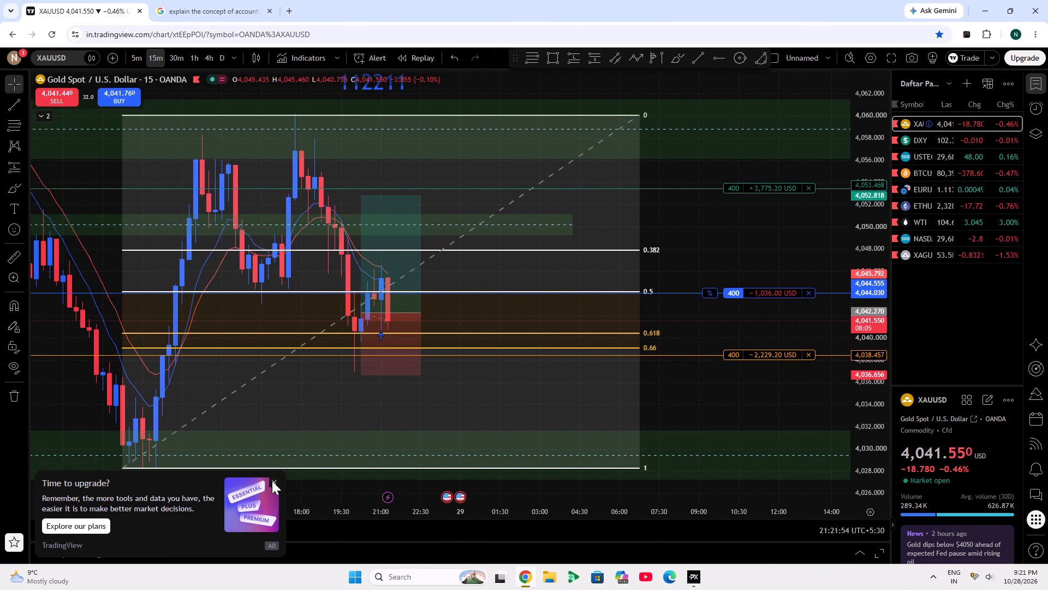
Turn the system volume all the way down.
click(993, 589)
drag(912, 517, 851, 505)
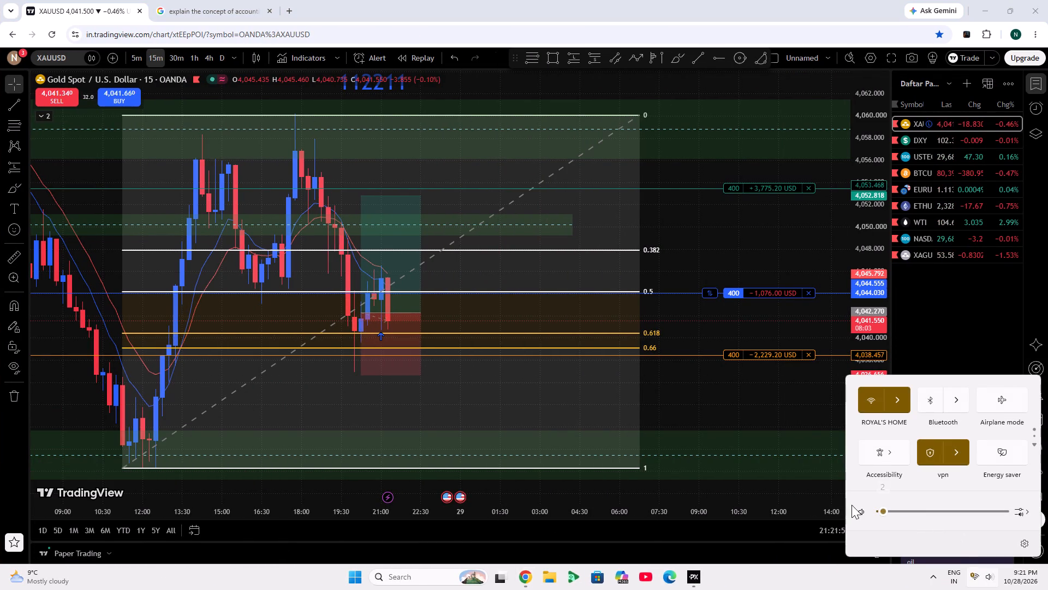
drag(851, 505, 813, 497)
click(811, 589)
double_click(811, 589)
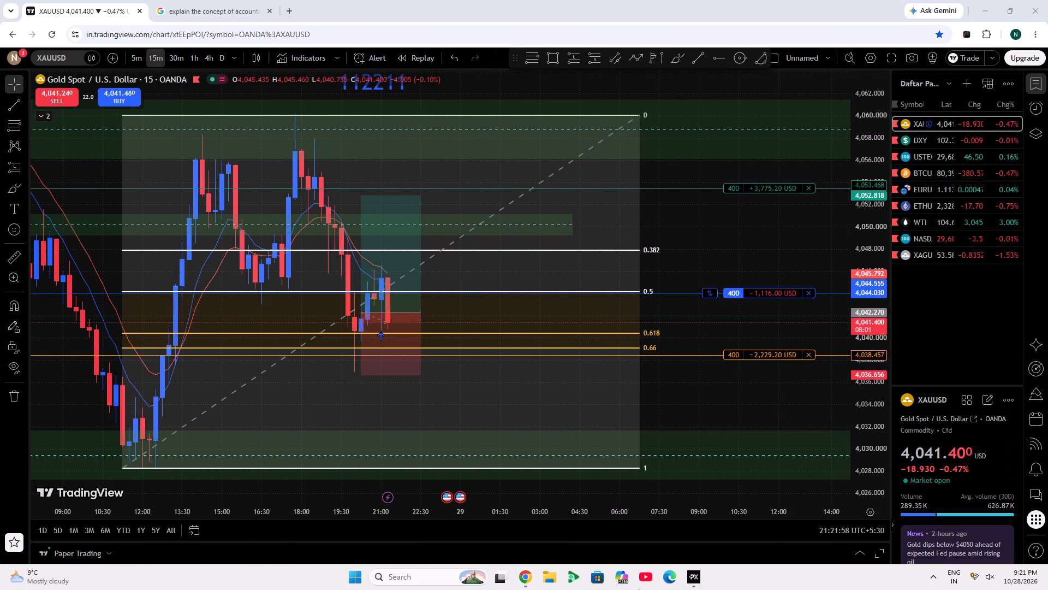
Move the long-position drawing up so its entry sits at about 4,044.06, in line with the open paper-trading position.
scroll(720, 321, up, 4)
drag(693, 285, 804, 302)
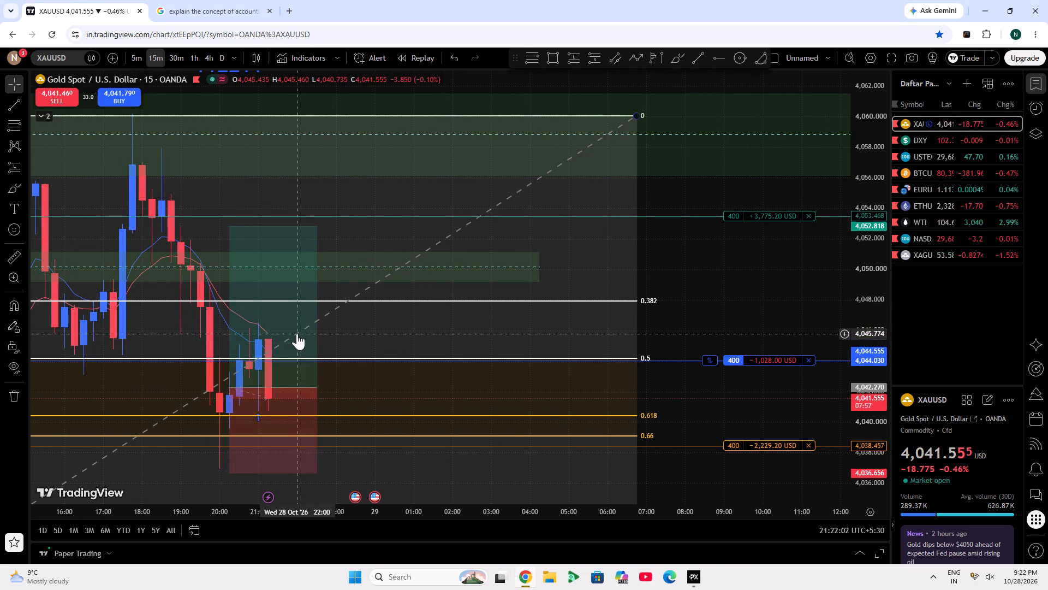
drag(292, 329, 291, 303)
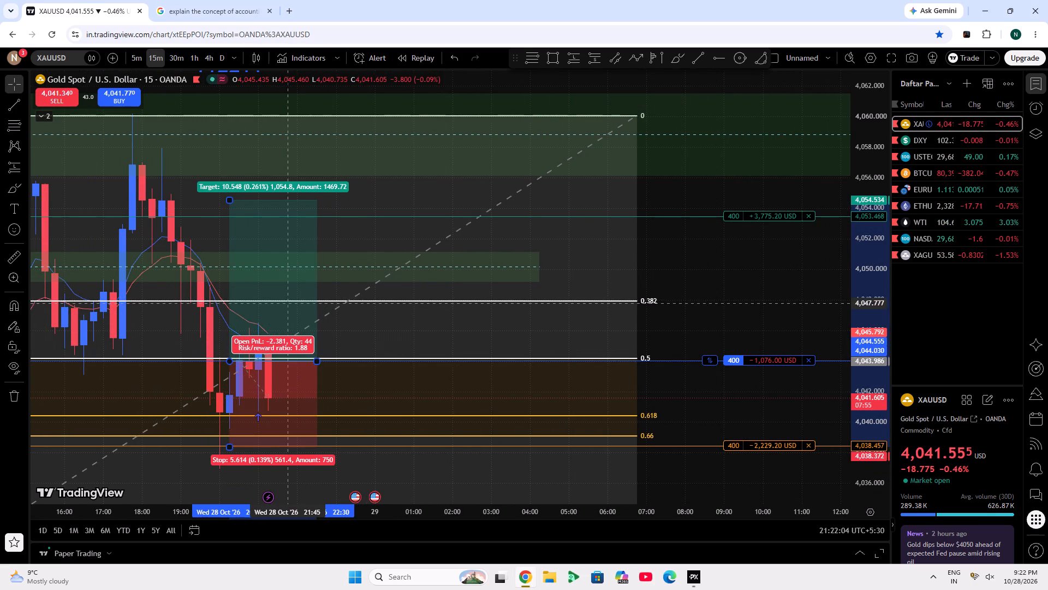
drag(291, 303, 290, 302)
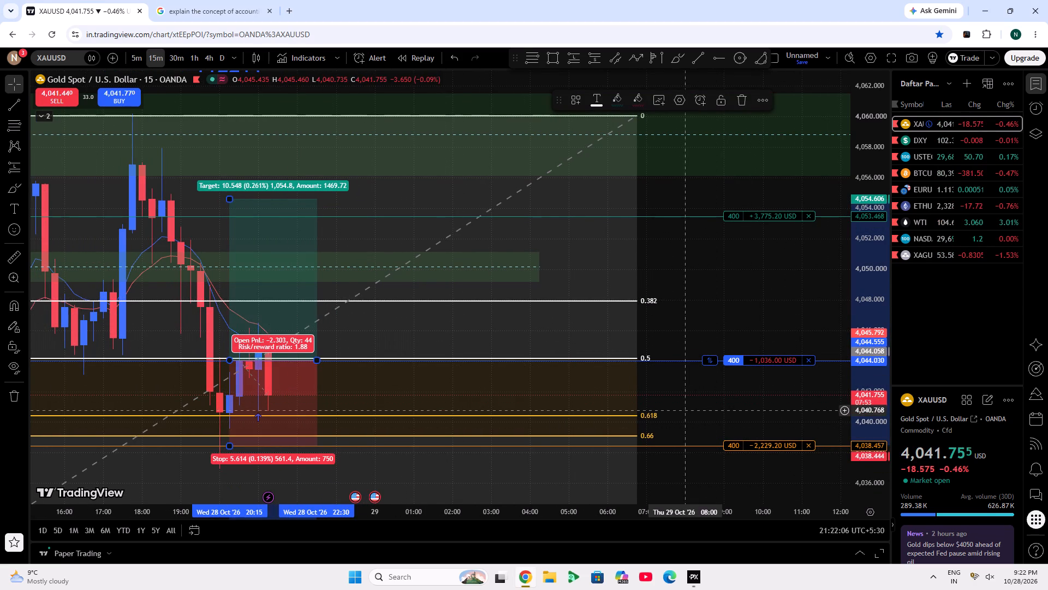
click(689, 410)
Switch the TradingView XAUUSD chart to the 5-minute timeframe.
scroll(670, 410, down, 5)
double_click(863, 379)
double_click(863, 379)
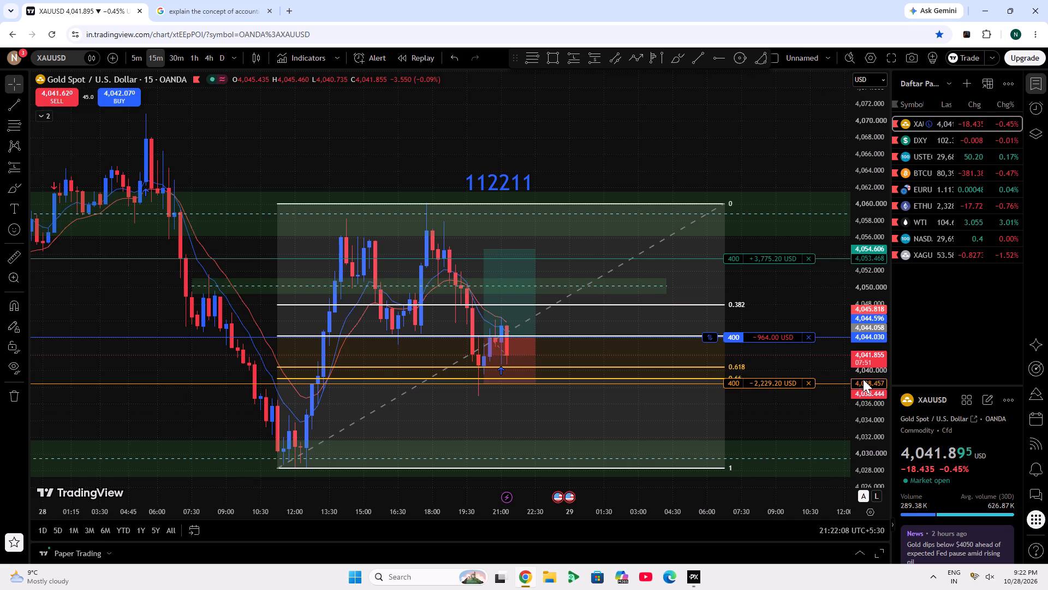
click(131, 49)
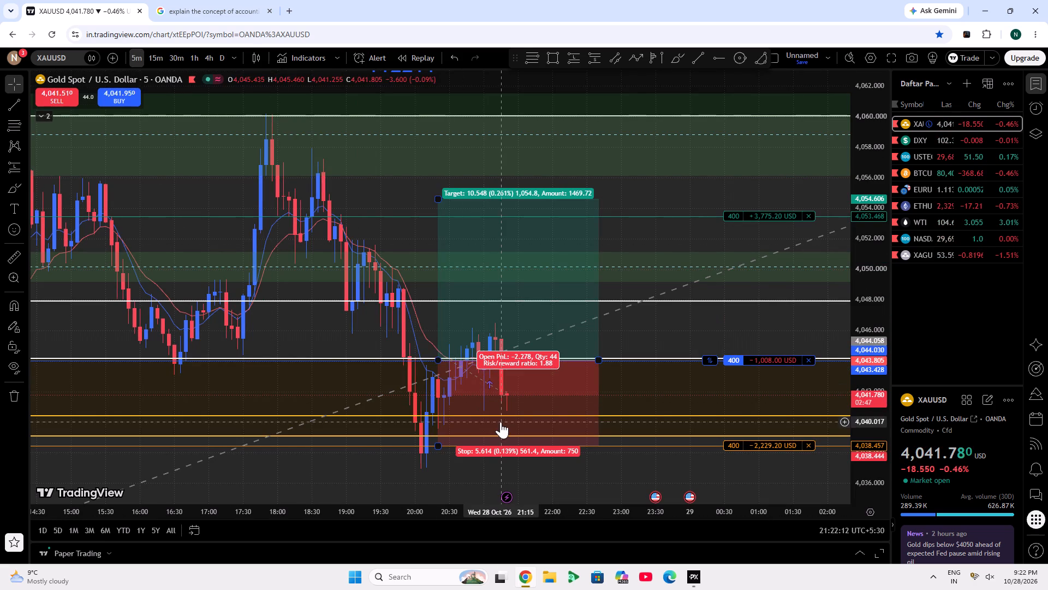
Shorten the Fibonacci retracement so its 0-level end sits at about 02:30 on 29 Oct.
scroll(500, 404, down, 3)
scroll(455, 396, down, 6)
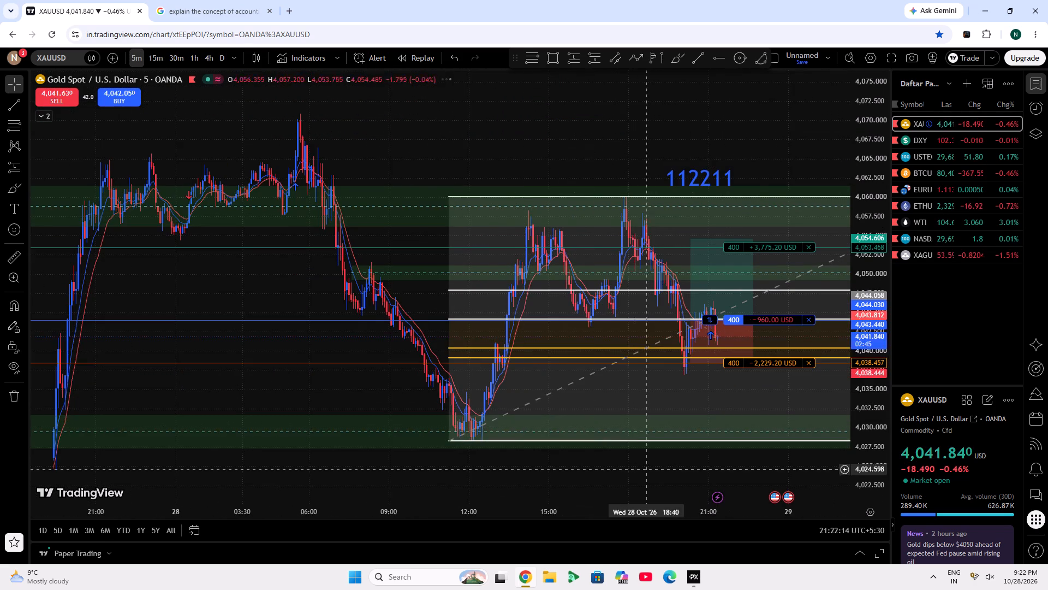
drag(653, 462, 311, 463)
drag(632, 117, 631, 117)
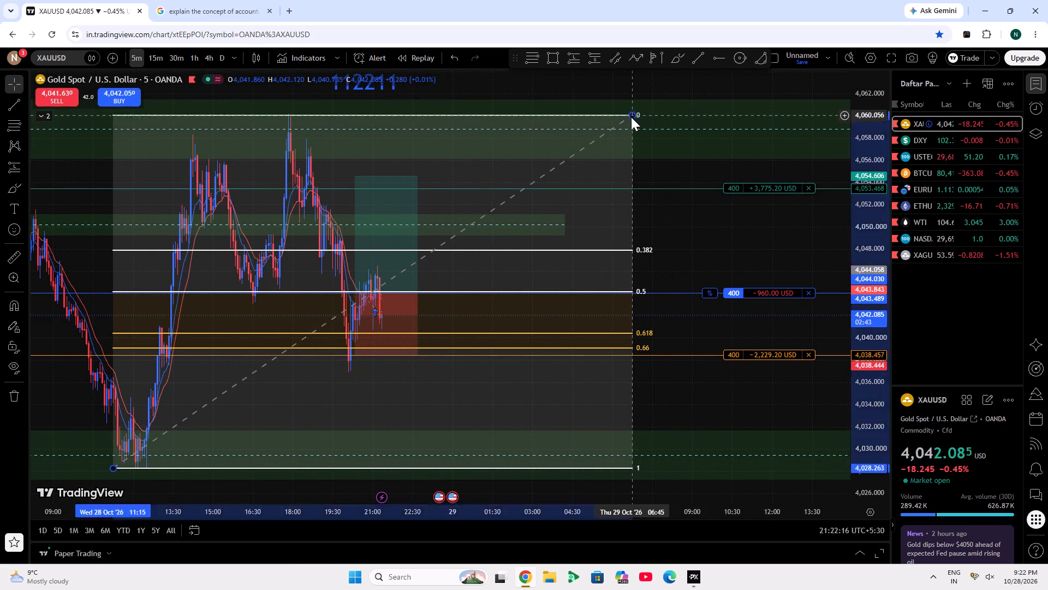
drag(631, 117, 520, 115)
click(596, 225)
Draw a rectangle between the 0.5 and 0.618 Fibonacci levels, about 4,044.20 to 4,040.41, from 17:10 on 28 Oct to 07:20 on 29 Oct.
click(546, 60)
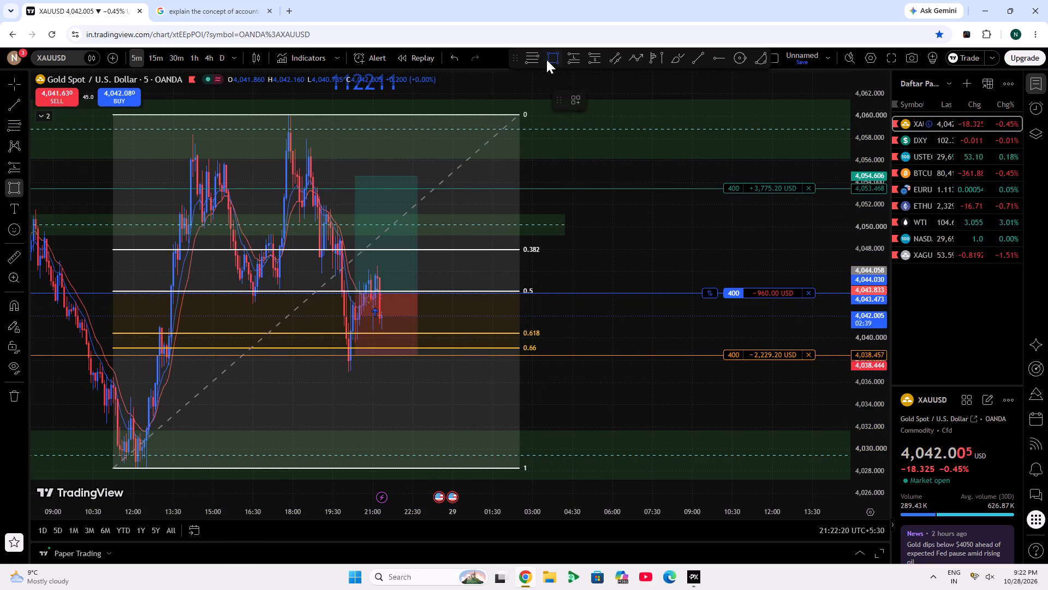
click(271, 291)
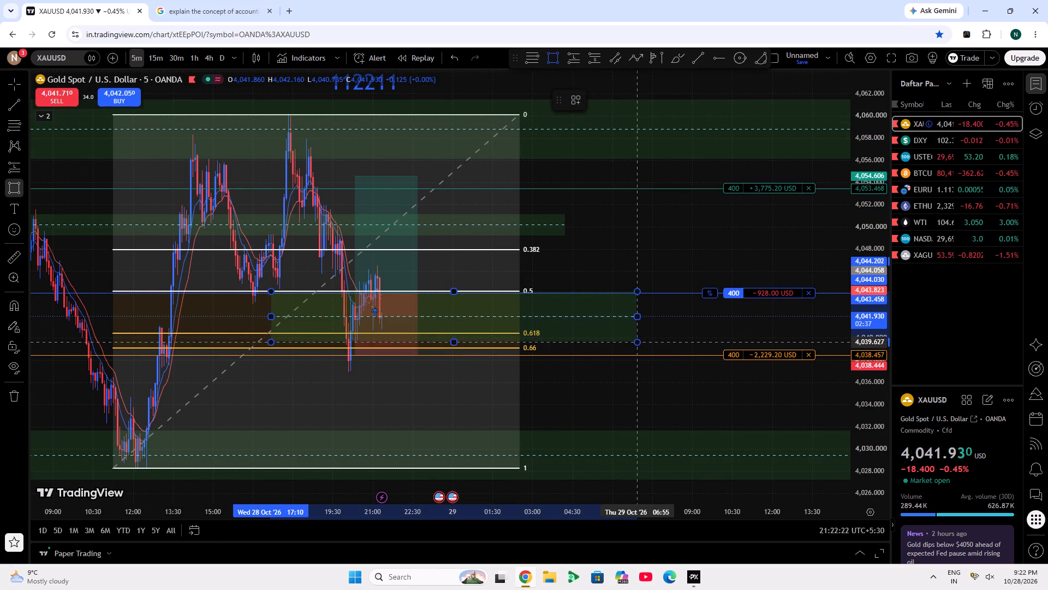
click(647, 333)
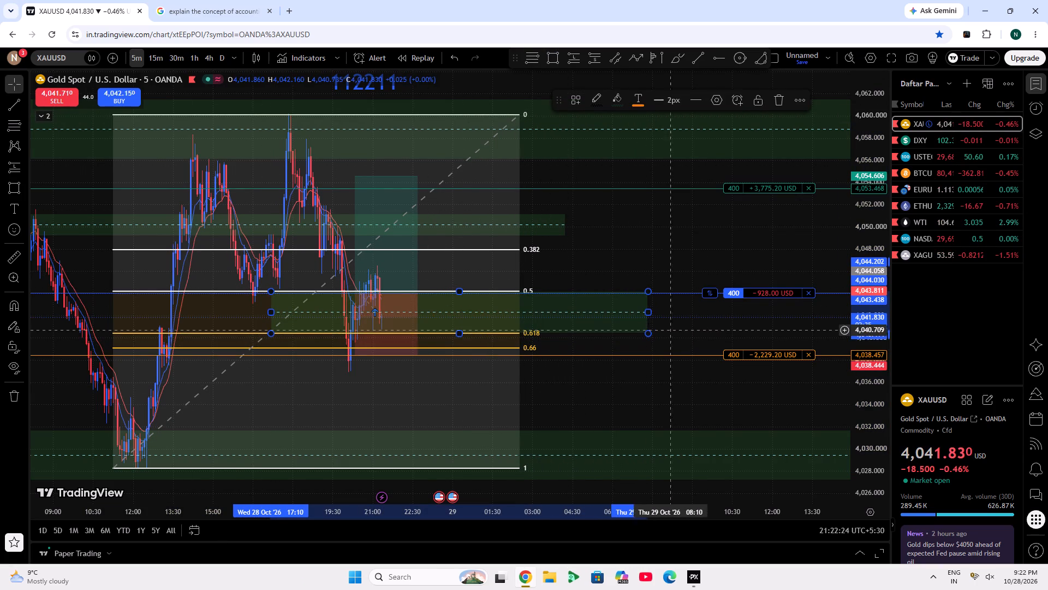
click(721, 322)
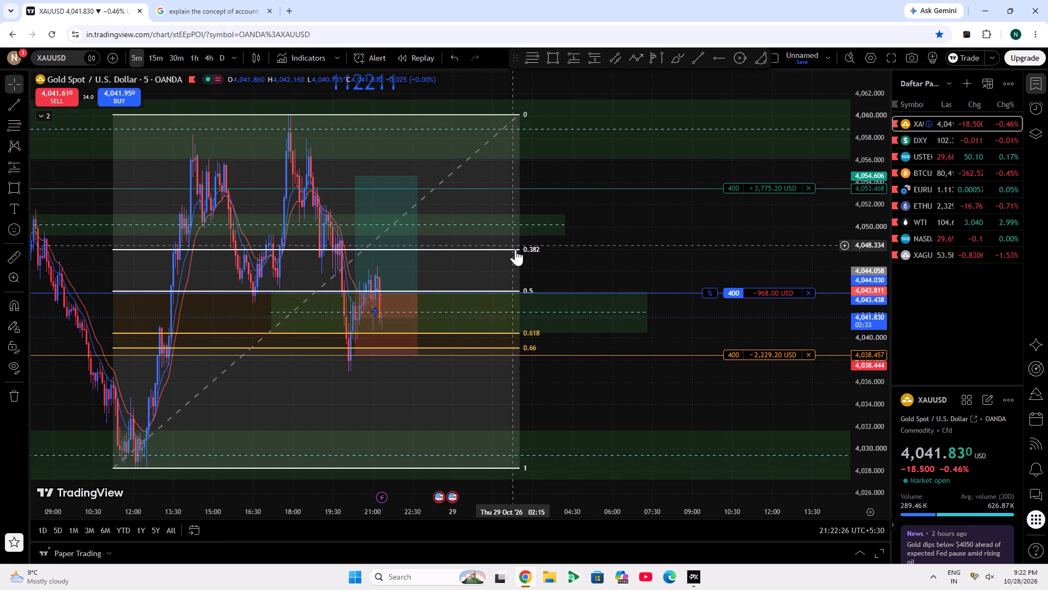
Delete the Fibonacci retracement drawing from the chart.
click(516, 249)
click(716, 104)
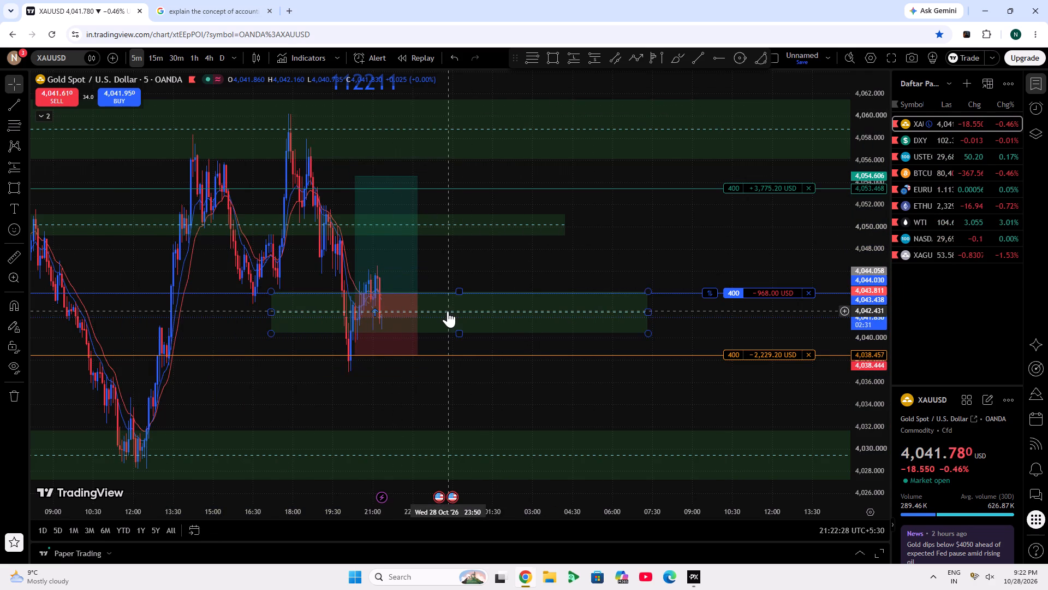
Add the text label "fib" inside the new rectangle.
click(448, 311)
click(454, 311)
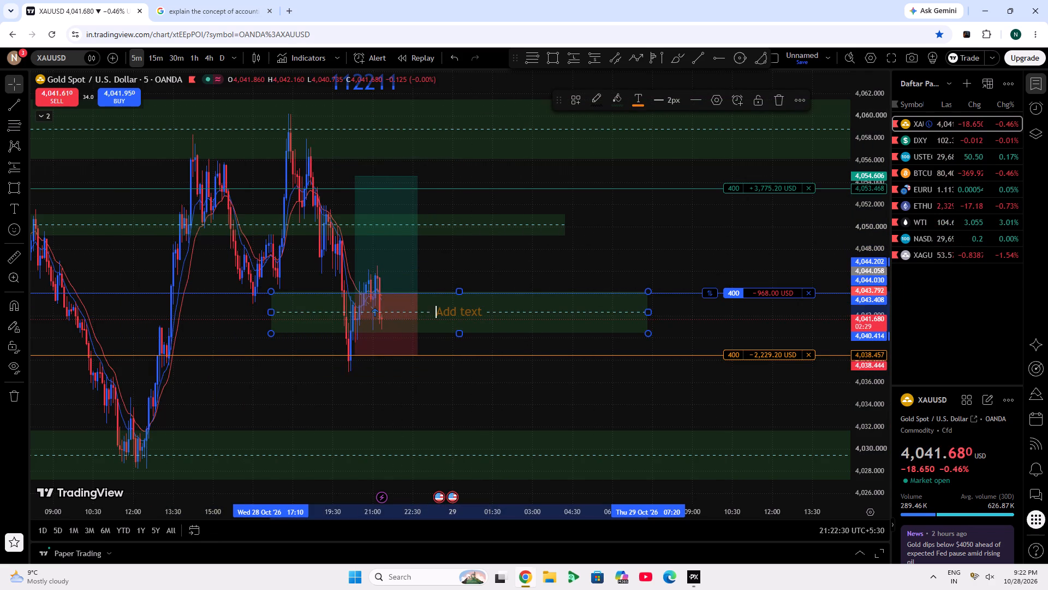
key(f)
text(ib)
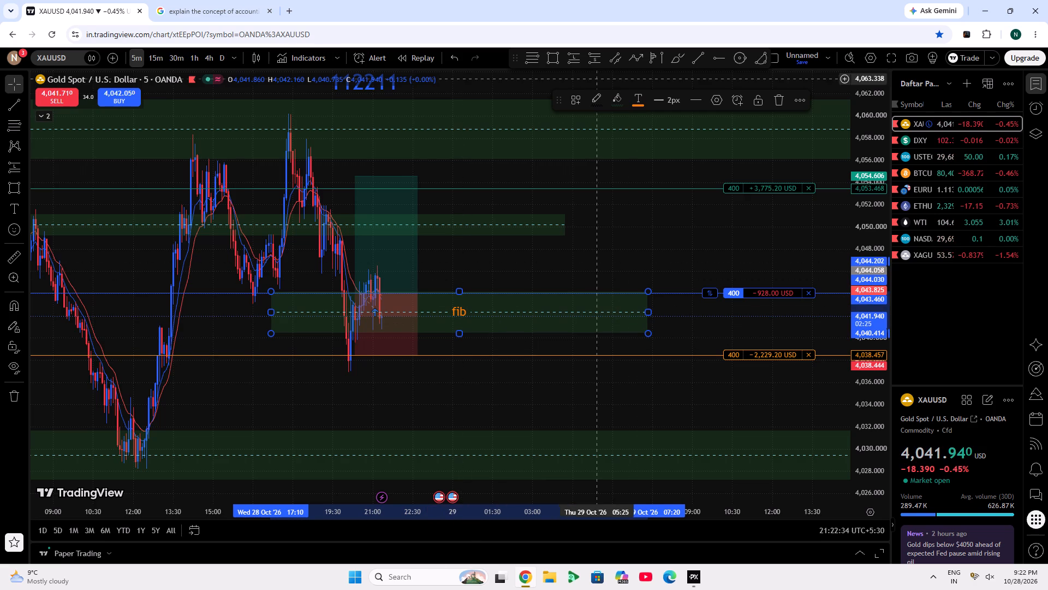
Change the labelled rectangle's fill colour to dark blue.
click(629, 99)
click(620, 98)
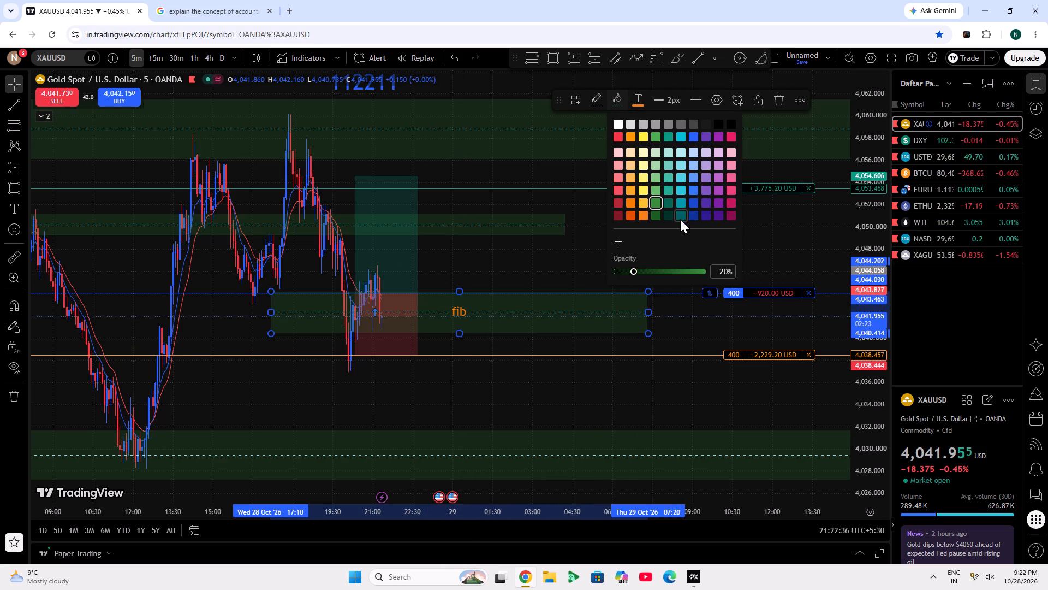
click(690, 205)
click(691, 217)
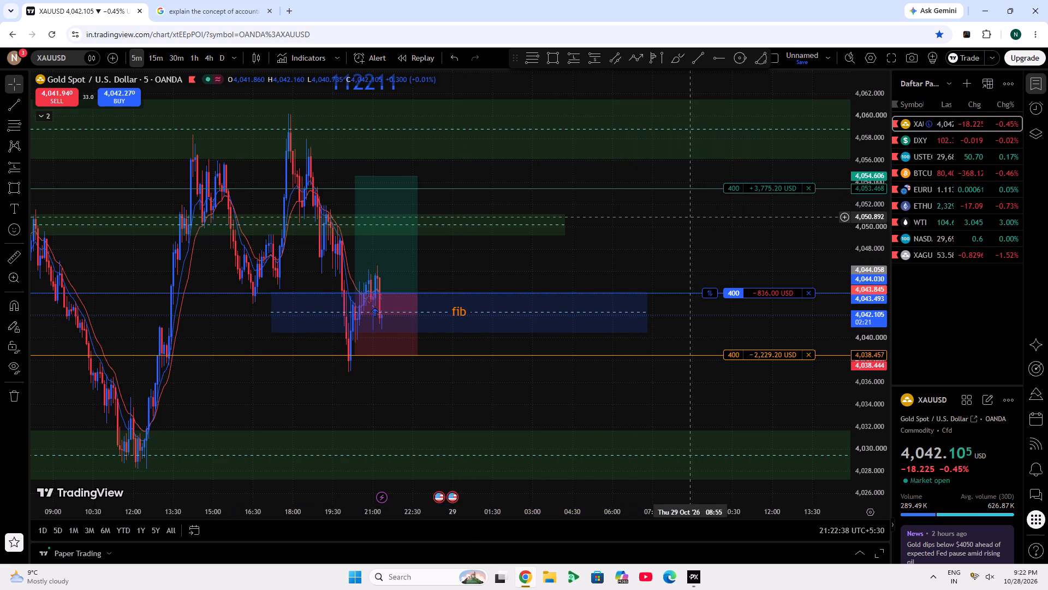
Extend the rectangle's label so it reads "fib 60% reverse area".
drag(565, 383, 739, 383)
scroll(714, 426, up, 6)
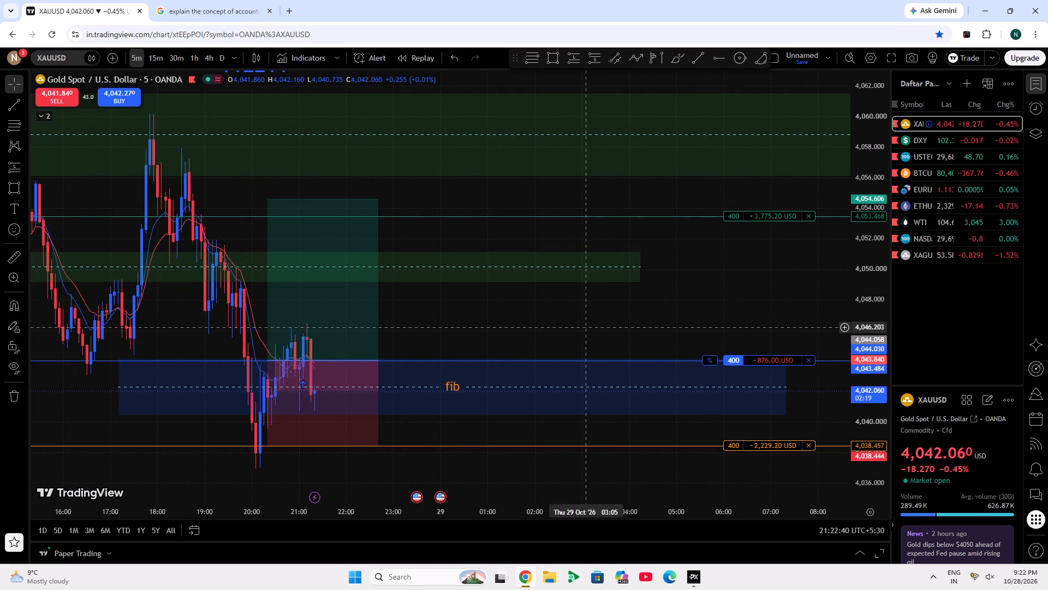
drag(585, 326, 705, 341)
click(557, 367)
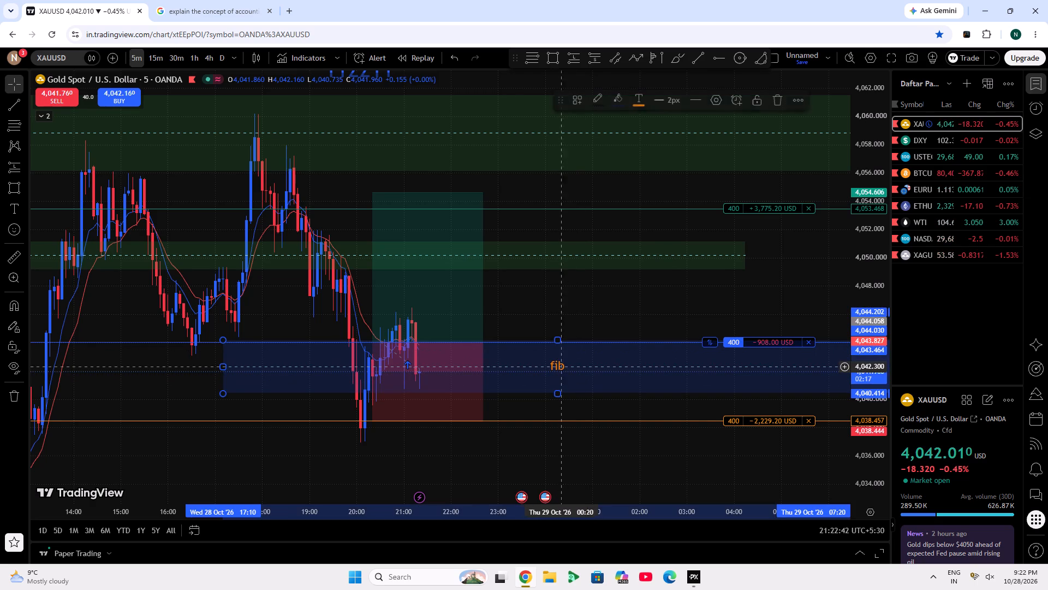
click(561, 362)
key(space)
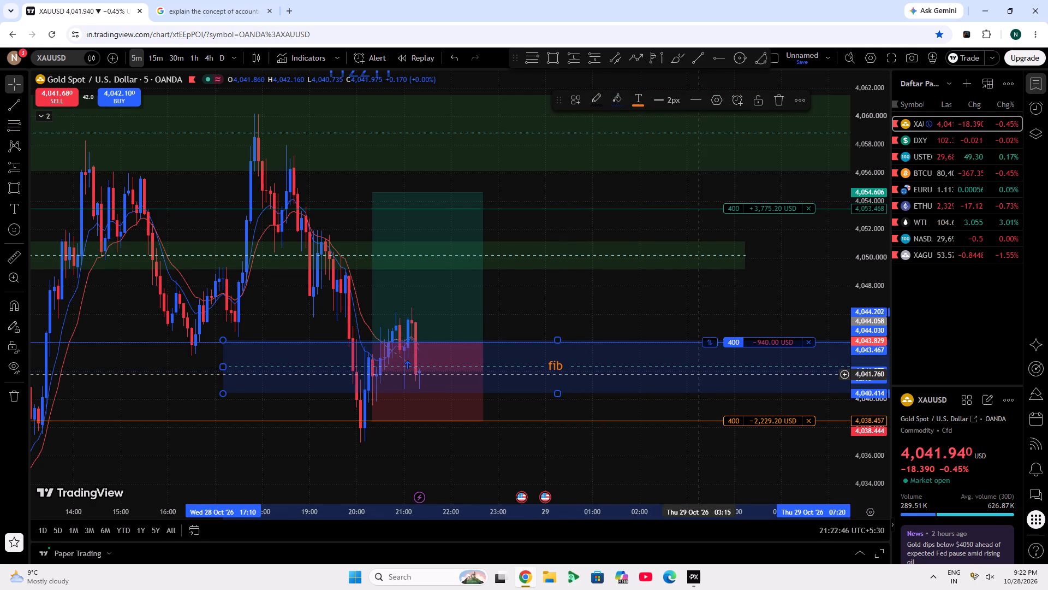
text(goldrn t)
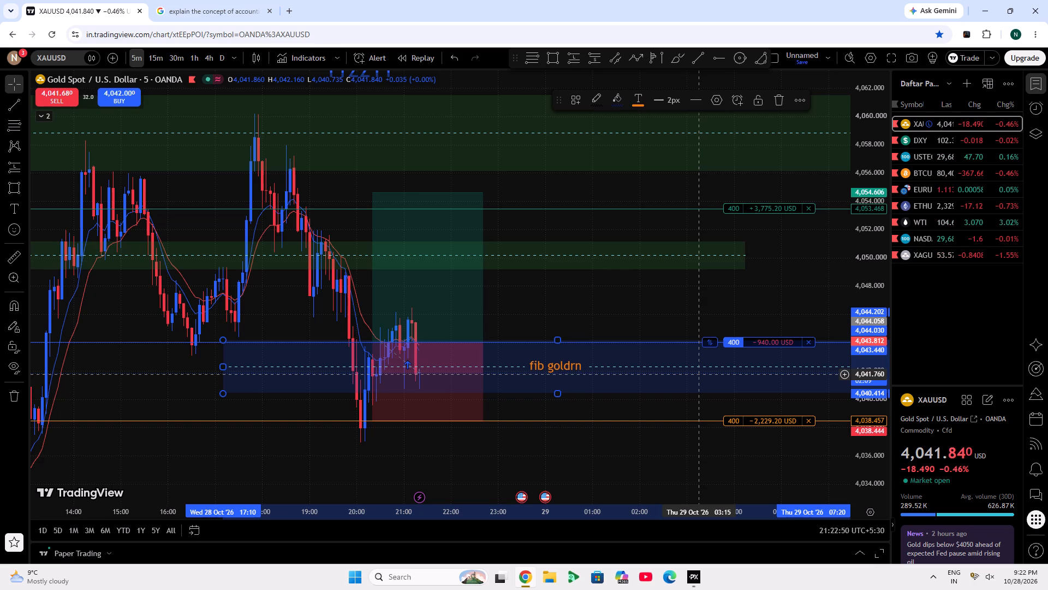
key(space)
key(BackSpace)
key(BackSpace)
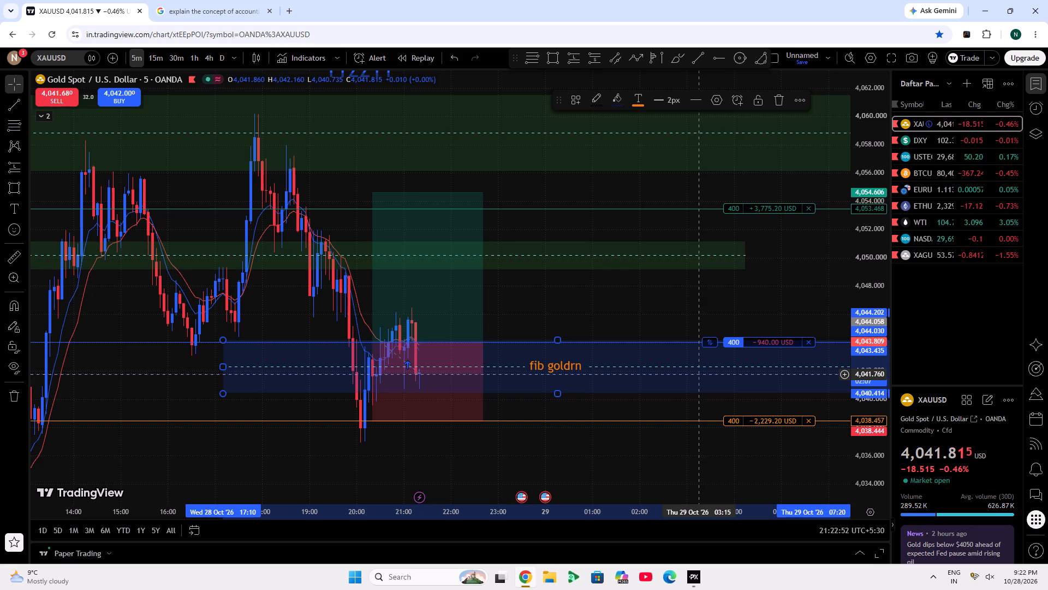
key(BackSpace)
key(BackSpace)
key(BackSpace)
key(BackSpace)
key(BackSpace)
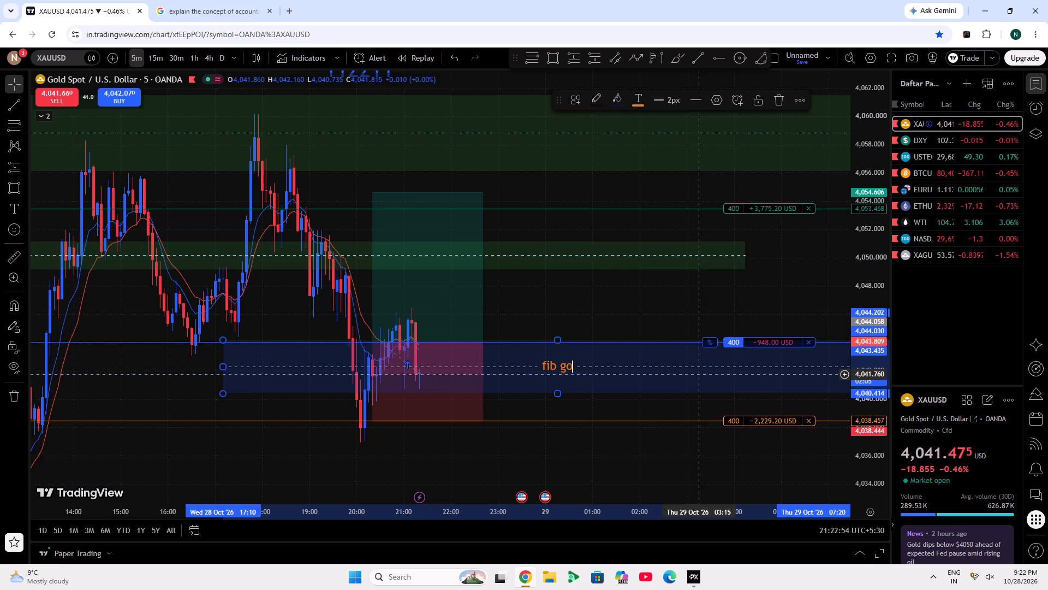
key(BackSpace)
key(BackSpace)
text(60)
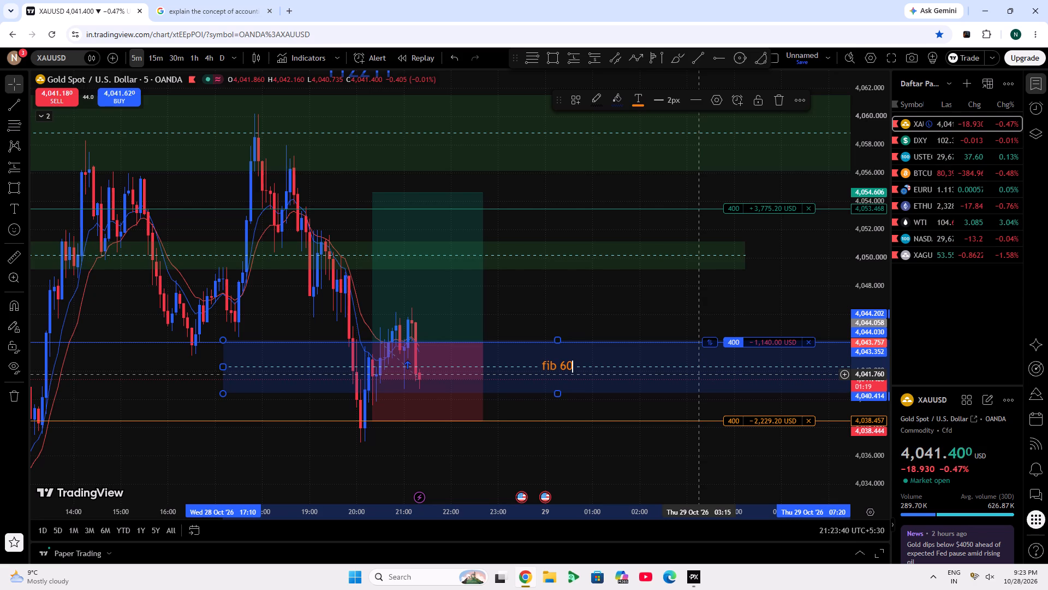
key(shift+percent)
key(space)
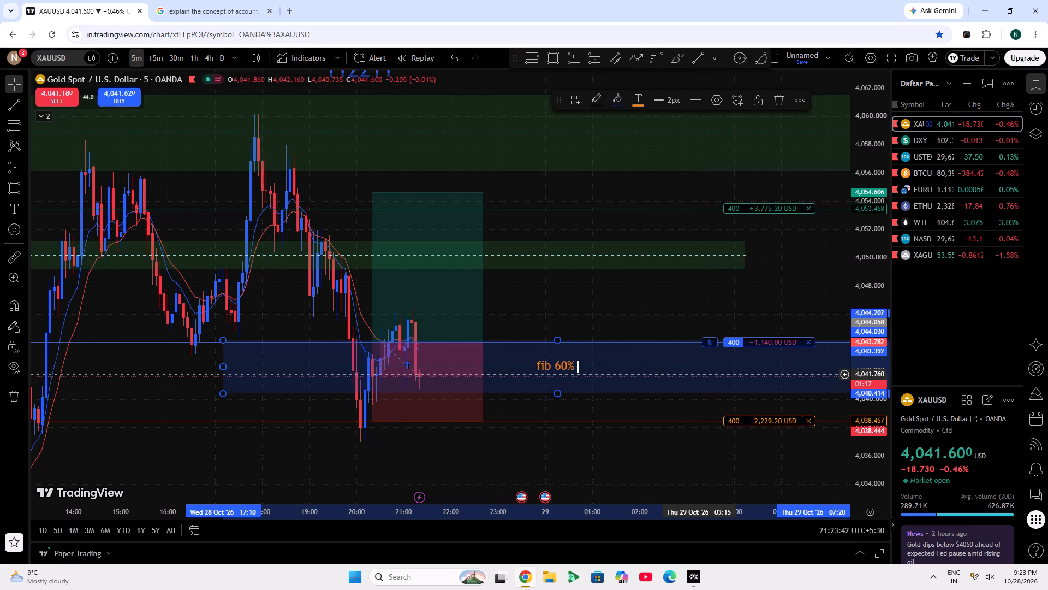
text(reverse)
key(space)
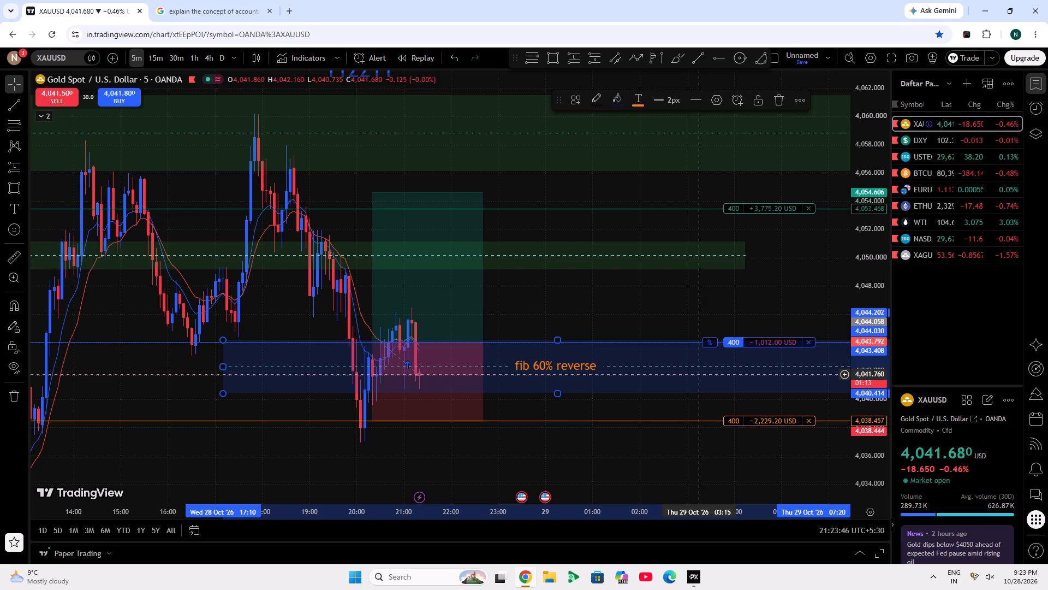
text(area)
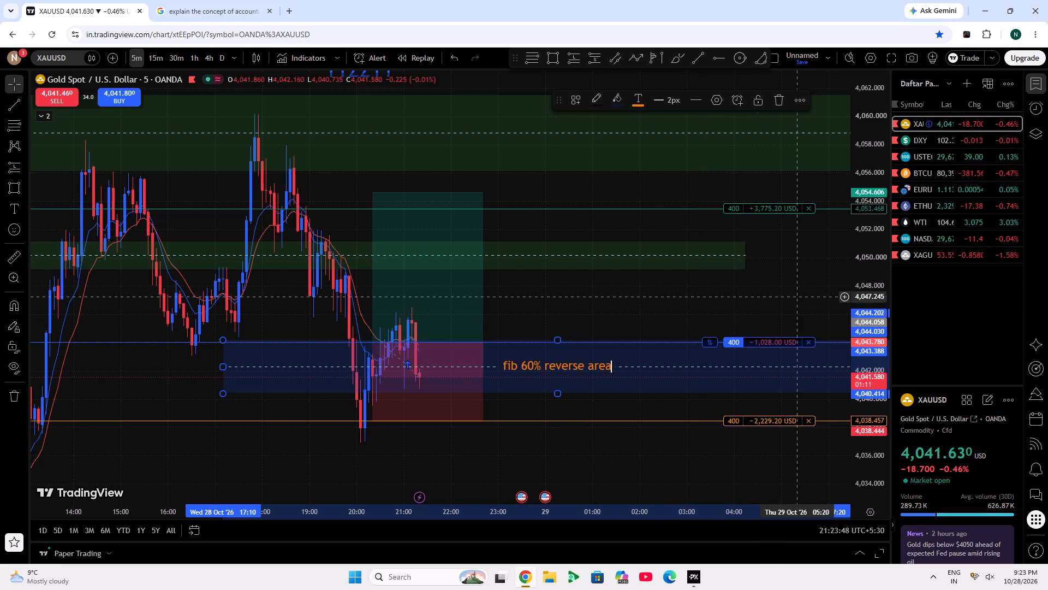
Lock the "fib 60% reverse area" rectangle.
click(760, 102)
click(725, 282)
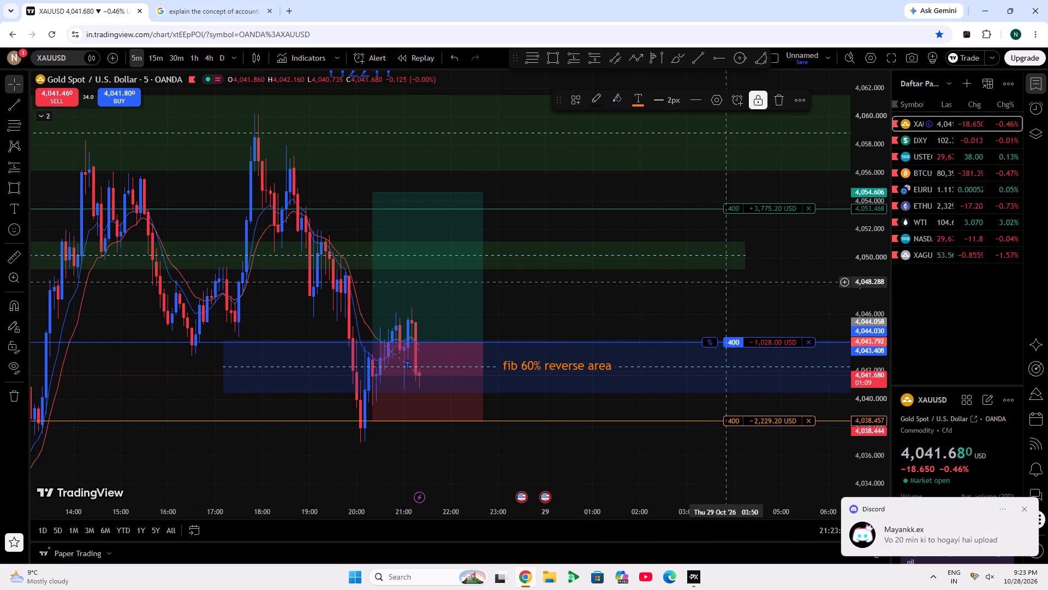
Examine the 5-minute gold price action around the "fib 60% reverse area" zone and the open position's order levels.
scroll(636, 0, down, 6)
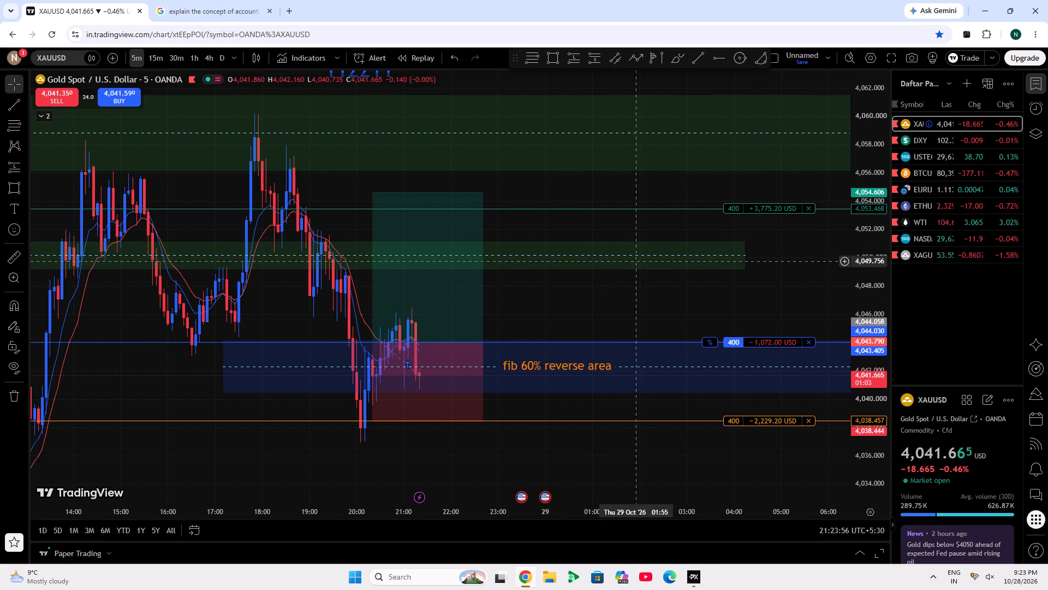
drag(702, 309, 787, 309)
double_click(859, 374)
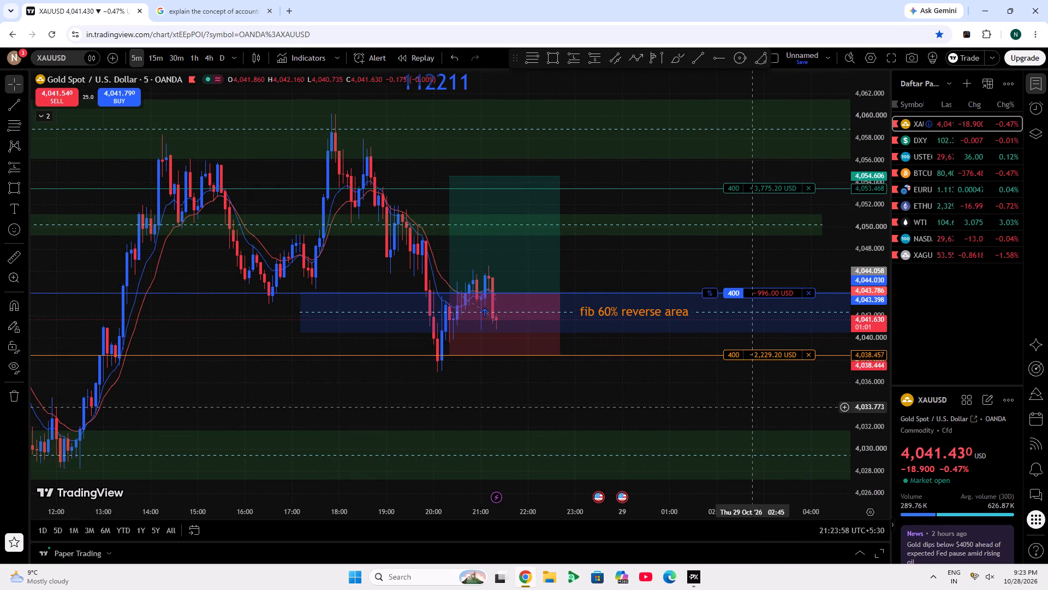
scroll(698, 430, up, 4)
drag(509, 320, 793, 300)
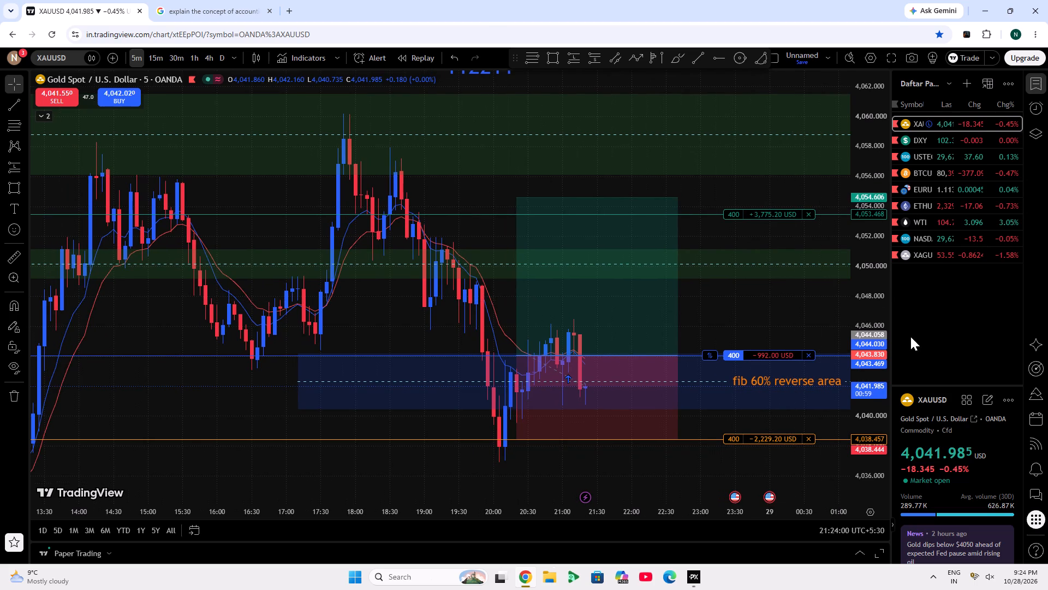
drag(883, 339, 874, 305)
drag(787, 306, 683, 270)
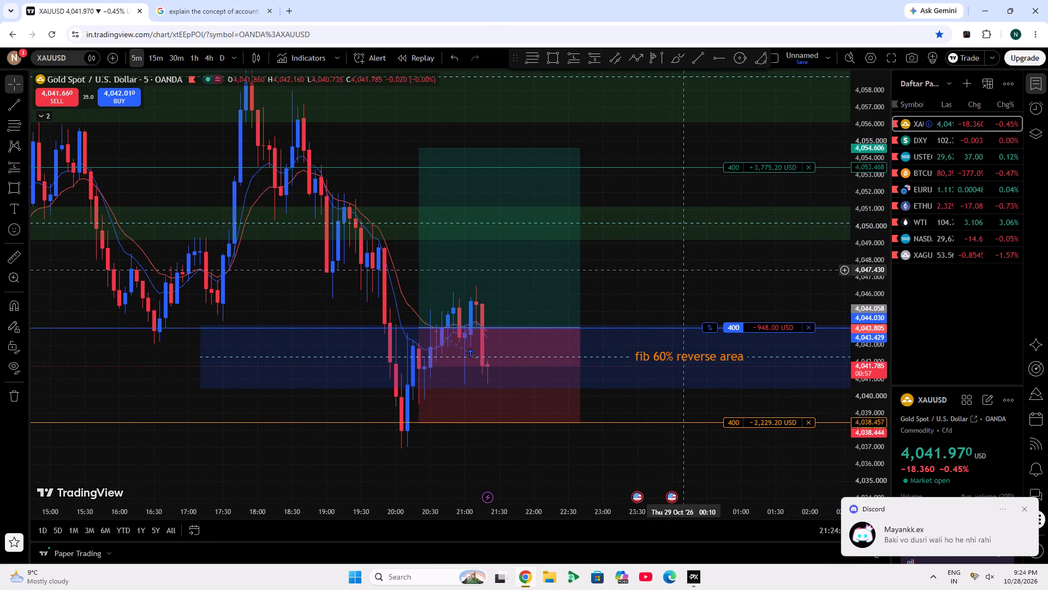
drag(683, 270, 711, 273)
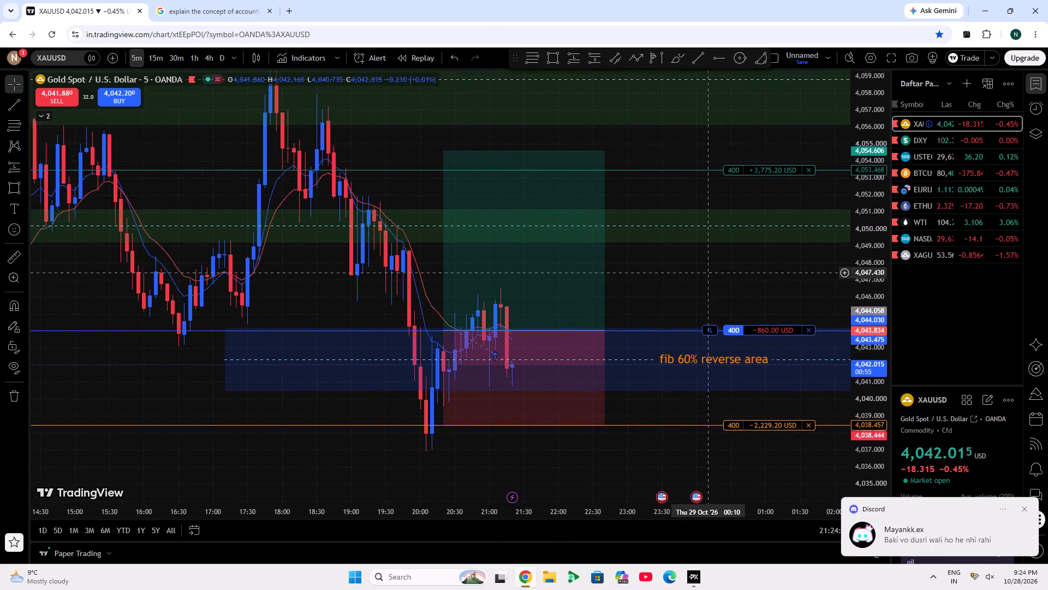
drag(711, 273, 701, 263)
drag(701, 263, 674, 261)
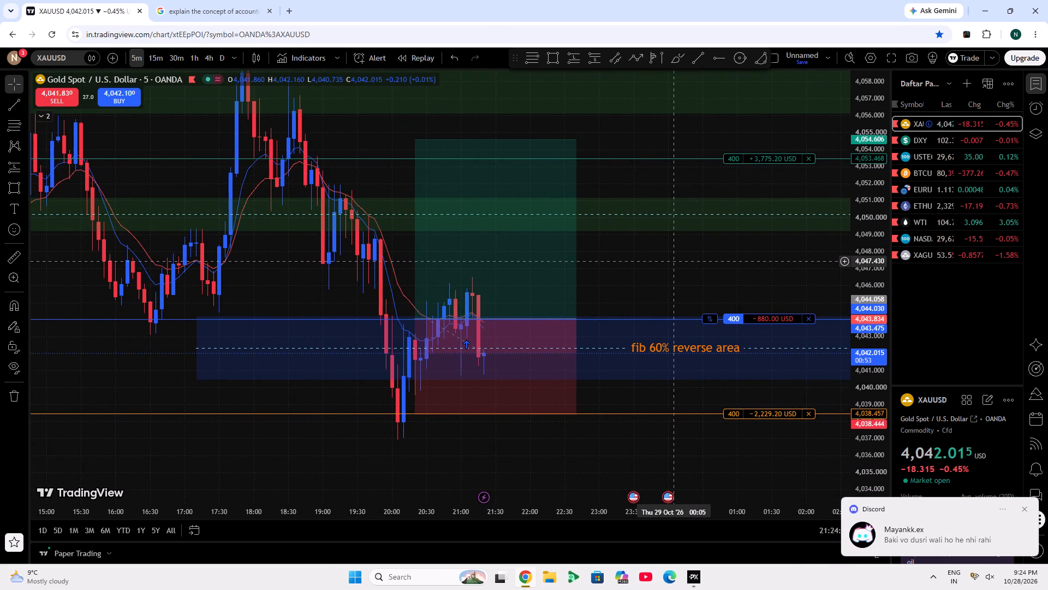
drag(674, 261, 662, 258)
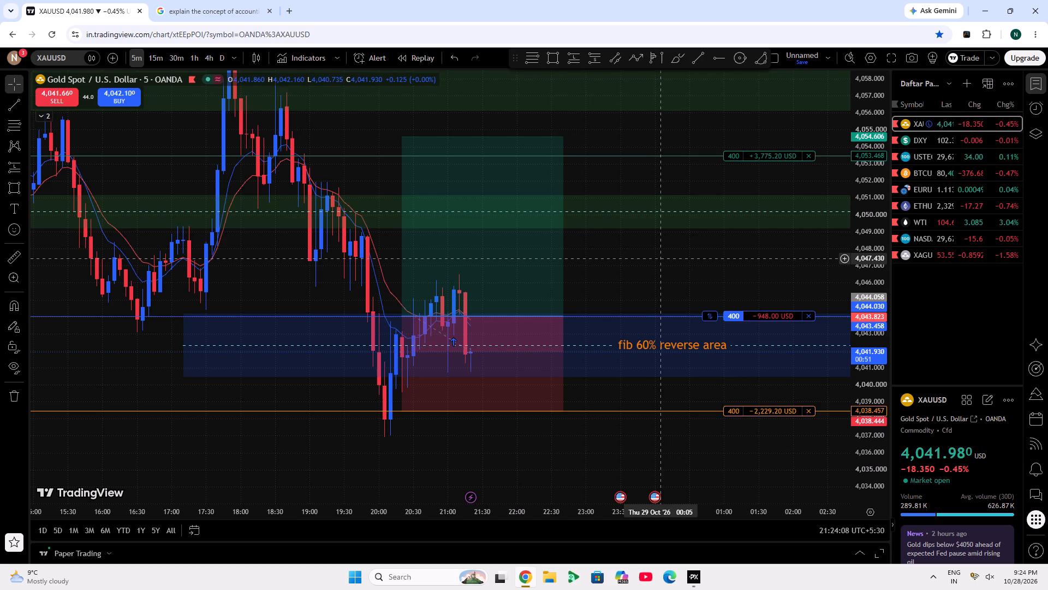
drag(662, 258, 636, 257)
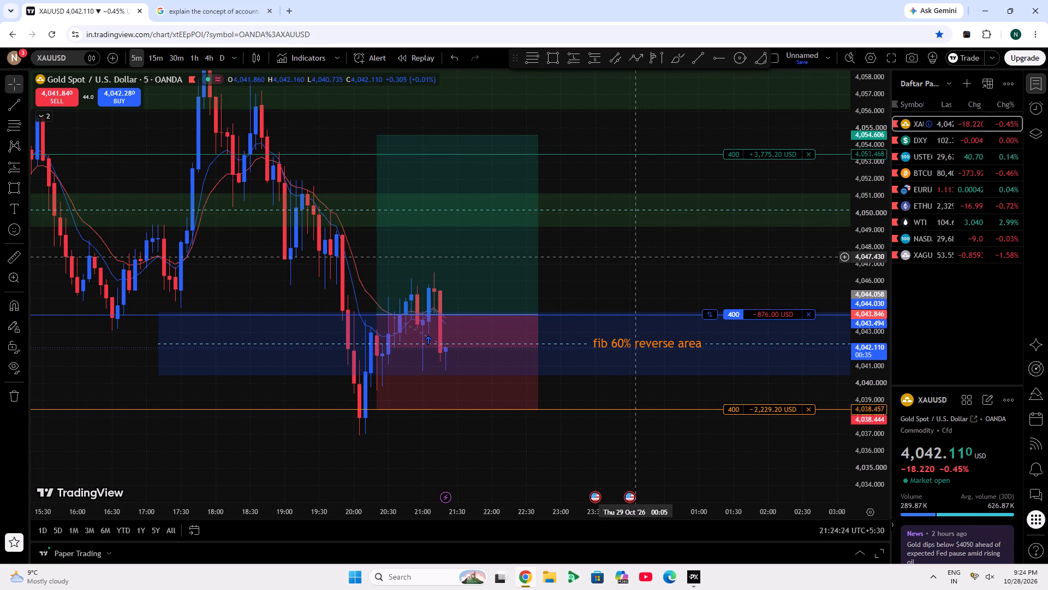
Move the long-position drawing down so its entry sits at about 4,042.93, with its start at about 20:15.
drag(480, 270, 474, 295)
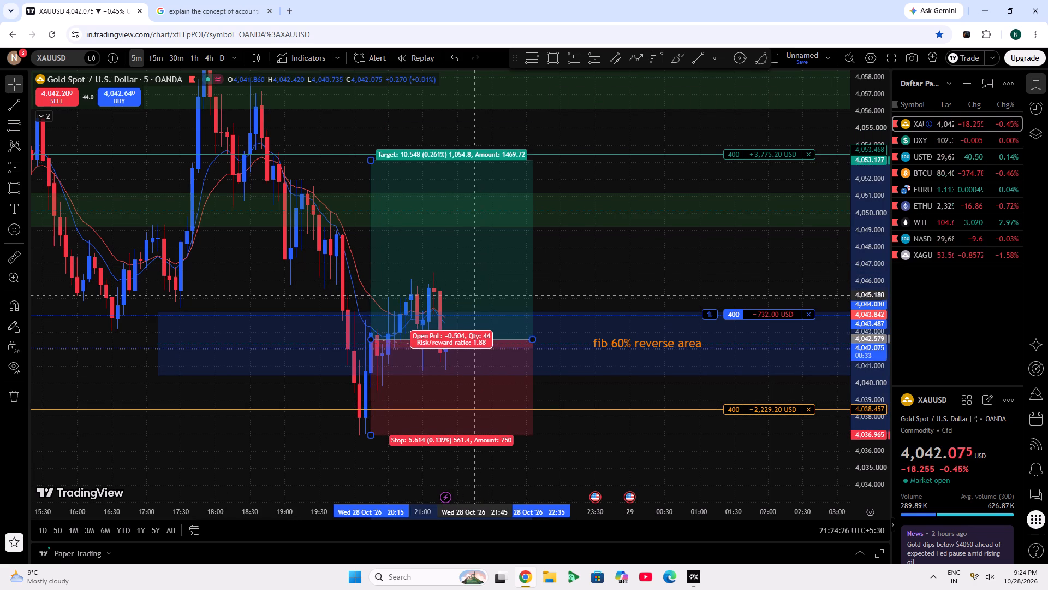
drag(474, 295, 474, 289)
click(620, 264)
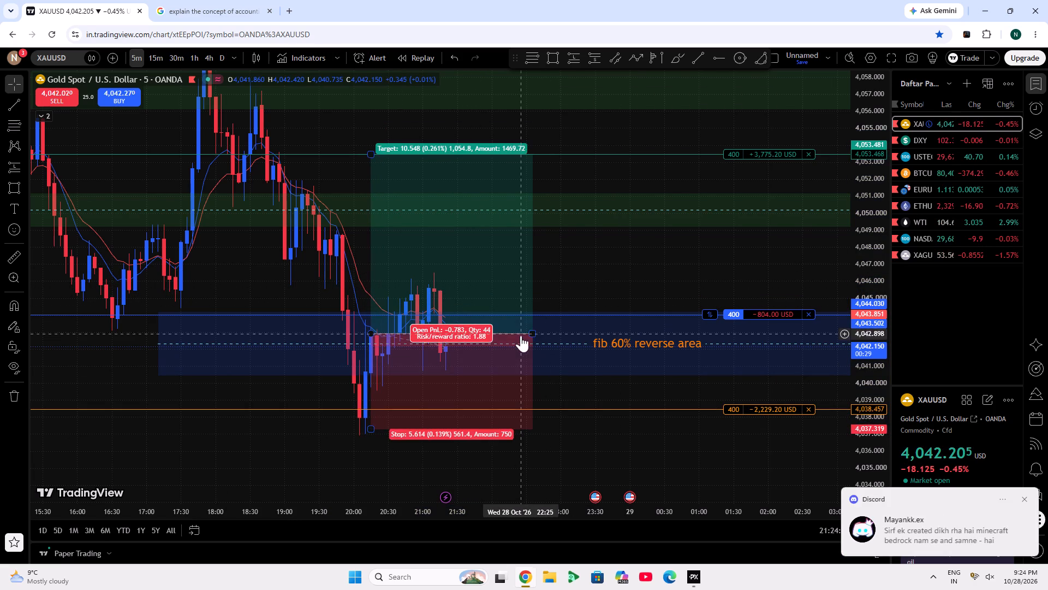
Check the open XAU/USD buy position in the PrimeXBT window and return to the TradingView chart.
scroll(731, 0, down, 2)
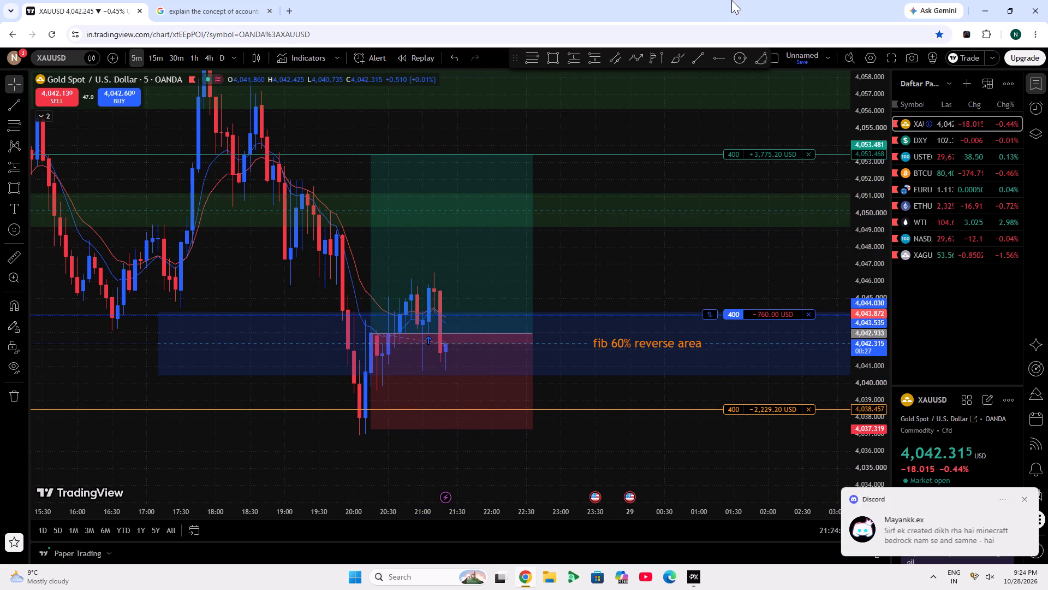
click(514, 581)
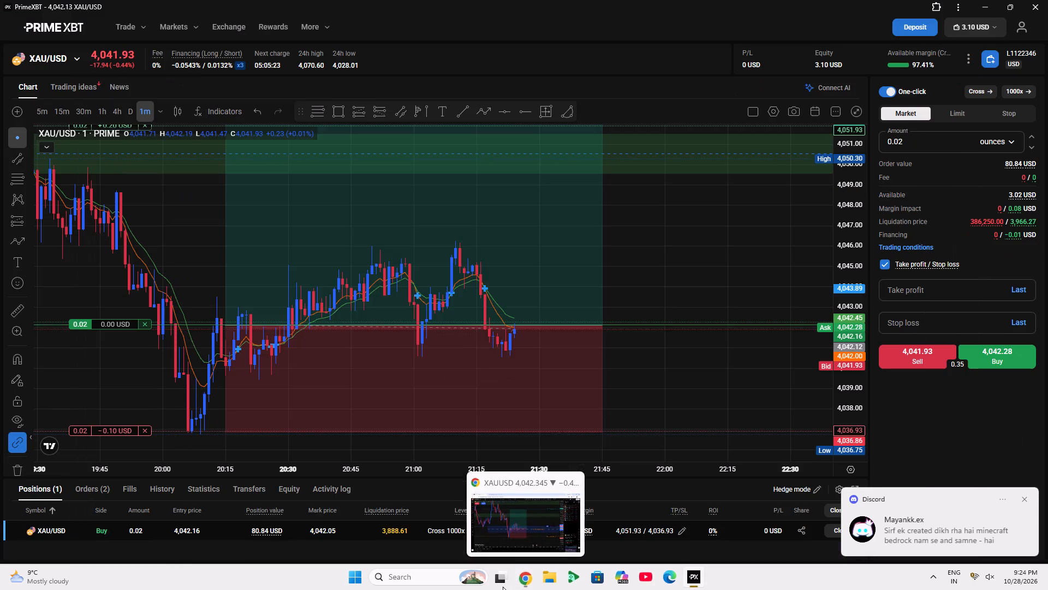
click(525, 585)
scroll(357, 0, down, 5)
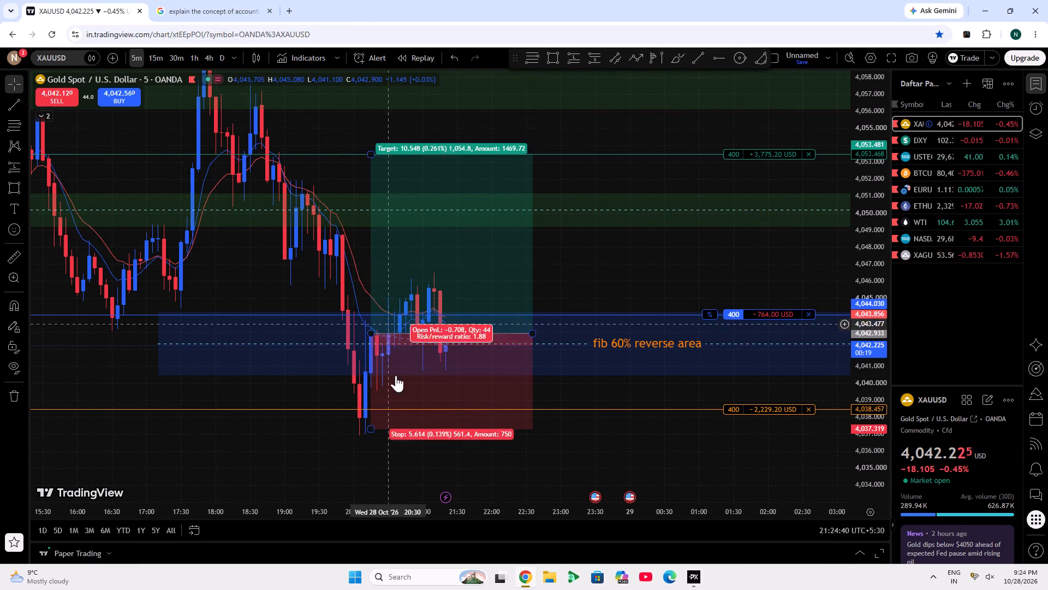
Switch to Desktop 1, where the Insights Capture recordings are open.
click(497, 580)
click(439, 516)
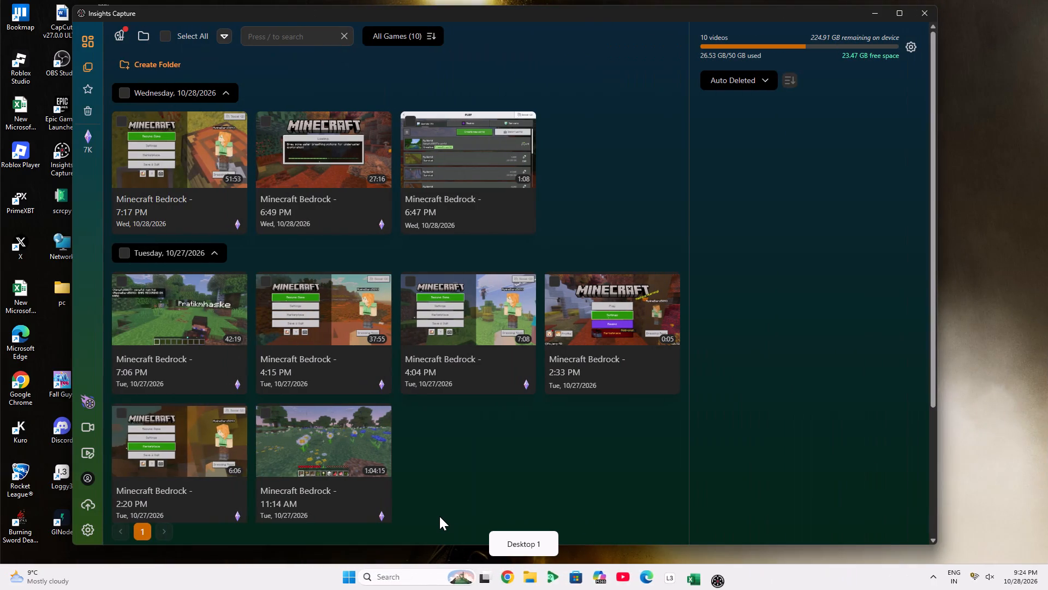
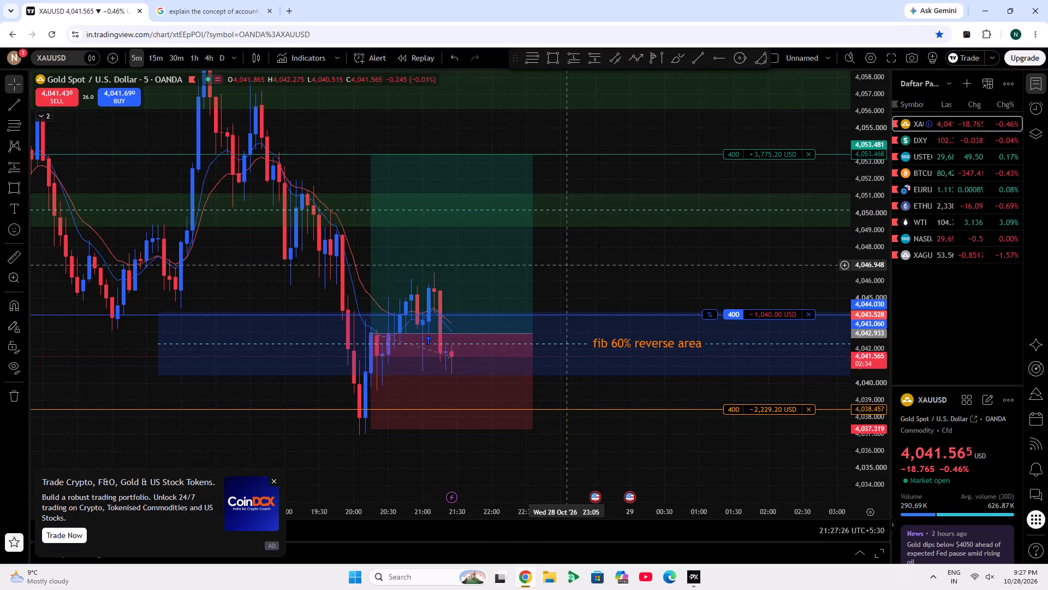
In the PrimeXBT window, extend the long-position drawing's end to about 23:20 on the 5-minute XAU/USD chart.
click(684, 579)
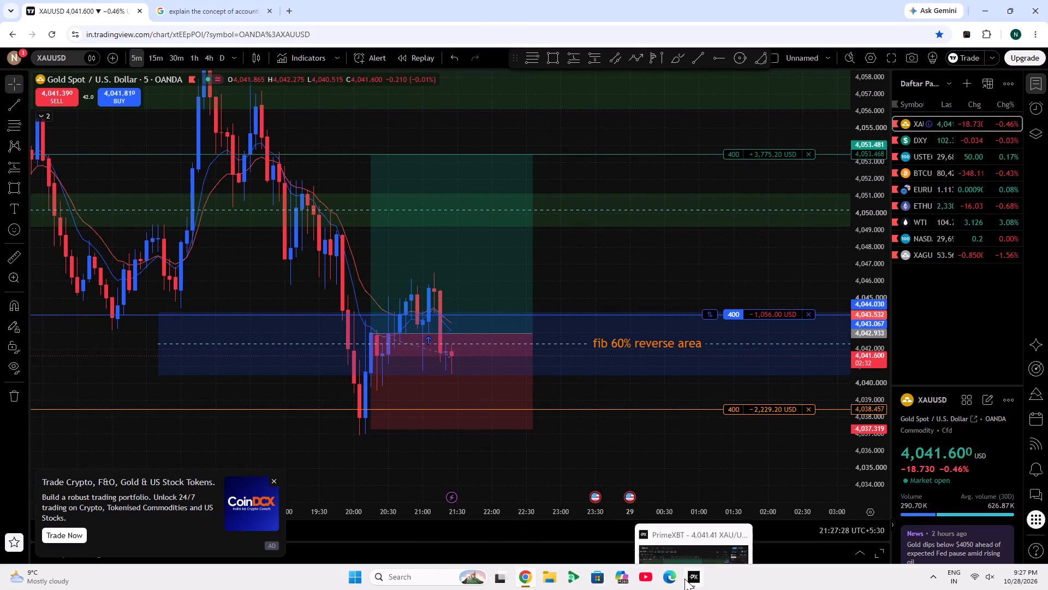
click(633, 280)
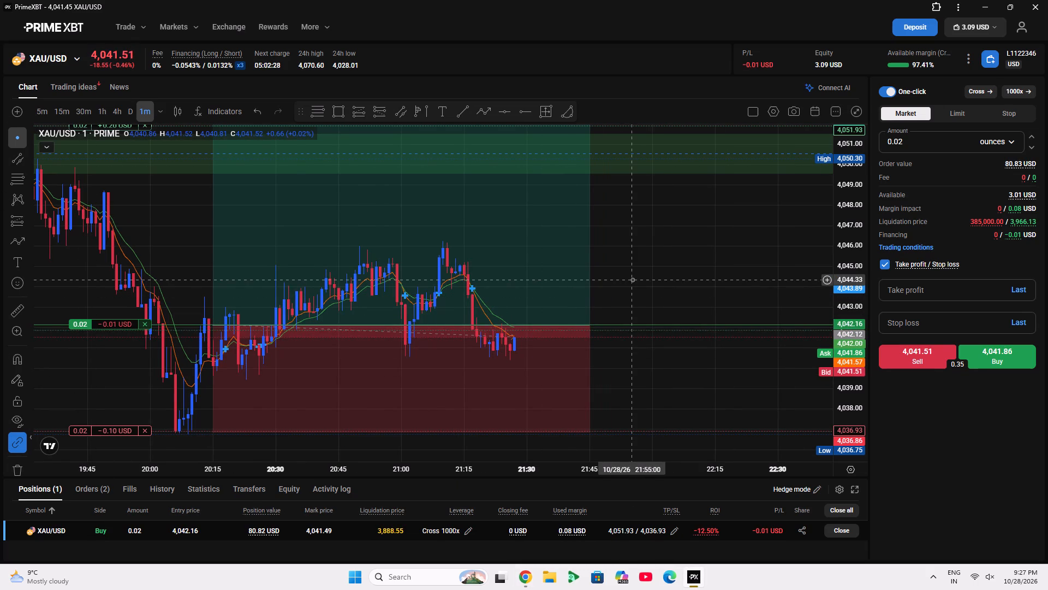
scroll(545, 0, down, 6)
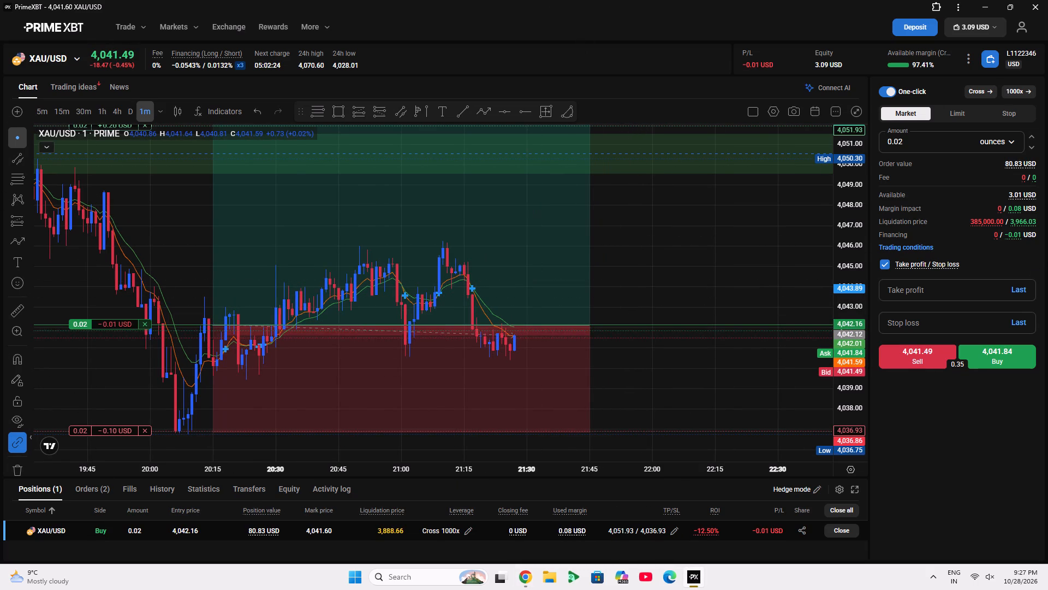
click(49, 115)
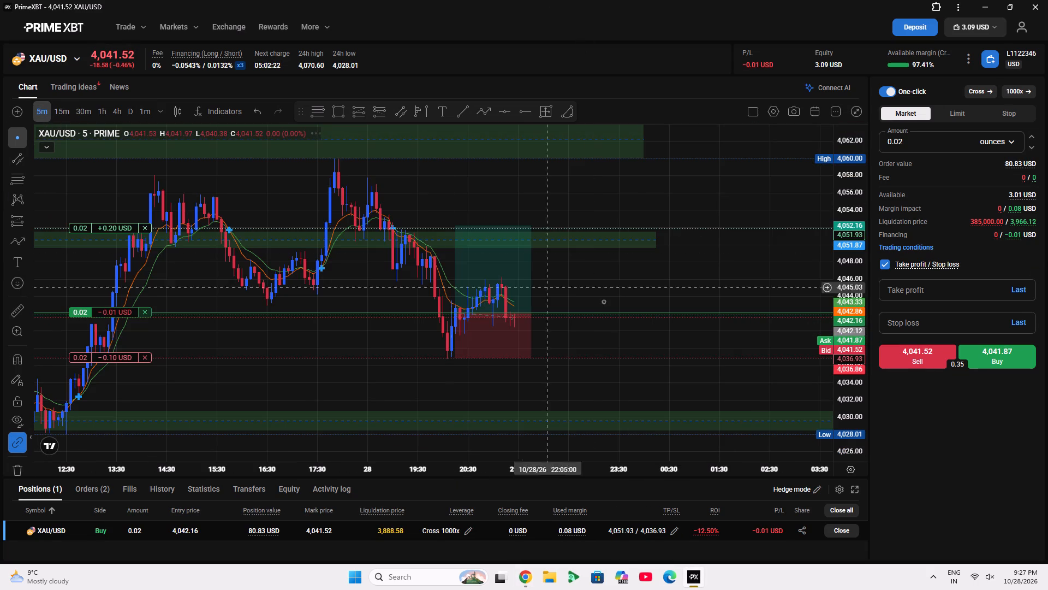
drag(644, 296, 792, 310)
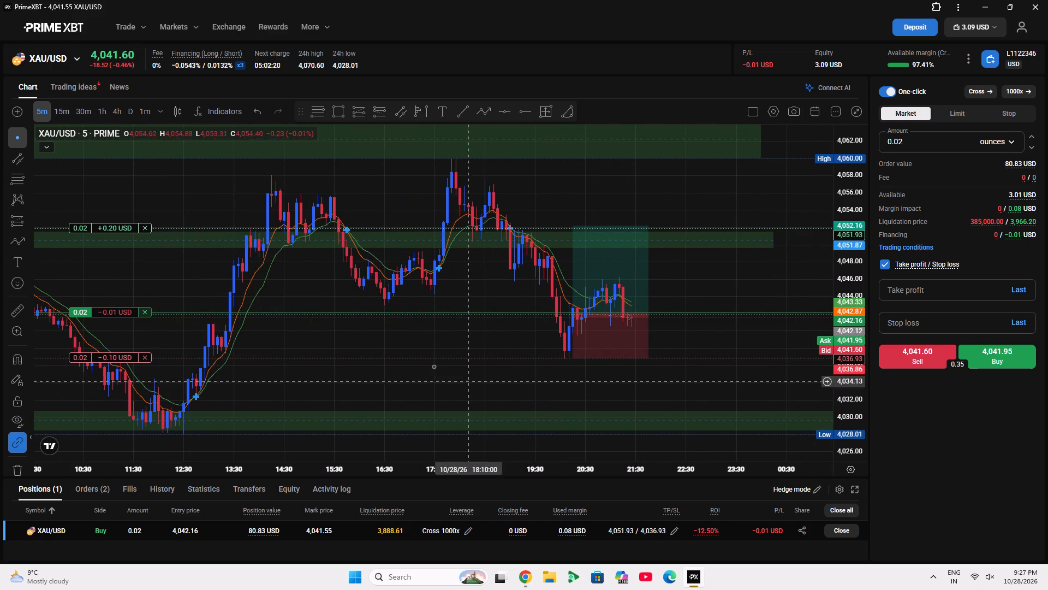
drag(768, 342, 486, 395)
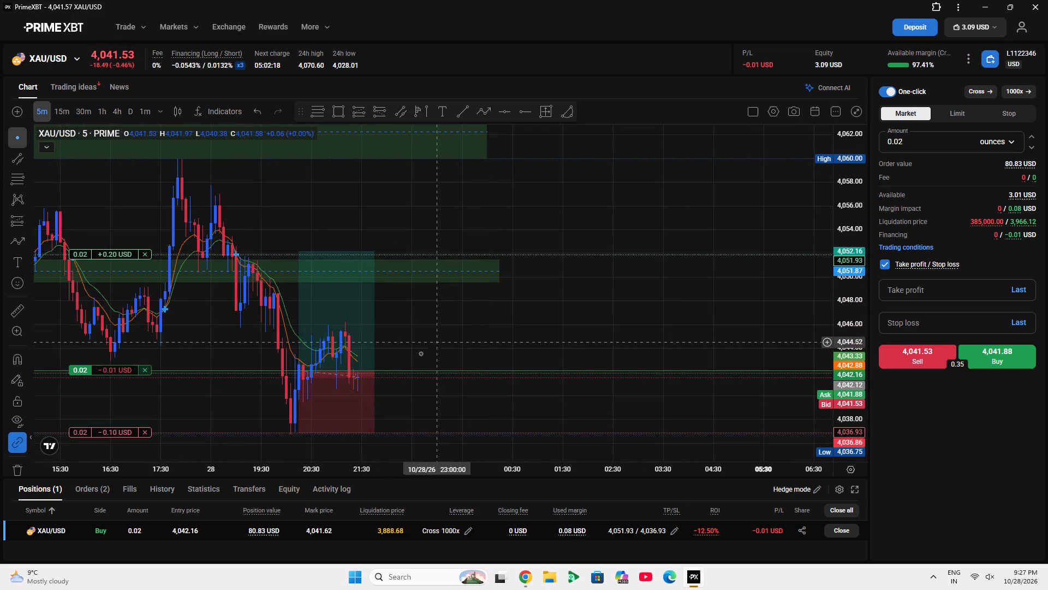
drag(375, 372, 541, 405)
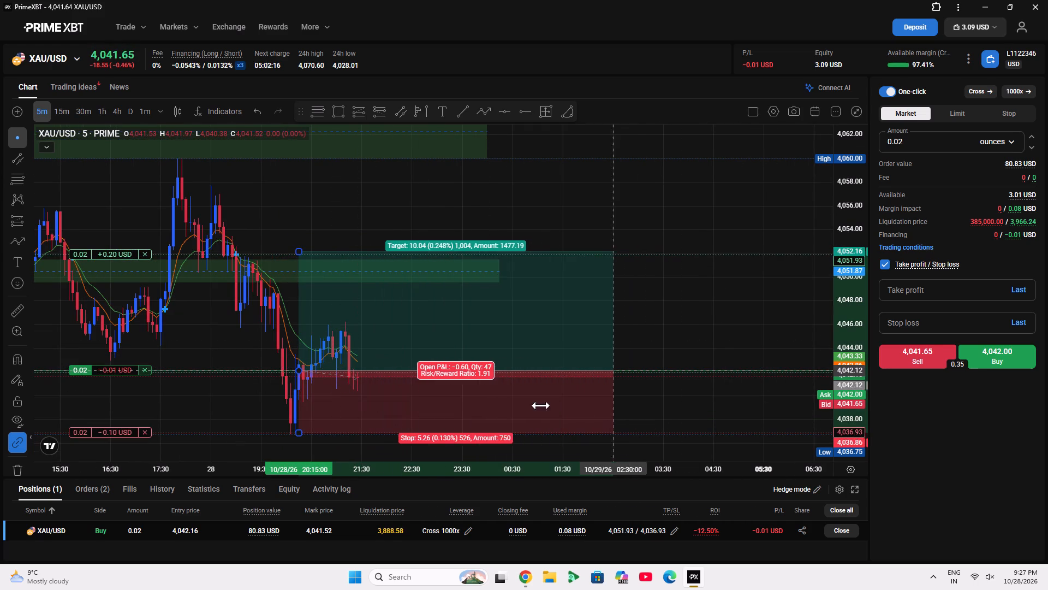
drag(541, 405, 453, 388)
click(563, 303)
Examine the XAU/USD price action around the open buy position on the 5-minute, 1-hour and 30-minute charts.
drag(563, 303, 789, 237)
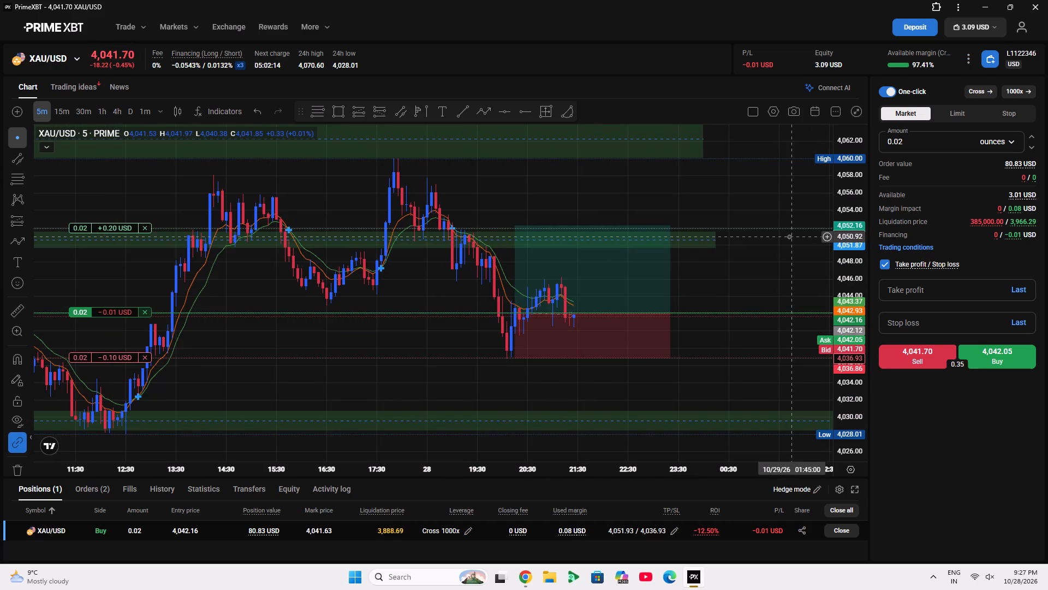
scroll(862, 375, up, 5)
scroll(749, 408, up, 7)
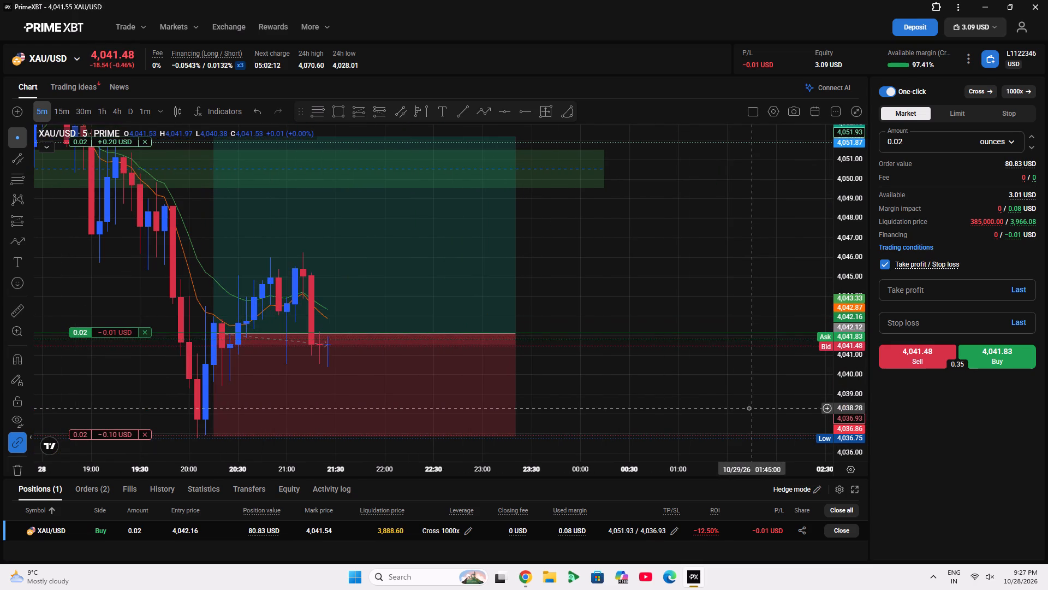
drag(698, 400, 720, 403)
drag(720, 403, 816, 423)
double_click(856, 337)
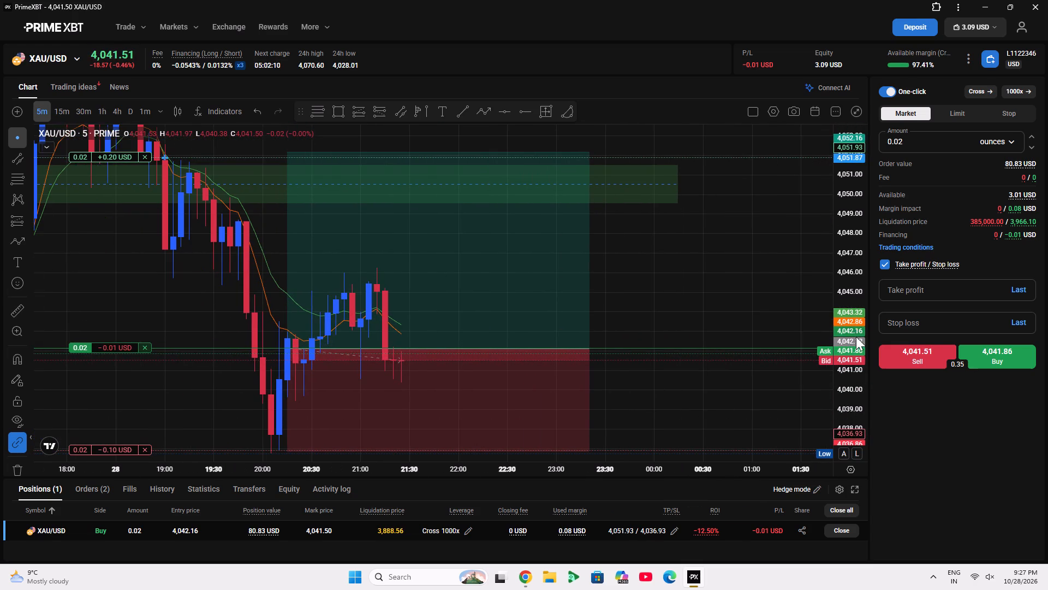
click(102, 116)
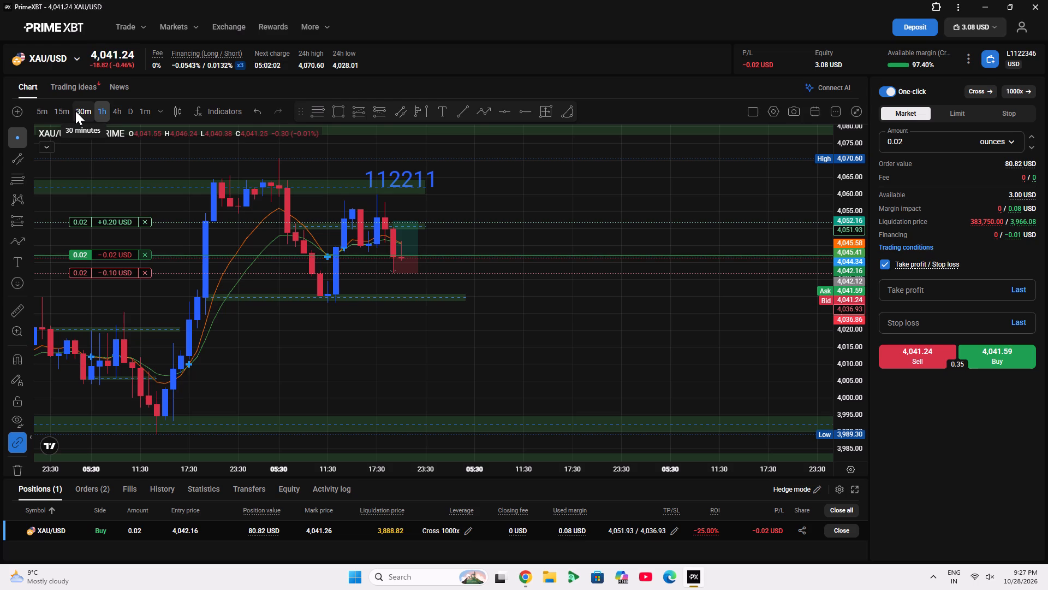
click(75, 111)
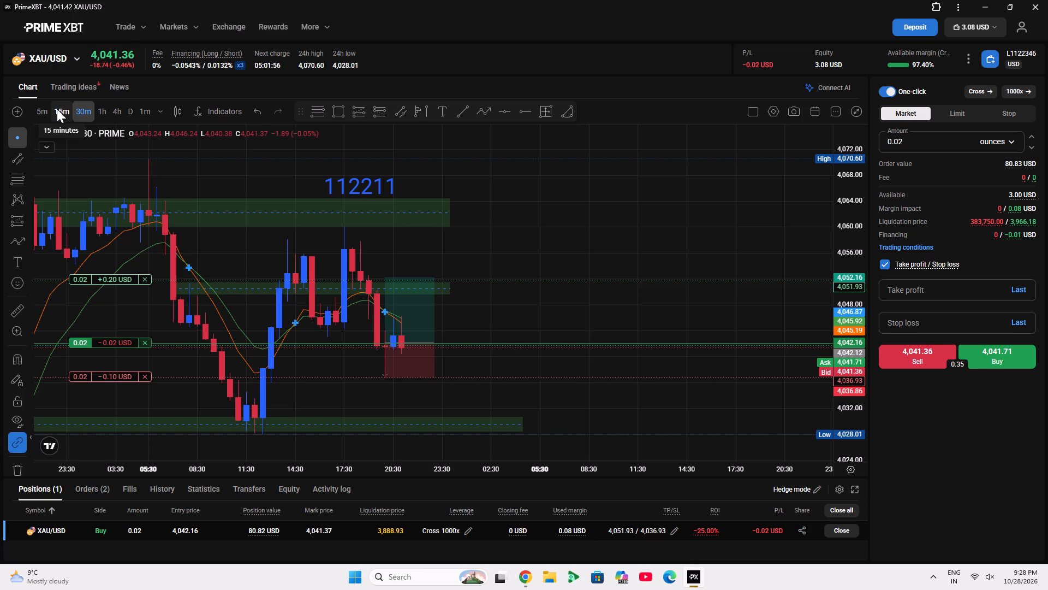
Examine the position's price action on the 15-minute and 5-minute charts, dismissing the Discord notification.
click(57, 109)
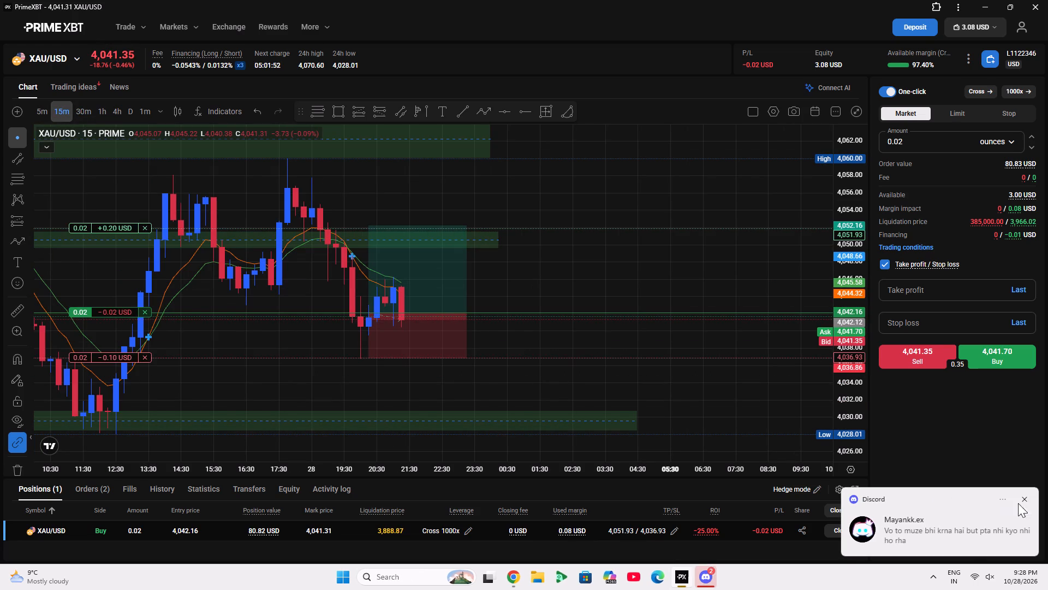
click(1023, 497)
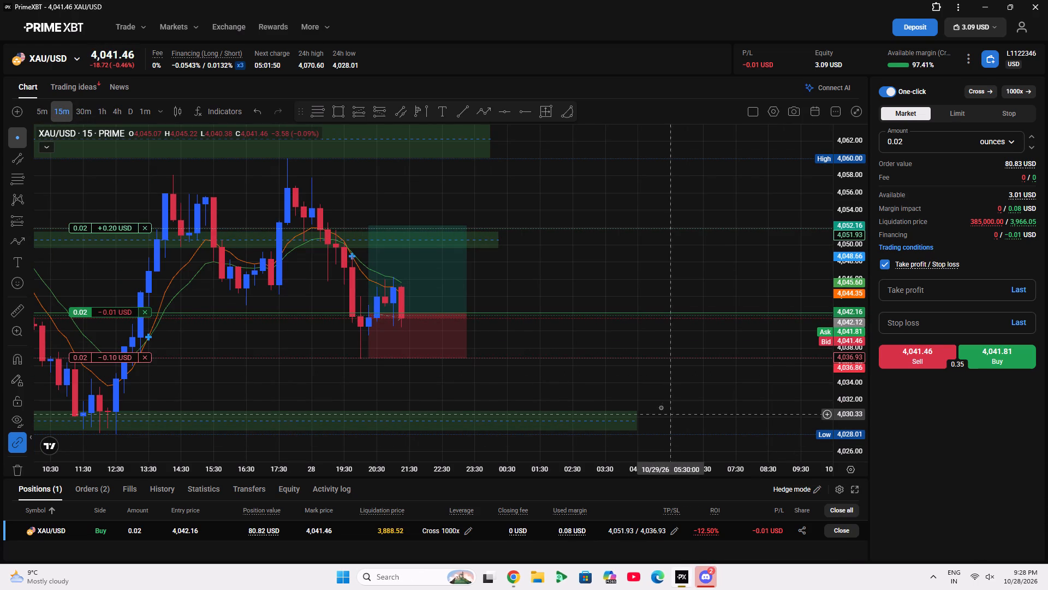
drag(569, 304, 605, 310)
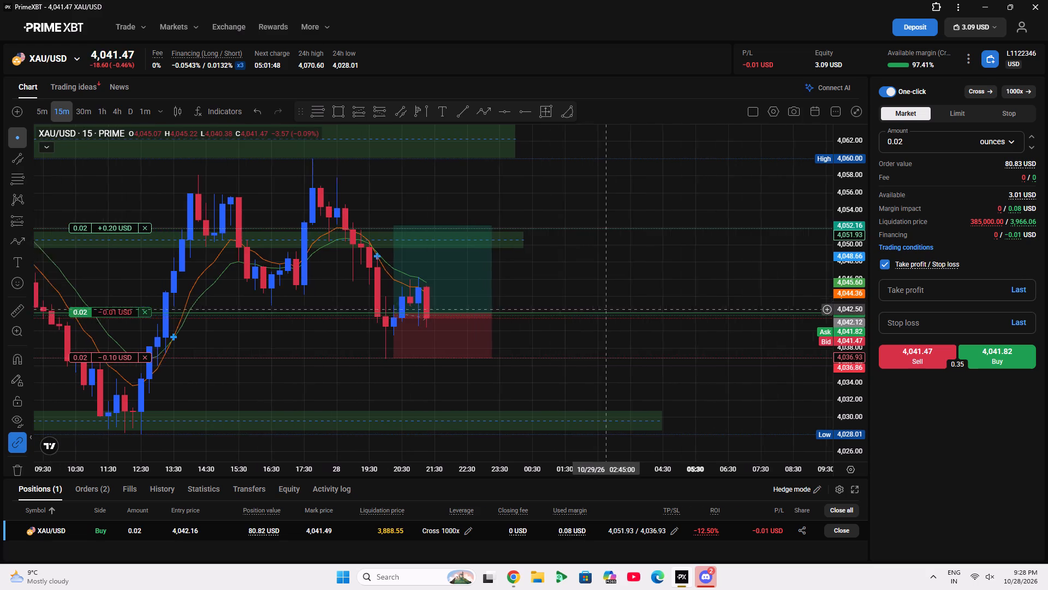
drag(605, 310, 773, 350)
scroll(837, 412, up, 8)
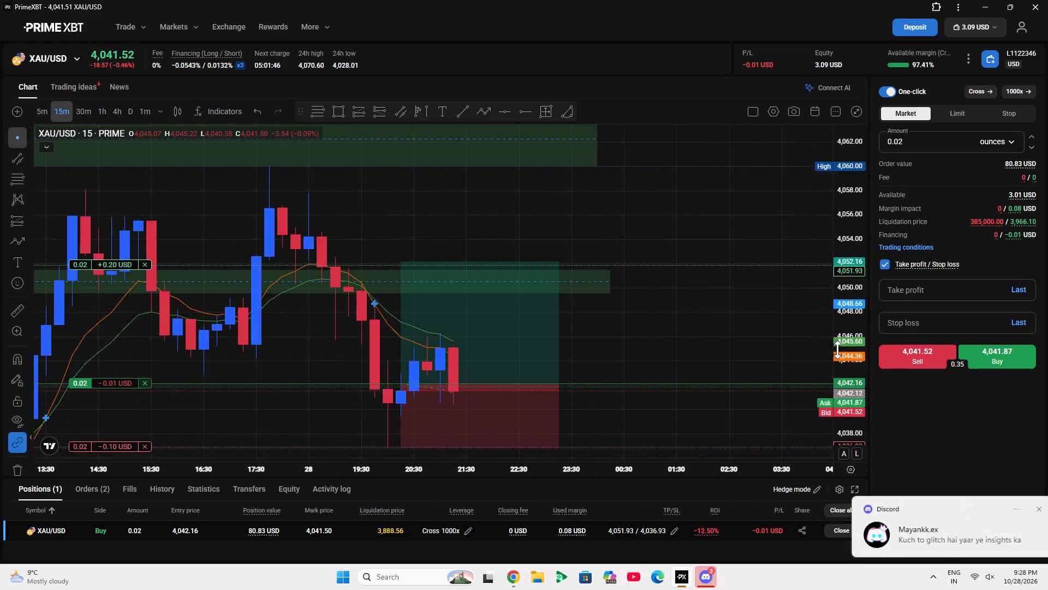
double_click(837, 350)
scroll(641, 0, down, 6)
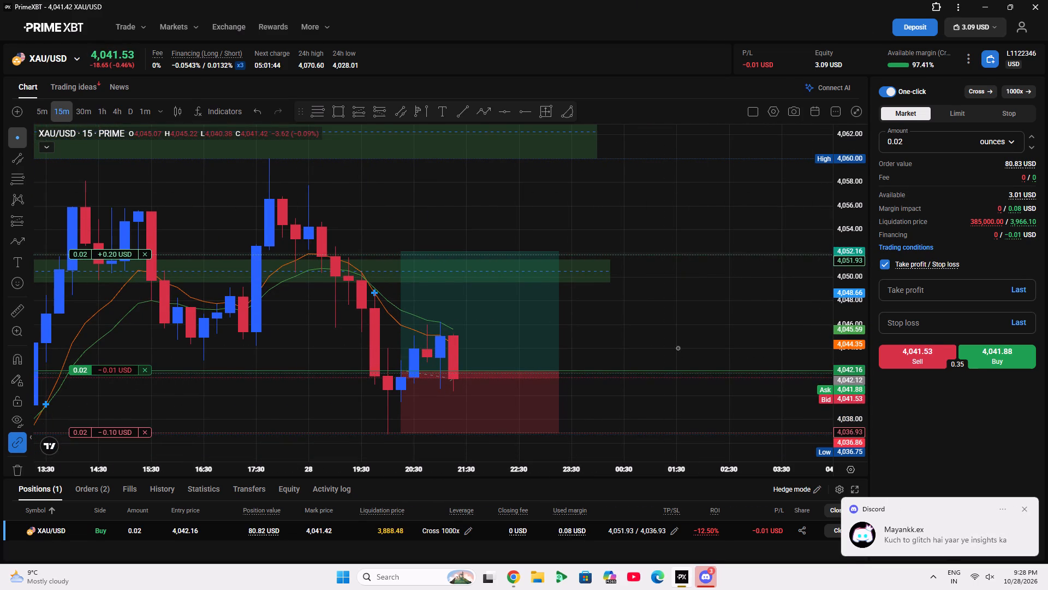
drag(635, 356, 713, 371)
drag(858, 400, 845, 369)
drag(752, 293, 693, 313)
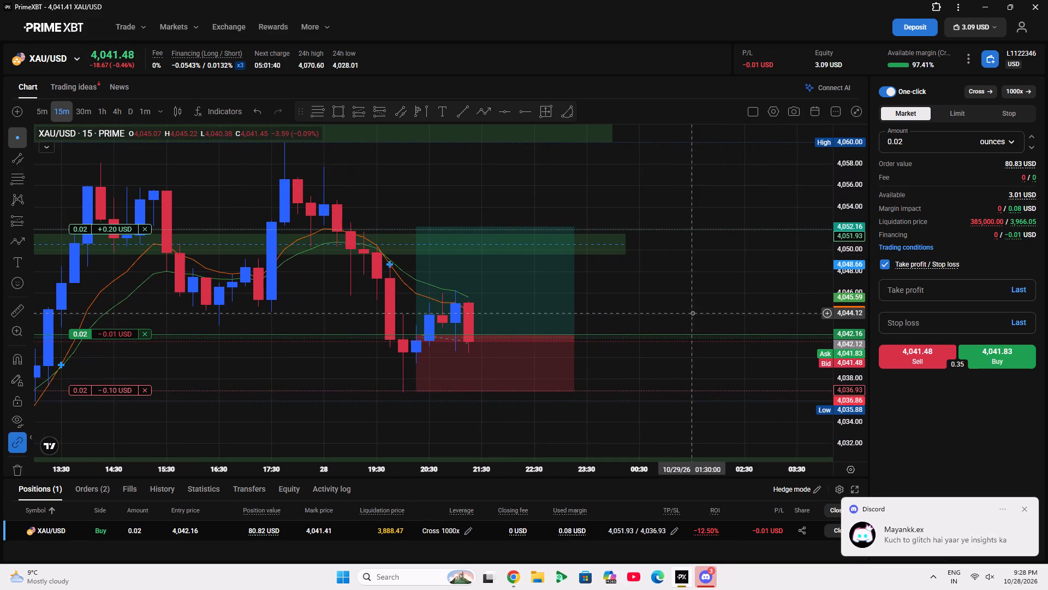
click(49, 105)
scroll(595, 444, down, 5)
drag(681, 419, 420, 404)
double_click(861, 328)
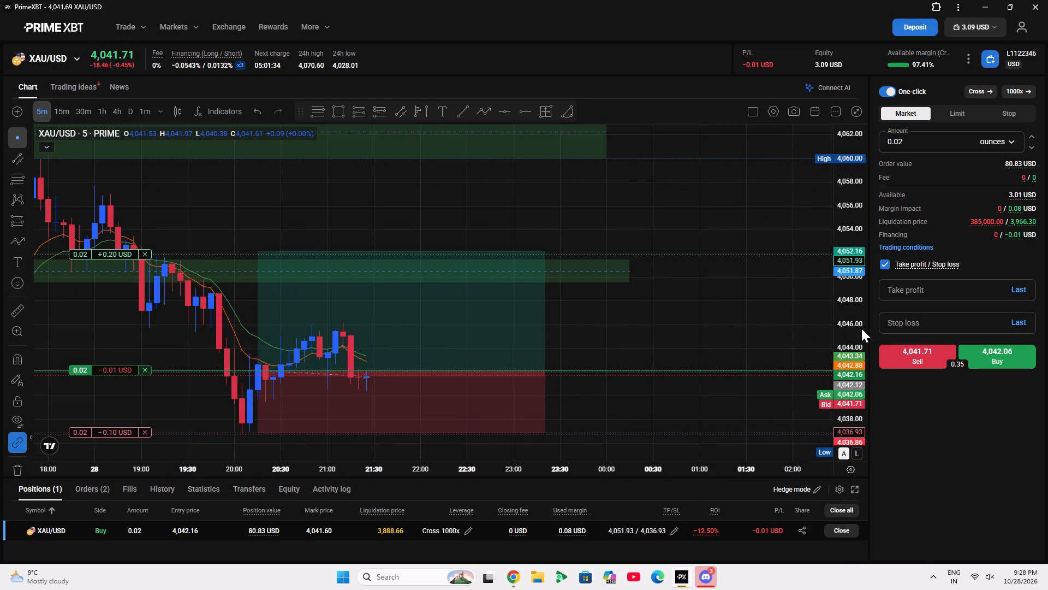
scroll(660, 324, down, 4)
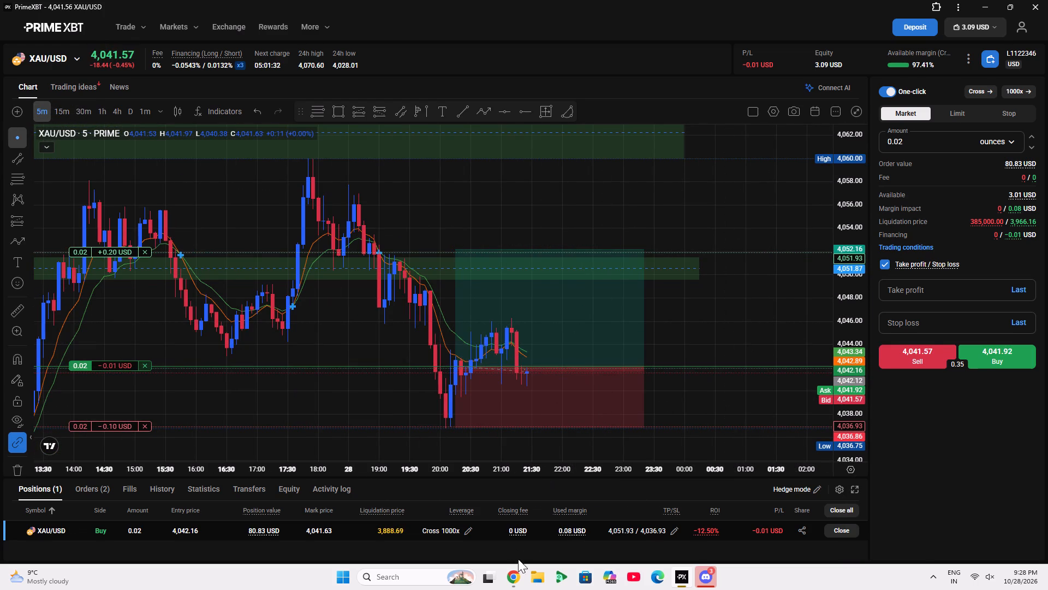
Switch to the TradingView gold chart, set it to 1 hour and dismiss the advertisement and the upgrade offer.
click(518, 569)
click(192, 49)
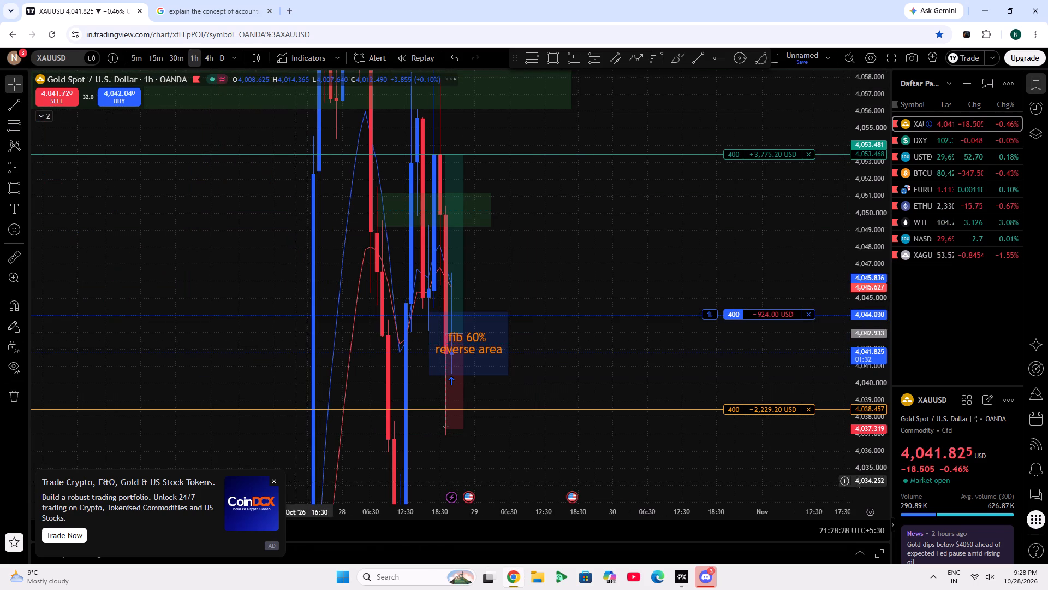
click(276, 479)
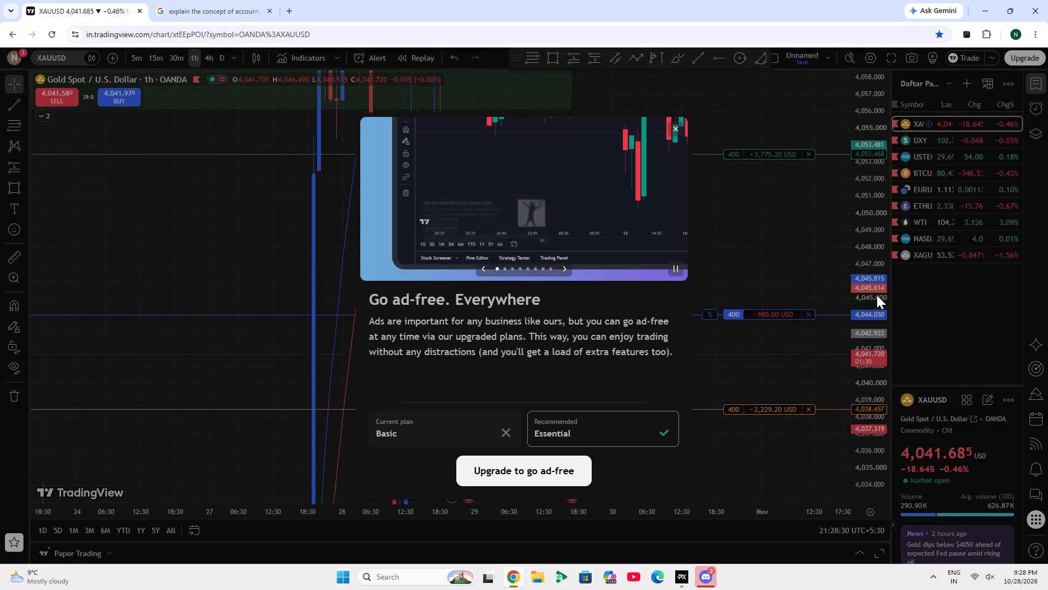
click(678, 135)
Draw a Fibonacci retracement from the 28 Oct 11:30 swing low at about 4,027.98 up to the high at about 4,059.99.
double_click(874, 362)
scroll(457, 383, up, 6)
drag(341, 256, 645, 256)
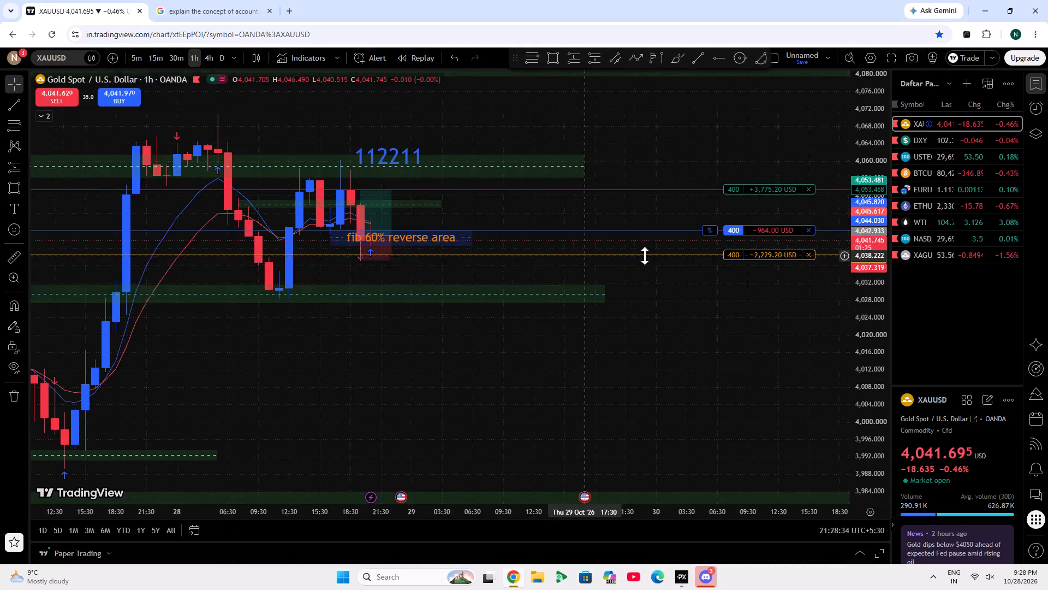
drag(645, 256, 665, 257)
scroll(595, 430, up, 6)
drag(527, 316, 622, 305)
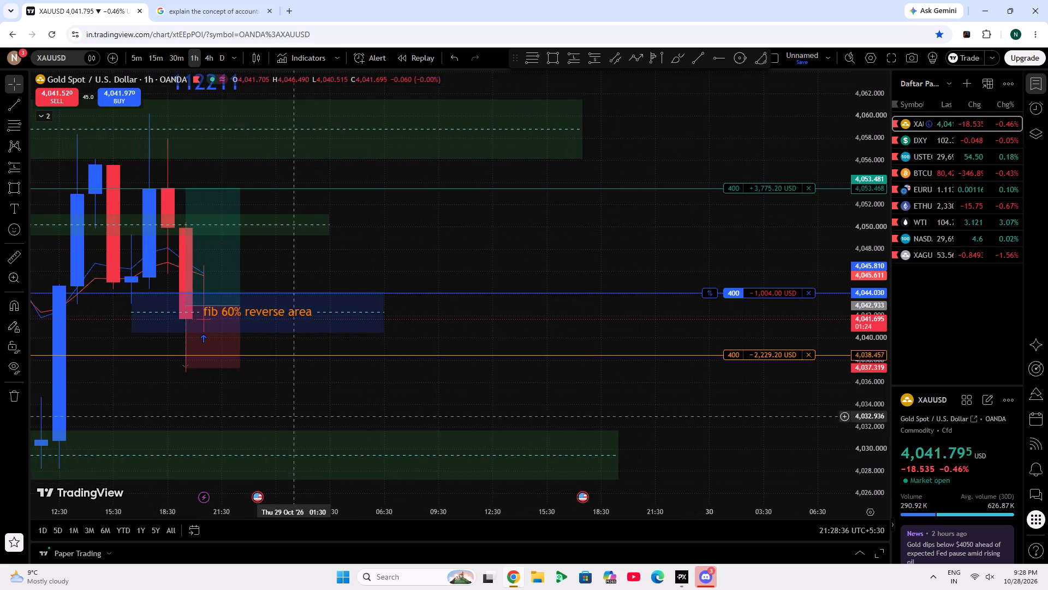
click(335, 271)
drag(335, 271, 626, 315)
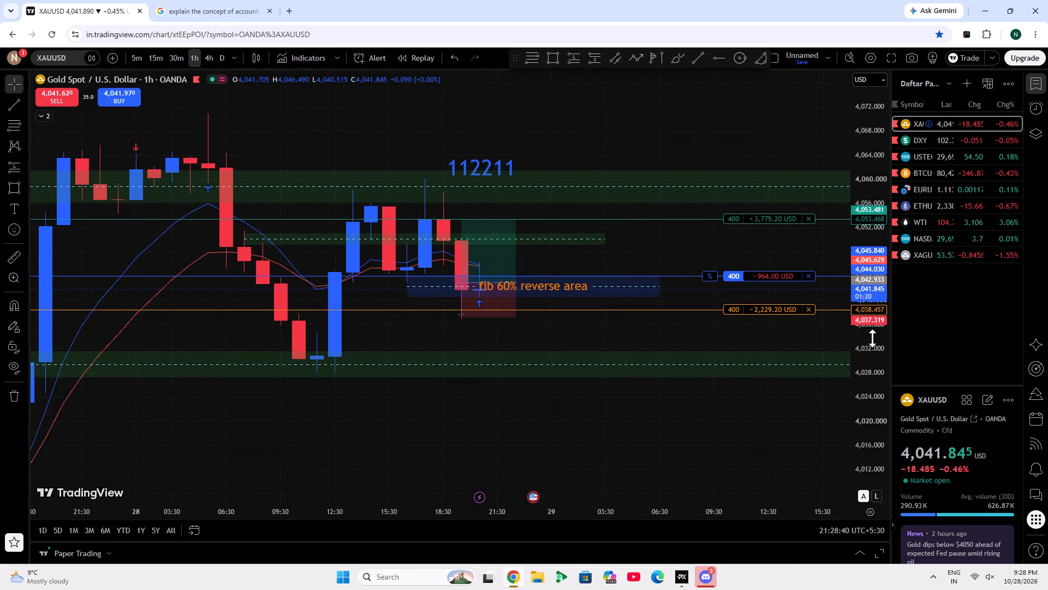
scroll(864, 373, up, 4)
scroll(701, 365, up, 1)
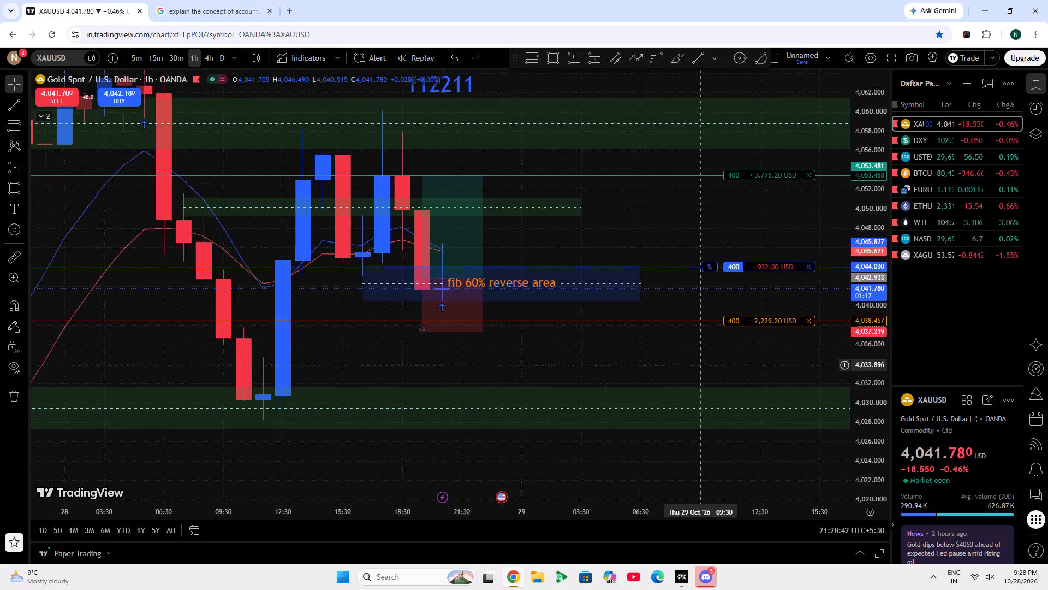
scroll(701, 365, up, 2)
drag(699, 366, 736, 397)
click(528, 66)
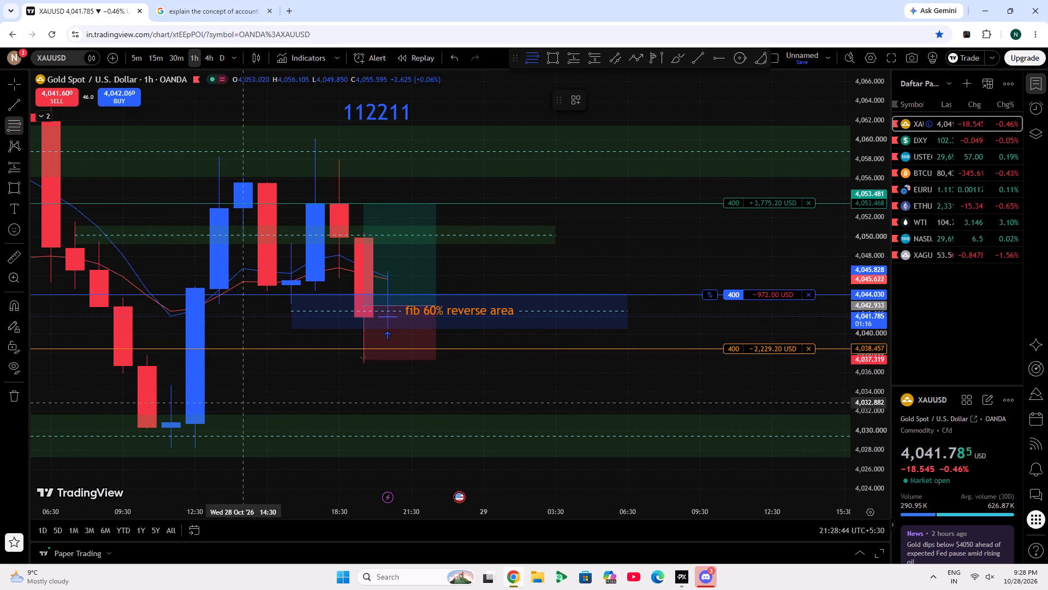
click(172, 450)
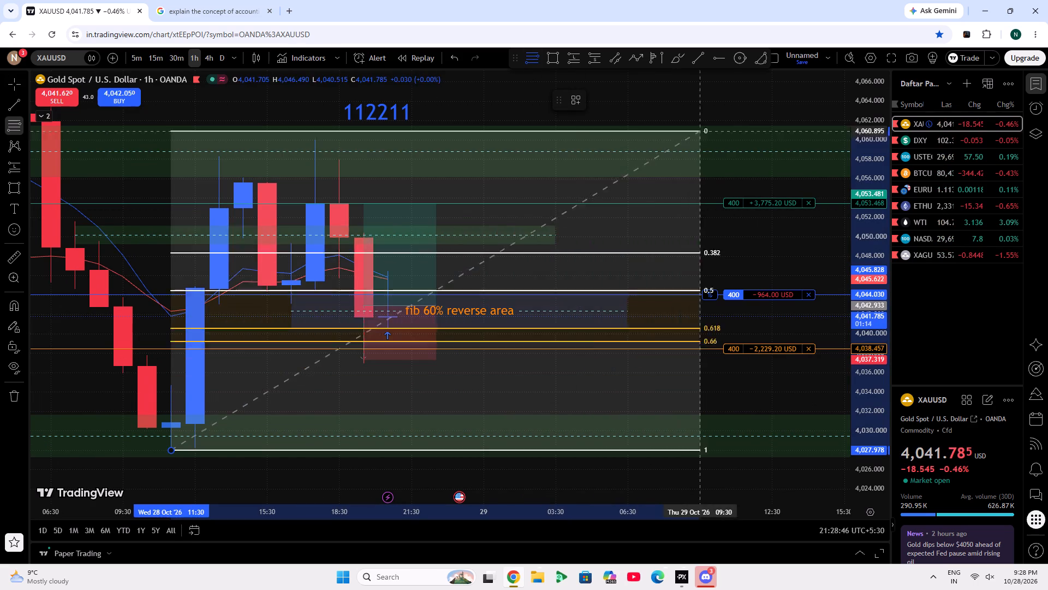
click(666, 140)
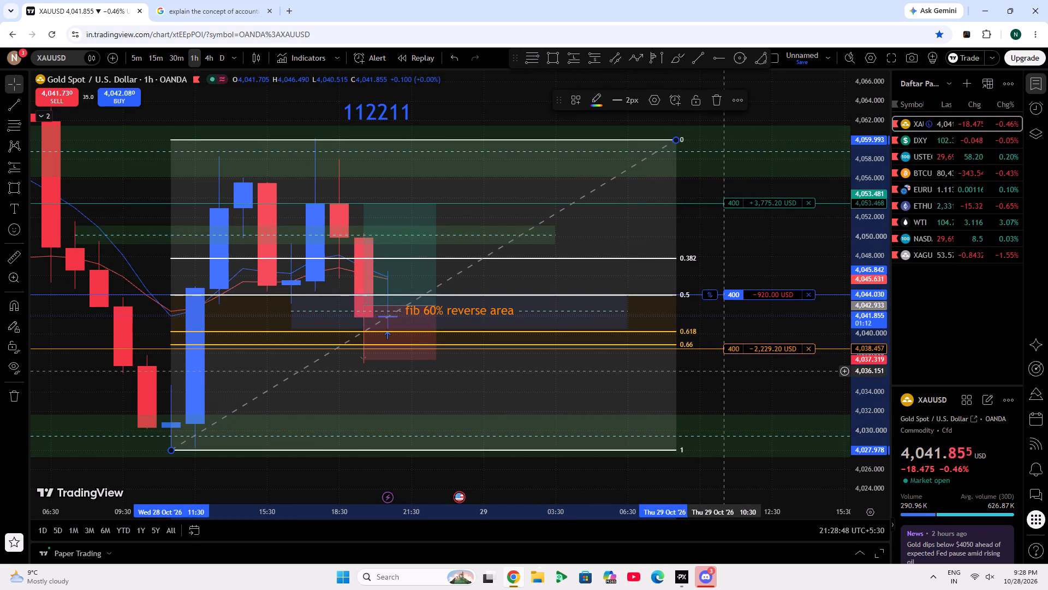
Measure the price distance from about 4,041.79 beside the latest candle up to about 4,046.52, and clear the measurement.
click(729, 371)
drag(729, 372, 697, 419)
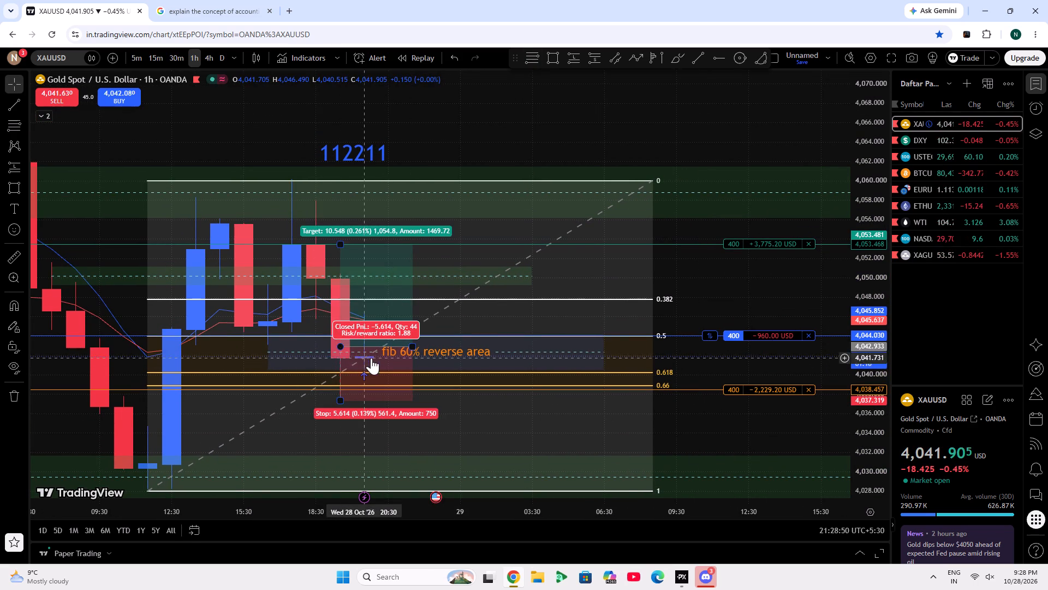
click(416, 357)
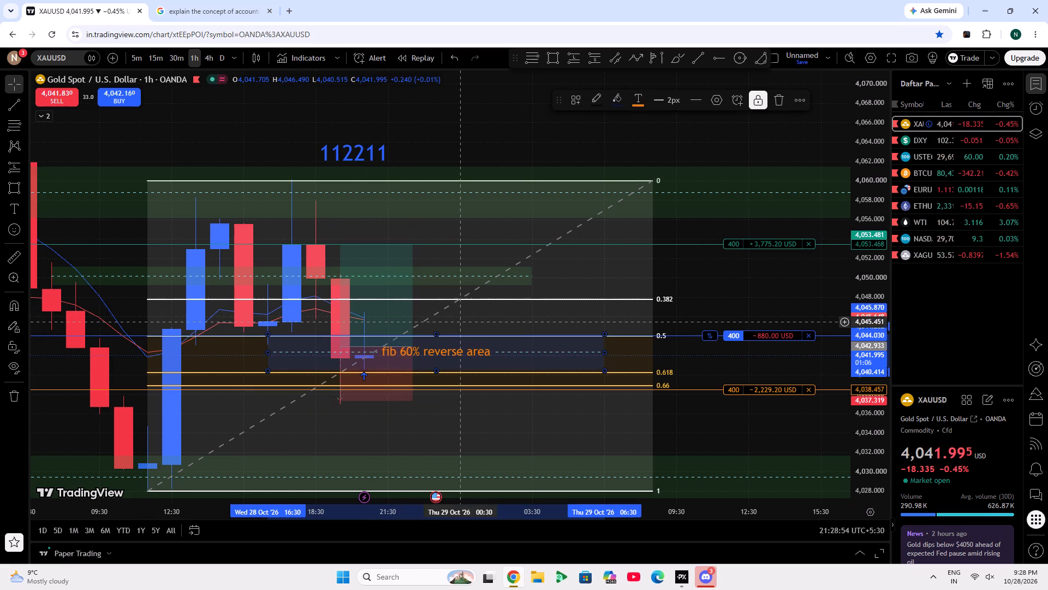
click(482, 323)
click(17, 255)
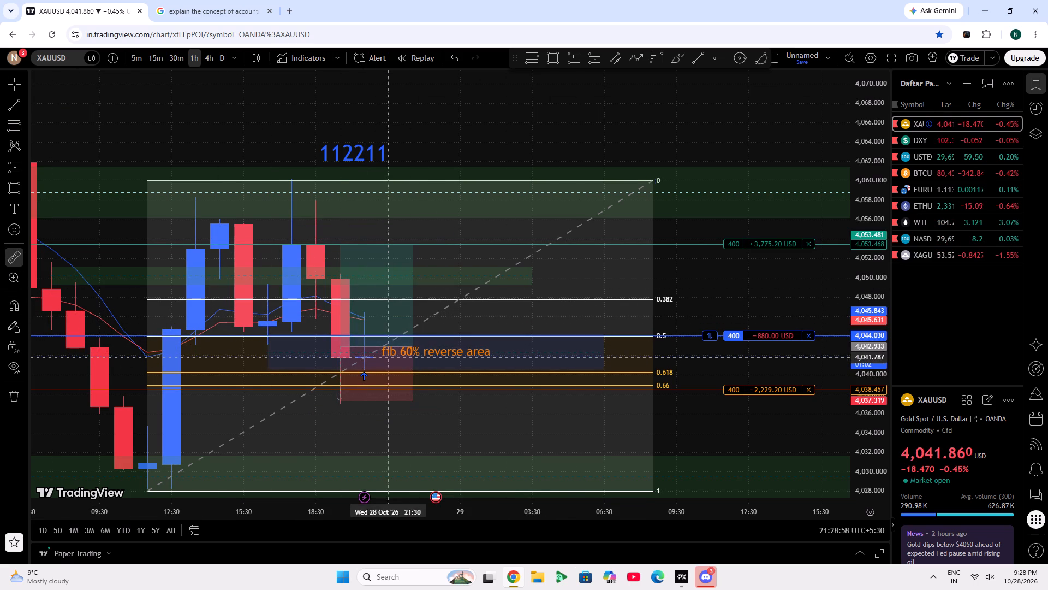
click(392, 357)
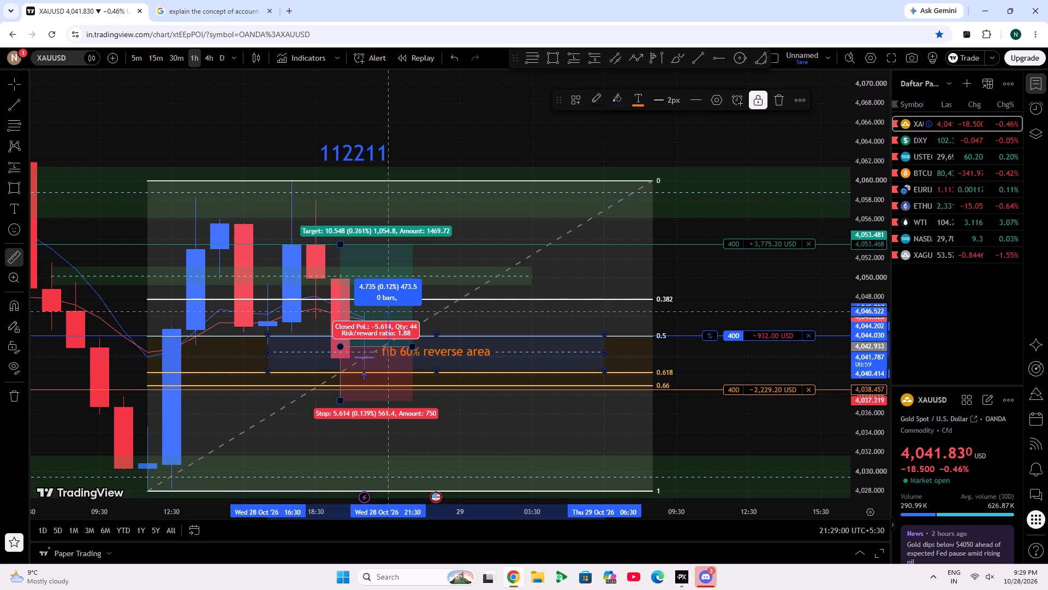
click(380, 311)
click(382, 117)
Move the "112211" text label down beside the long-position drawing, just above the 0.382 Fibonacci level, and lock it.
click(348, 145)
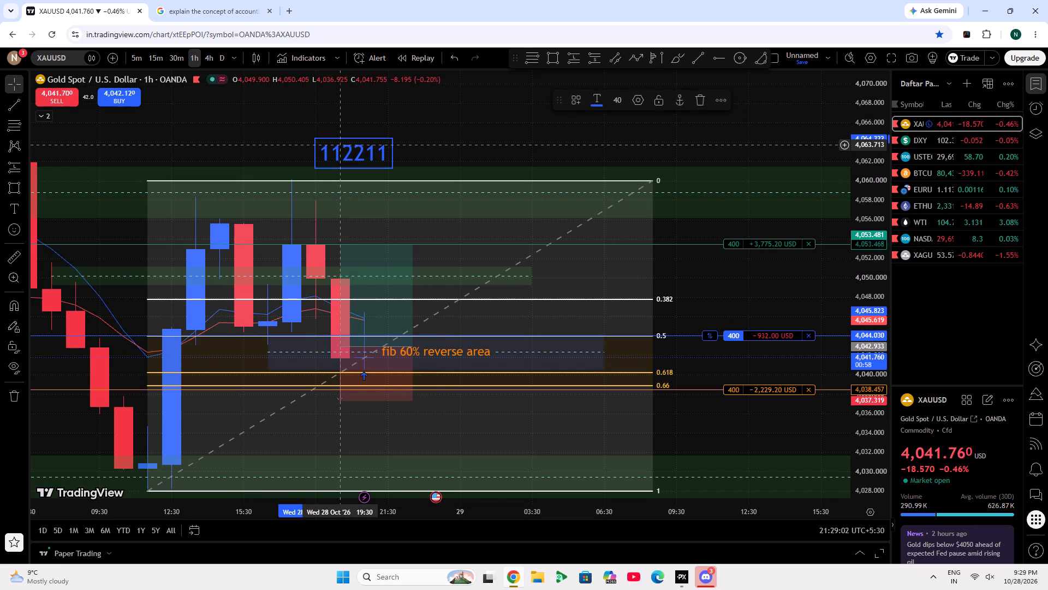
drag(371, 149, 439, 289)
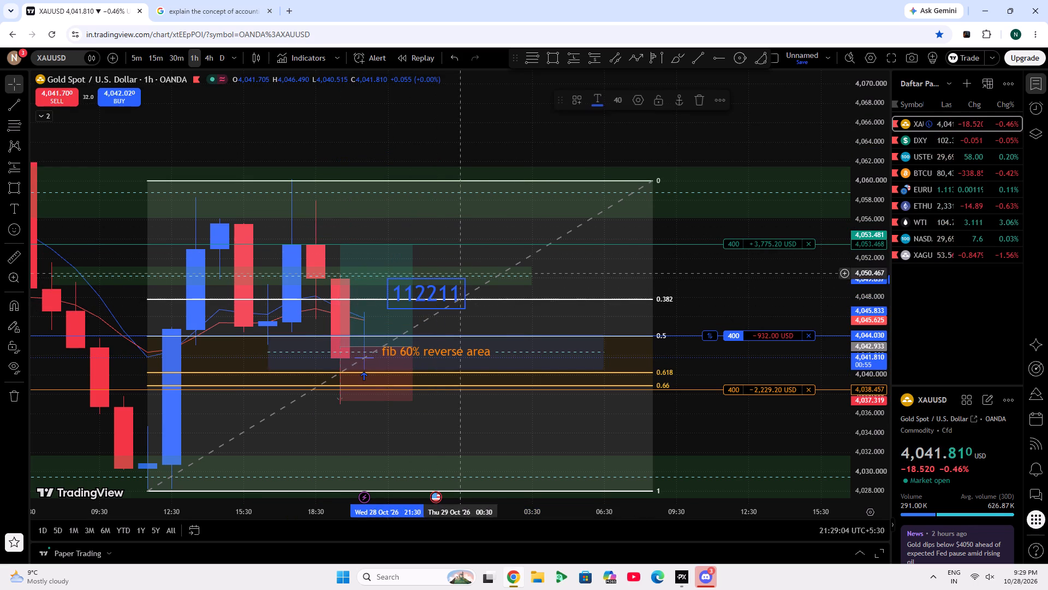
click(659, 108)
Examine the 1-hour gold price against the 0.5 to 0.66 Fibonacci levels and the open position's order levels.
drag(438, 128, 504, 134)
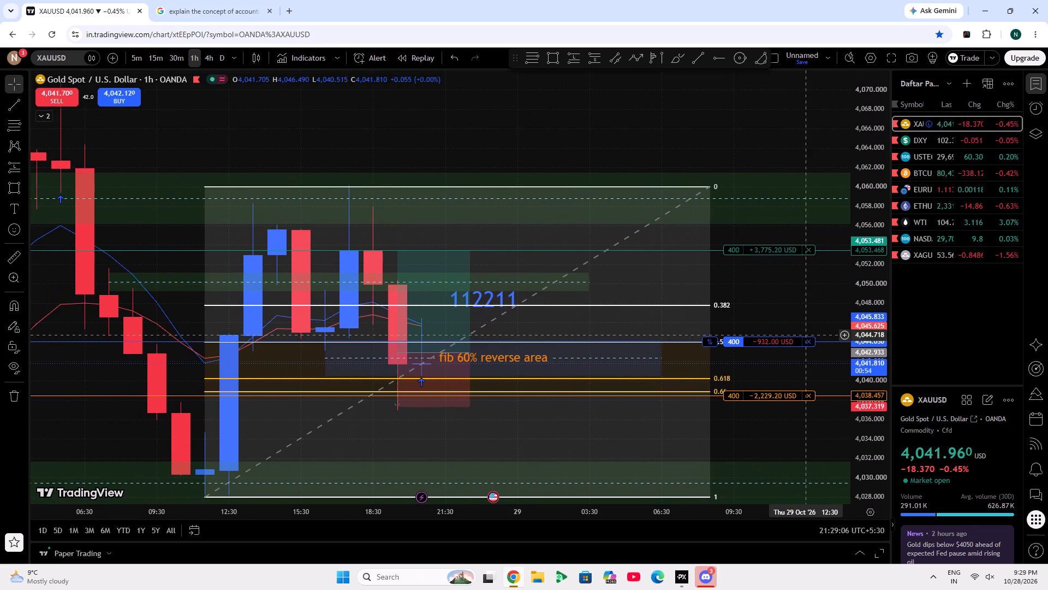
click(880, 352)
double_click(880, 352)
scroll(880, 352, up, 4)
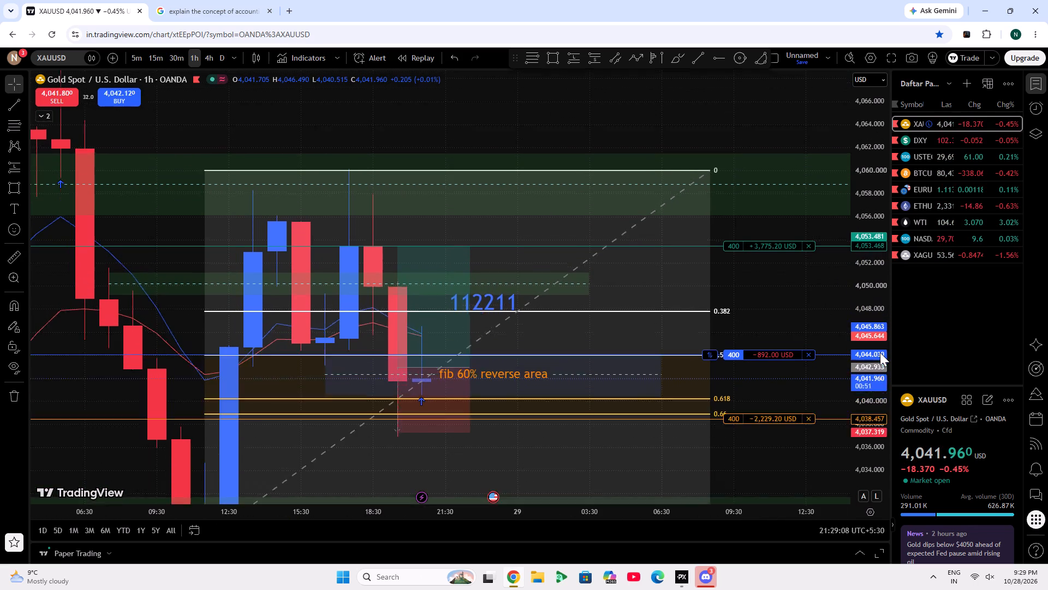
drag(784, 315, 725, 167)
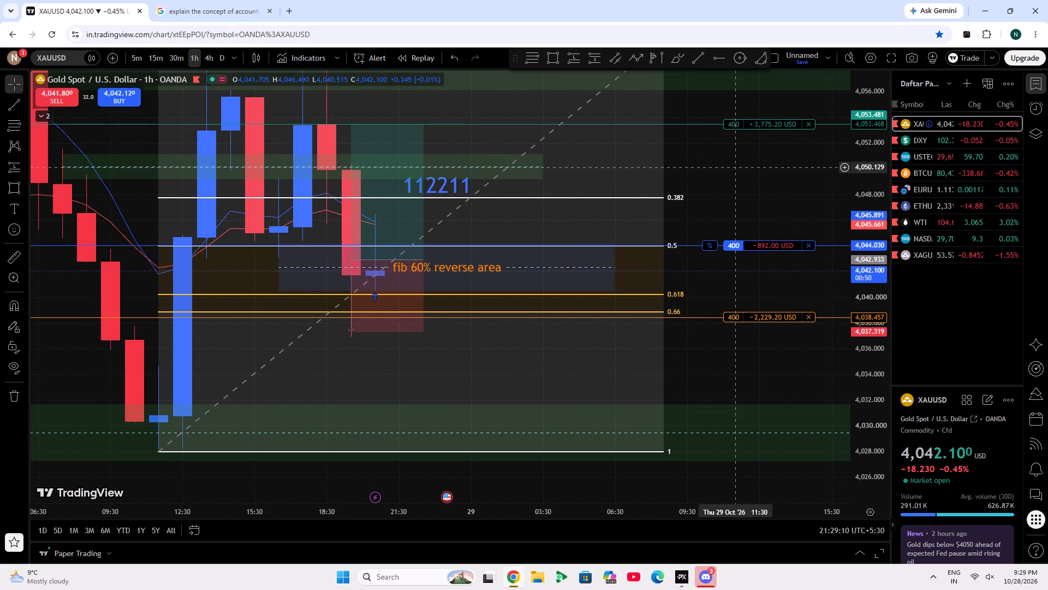
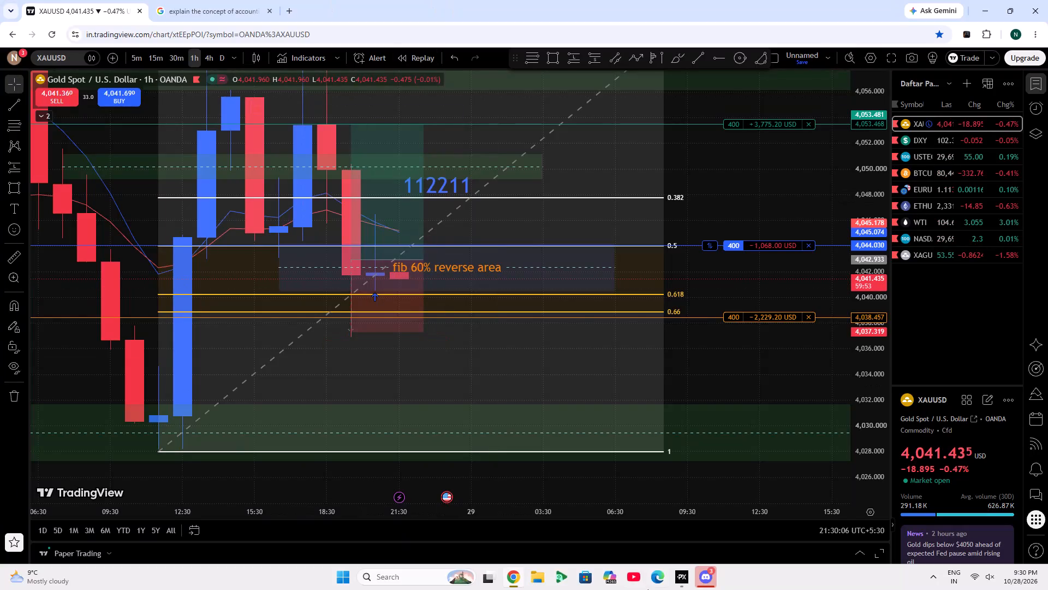
Switch to PrimeXBT and examine the open XAU/USD buy position and its order levels on the 1-hour chart.
click(687, 577)
drag(747, 342, 562, 304)
click(102, 107)
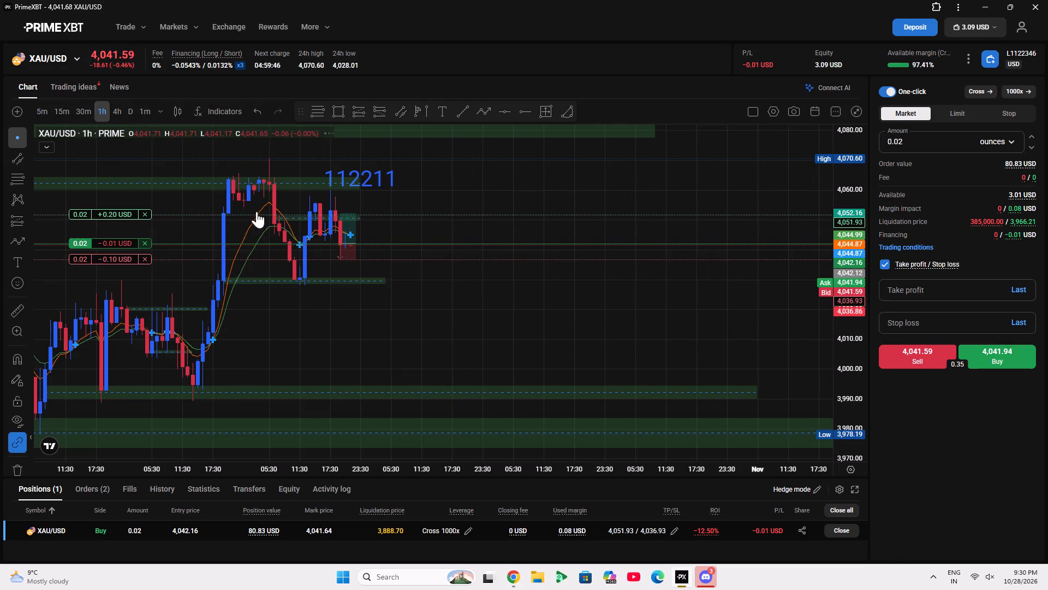
scroll(407, 324, up, 5)
drag(236, 206, 803, 322)
scroll(580, 329, up, 10)
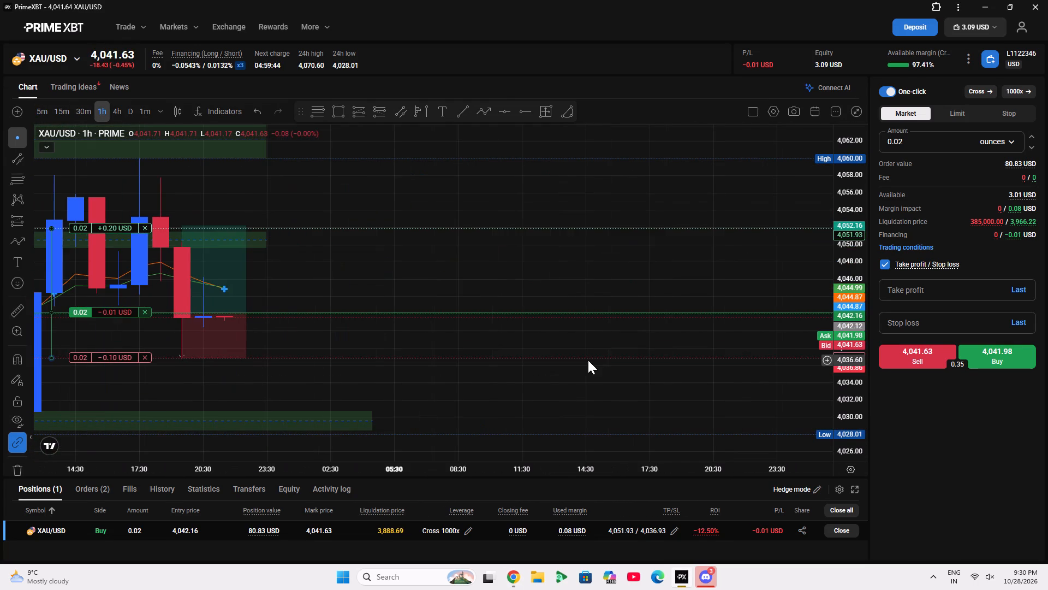
drag(442, 266, 481, 268)
Examine the wider 1-hour XAU/USD price history against the marked zones, including the 4h bullish zone, and return to the recent candles.
scroll(448, 0, down, 1)
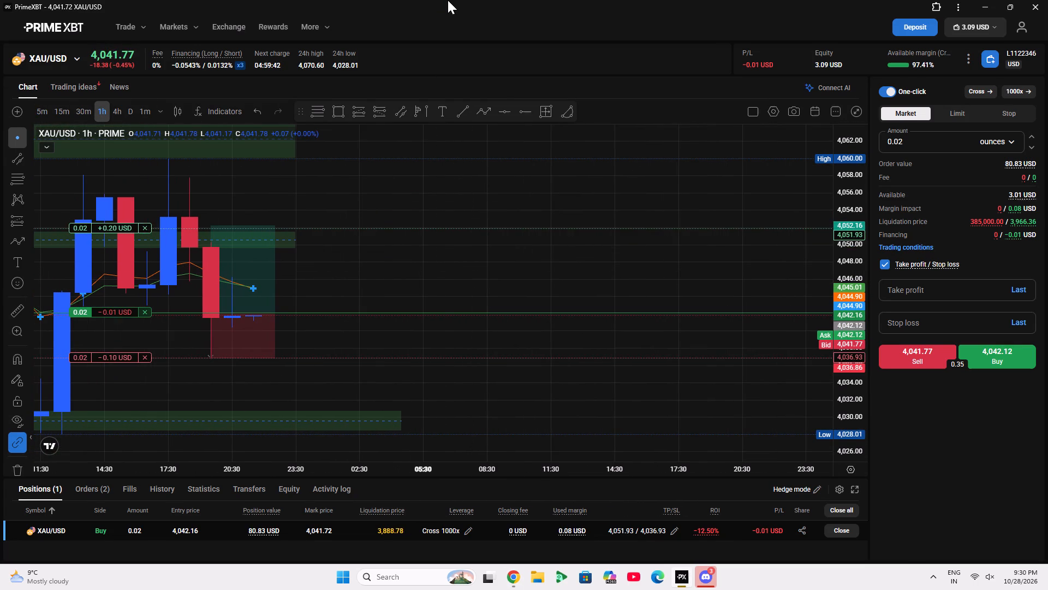
scroll(425, 401, down, 5)
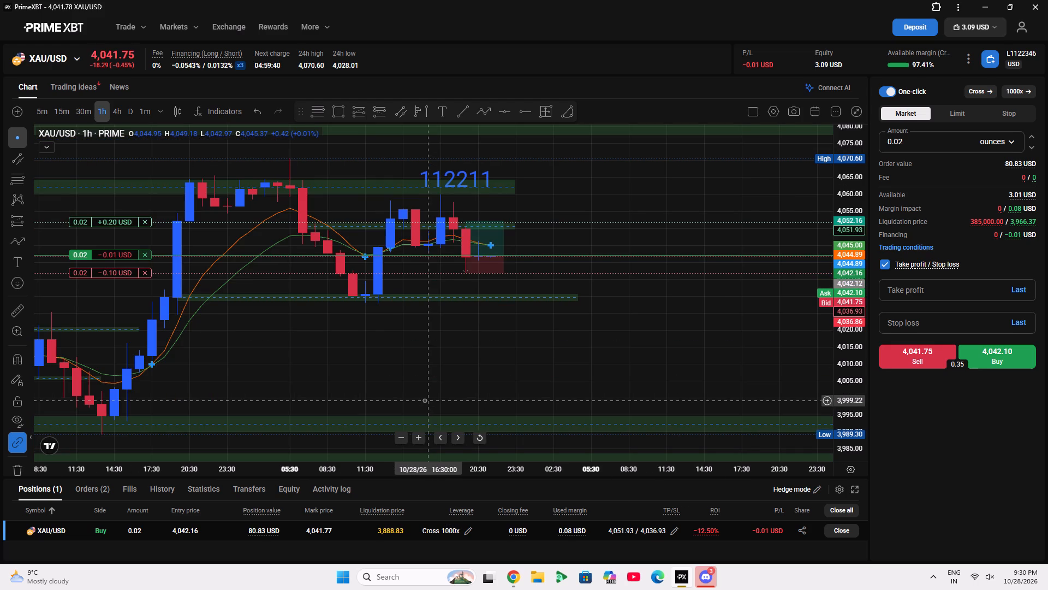
scroll(425, 400, down, 5)
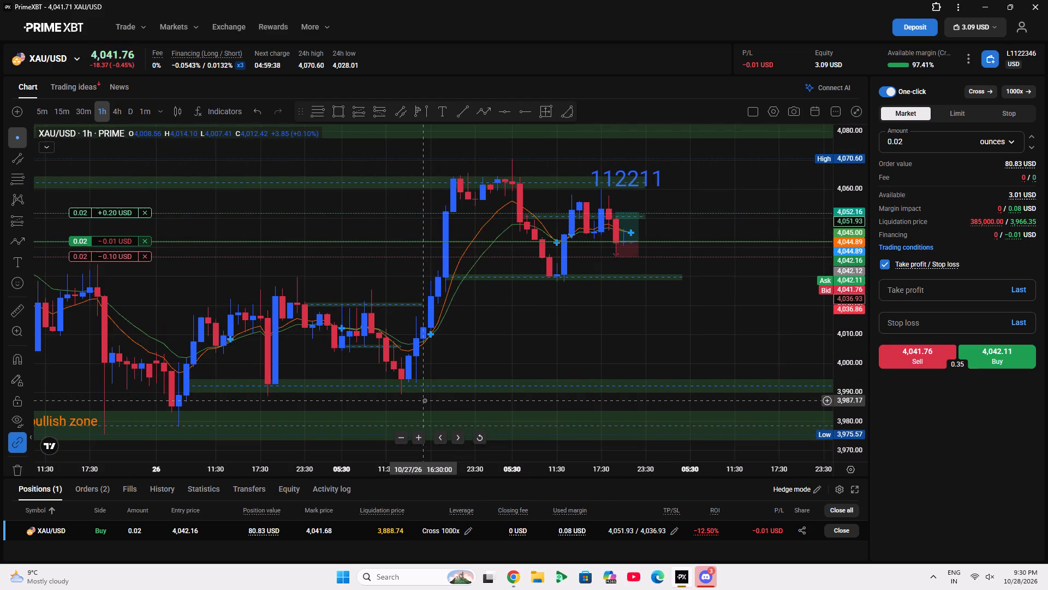
scroll(425, 400, down, 4)
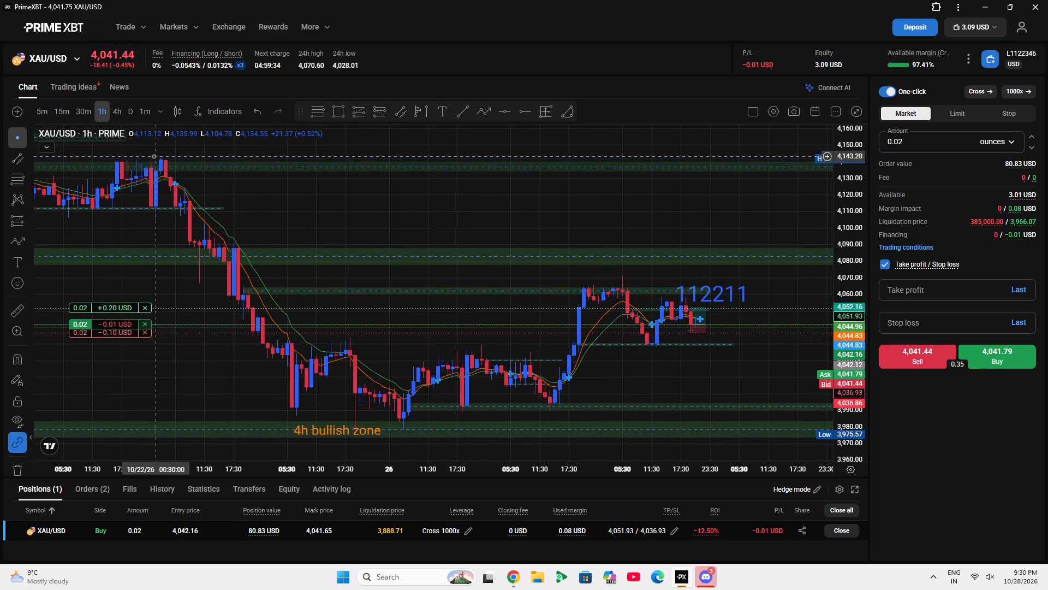
drag(258, 223, 538, 422)
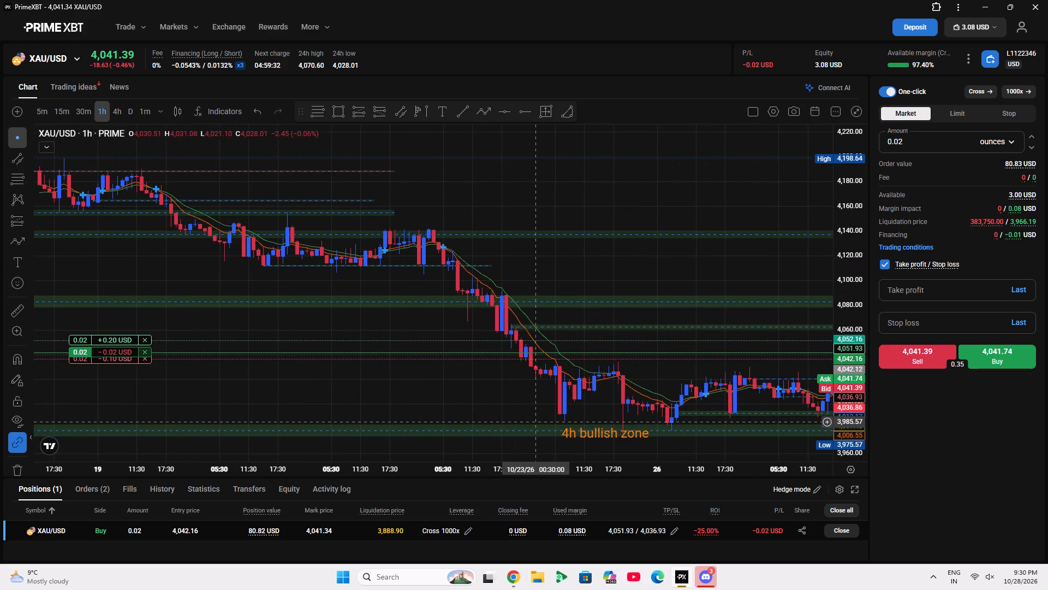
drag(538, 422, 0, 326)
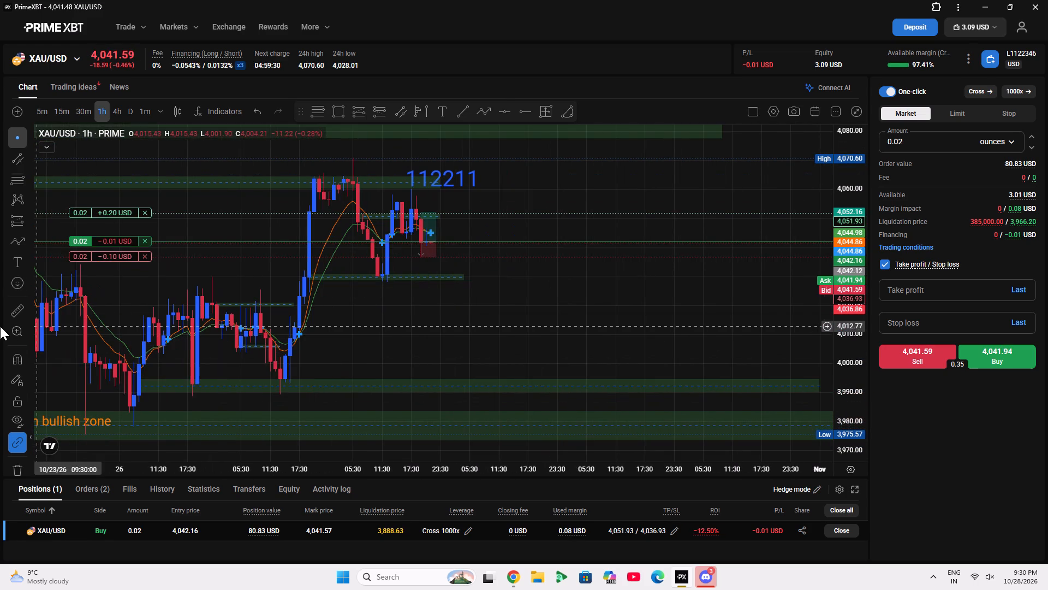
scroll(415, 312, up, 5)
drag(300, 216, 647, 270)
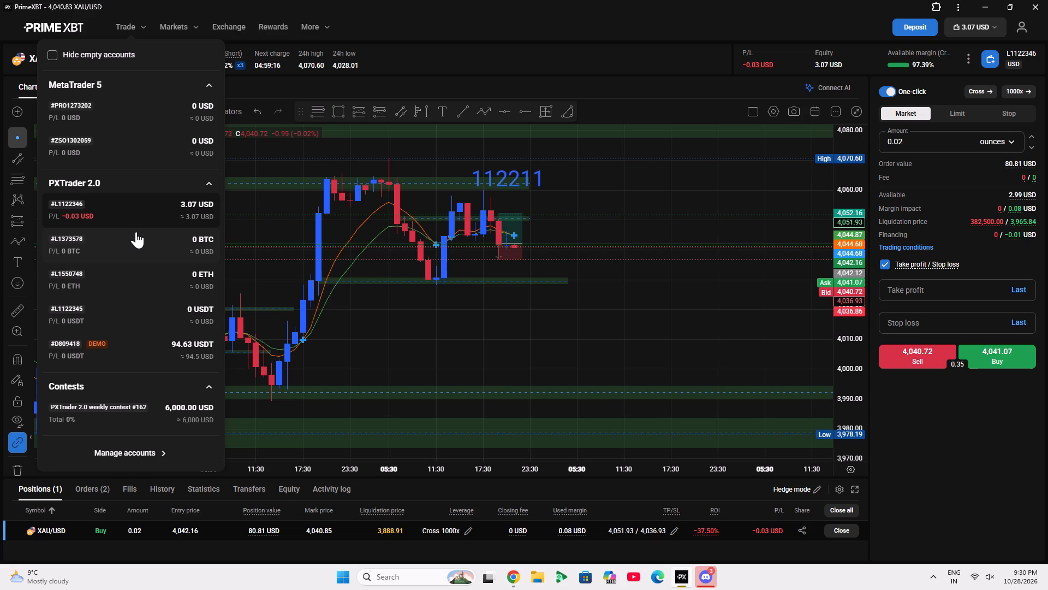
click(463, 322)
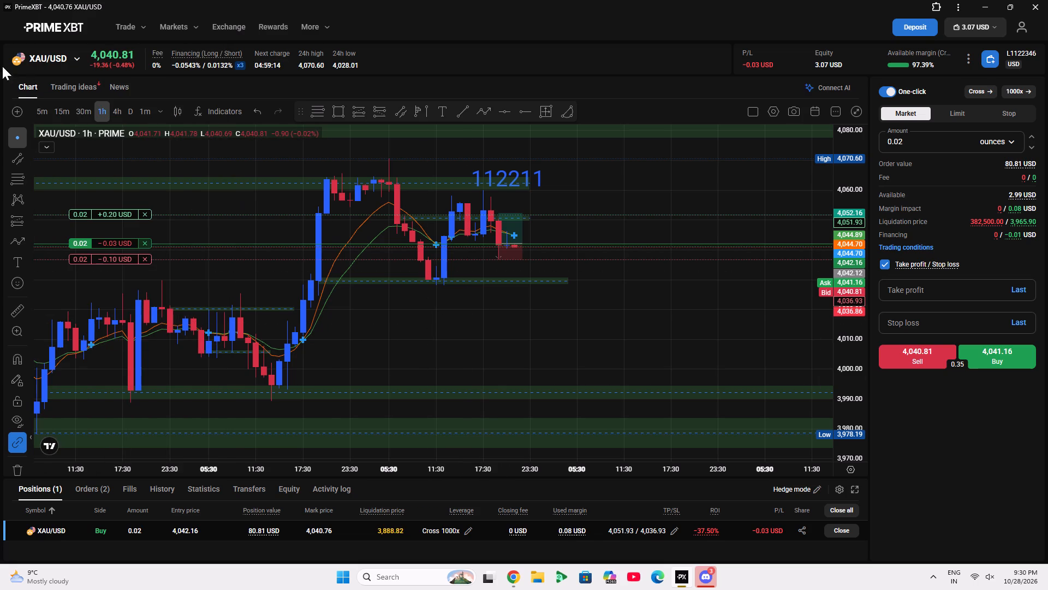
Switch the XAU/USD chart to the 5-minute timeframe to examine price around the open buy position.
click(44, 114)
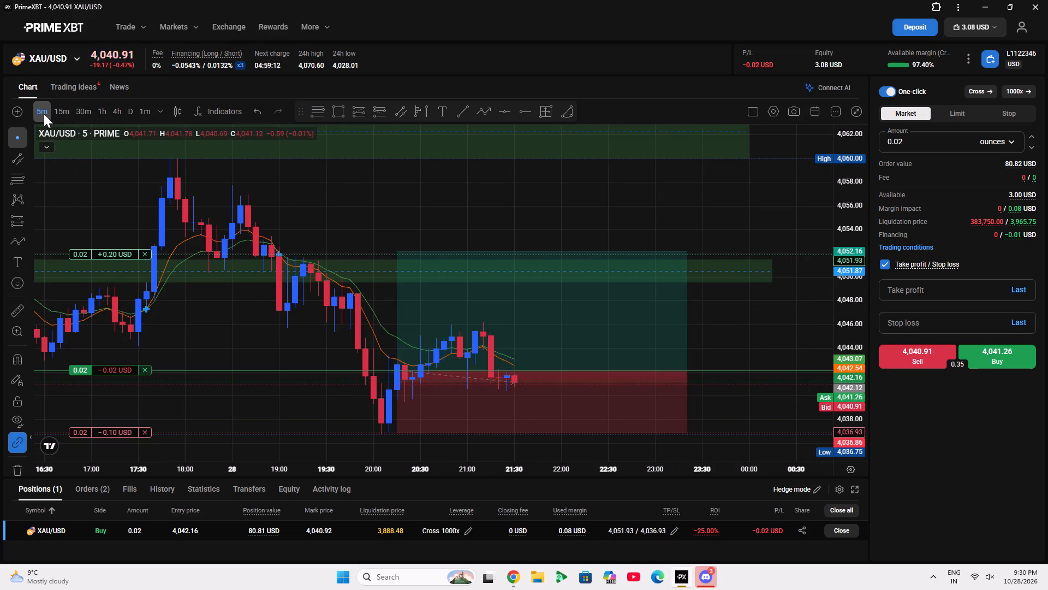
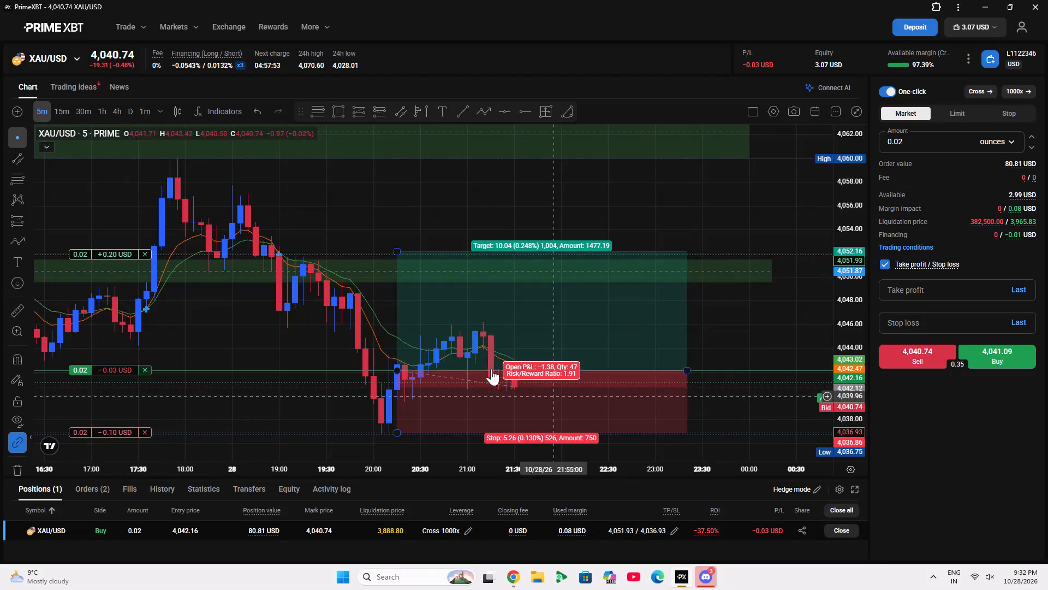
Examine the 5-minute XAU/USD price action around the open buy position, its stop-loss level and the surrounding green zones.
drag(751, 589, 752, 580)
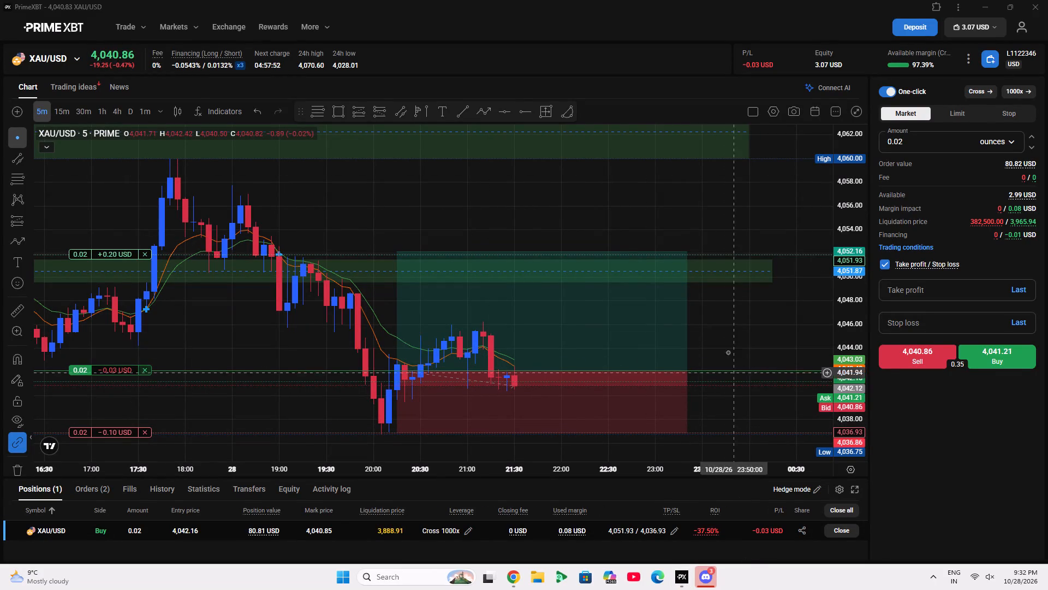
drag(817, 589, 799, 553)
drag(775, 310, 799, 99)
drag(748, 316, 820, 303)
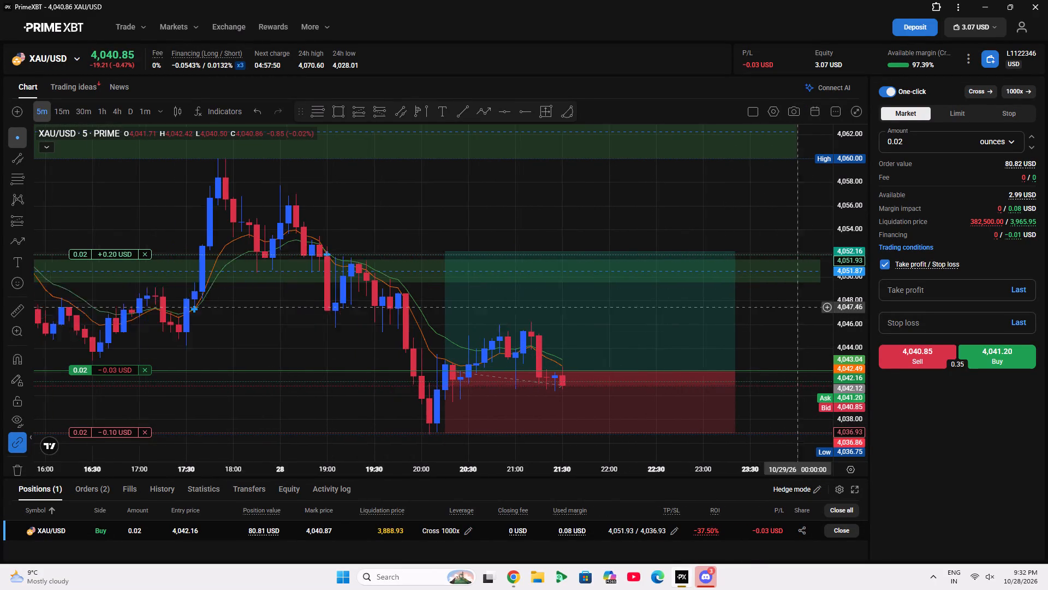
drag(820, 303, 821, 303)
scroll(802, 308, down, 7)
drag(860, 369, 861, 339)
scroll(711, 378, up, 2)
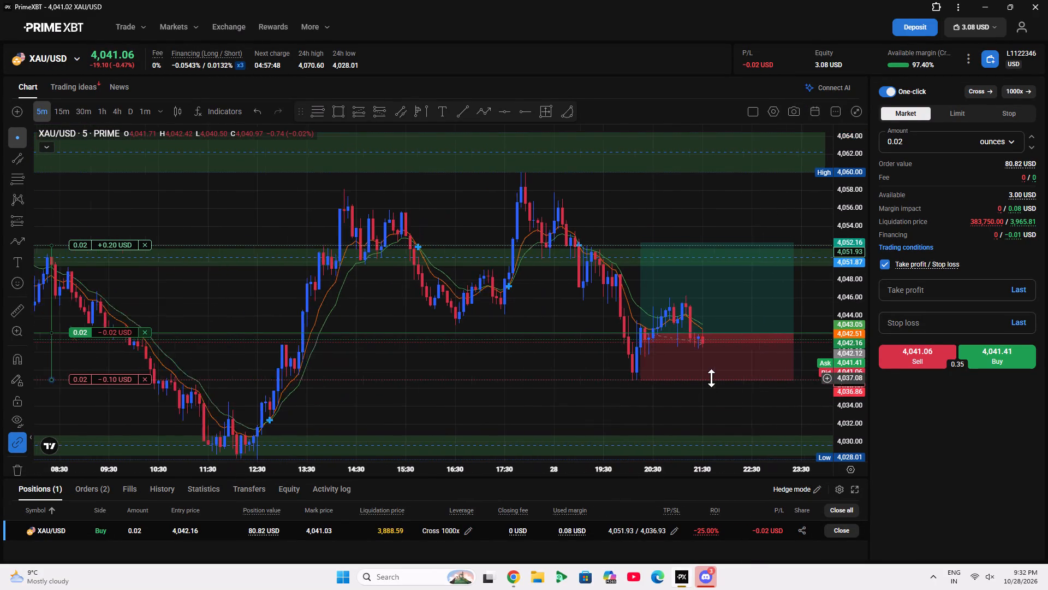
drag(714, 415, 654, 440)
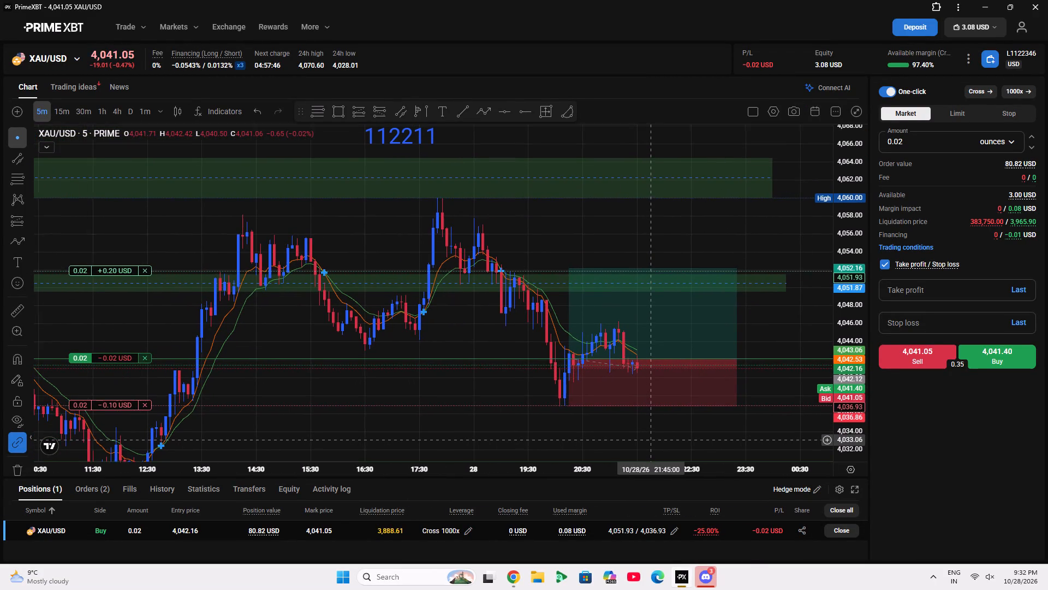
drag(654, 440, 657, 441)
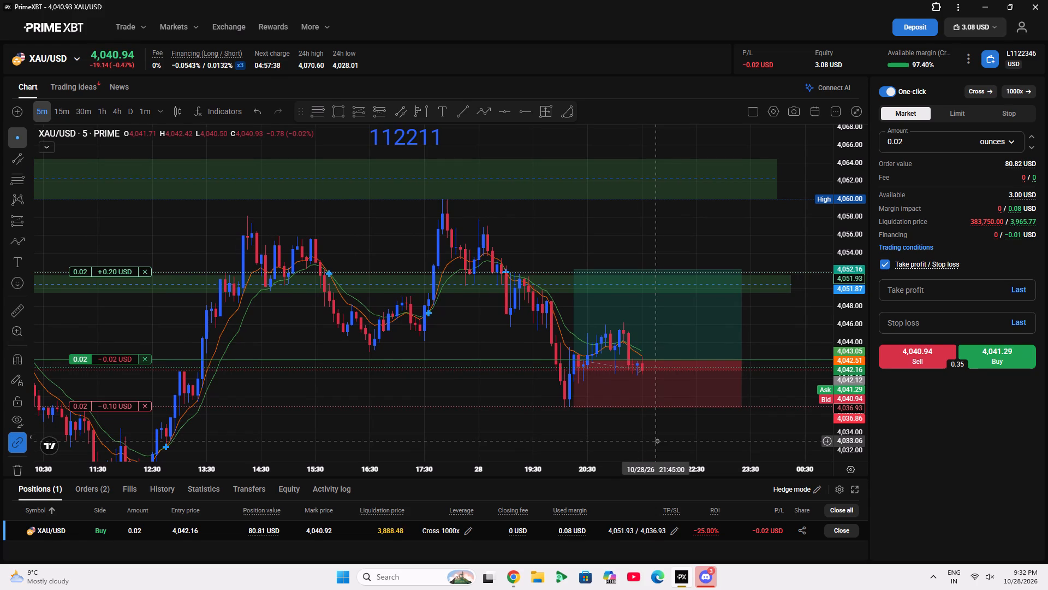
drag(648, 249, 695, 245)
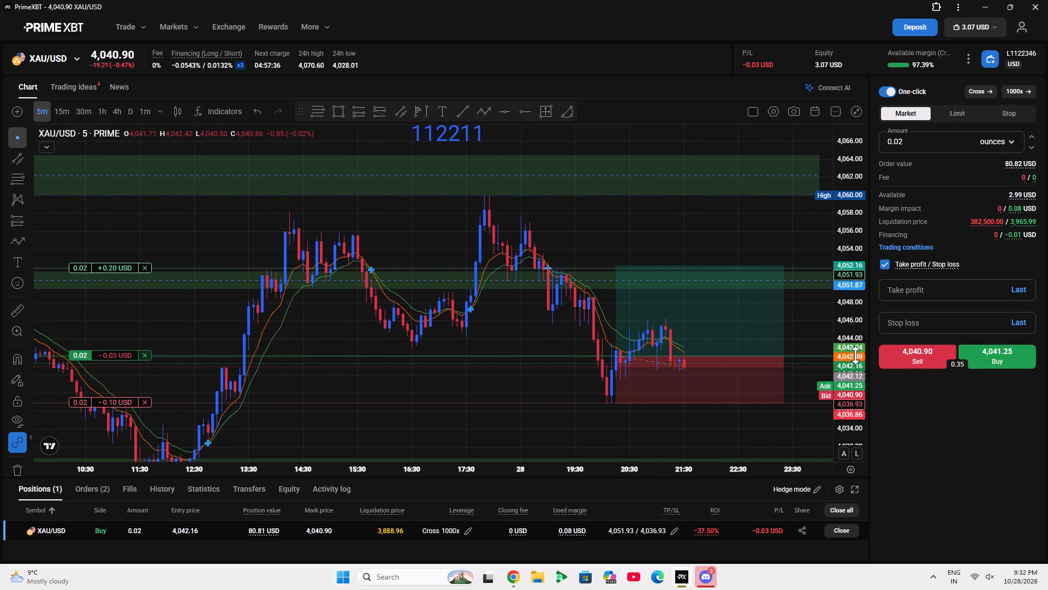
double_click(857, 356)
scroll(773, 388, down, 4)
drag(764, 411, 601, 410)
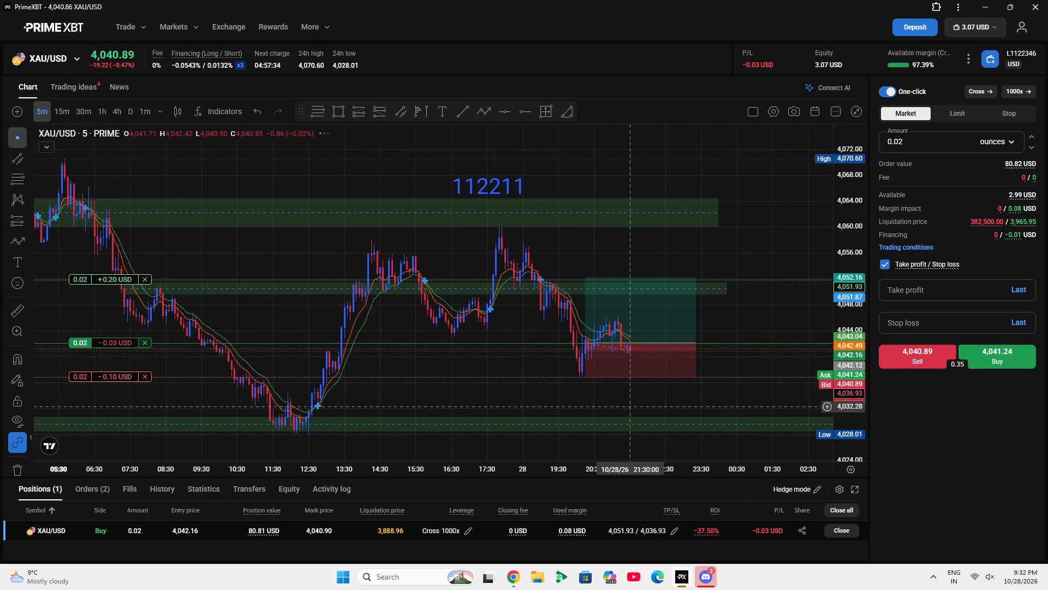
drag(601, 410, 569, 417)
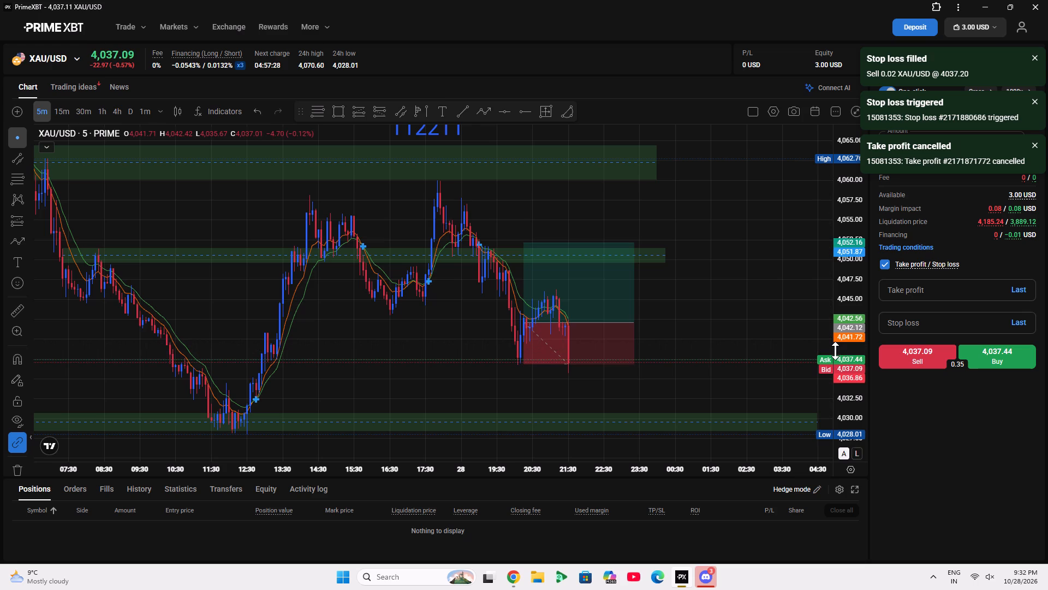
Switch the XAU/USD chart to the 15-minute timeframe and delete the long position drawing at the latest candles.
click(61, 104)
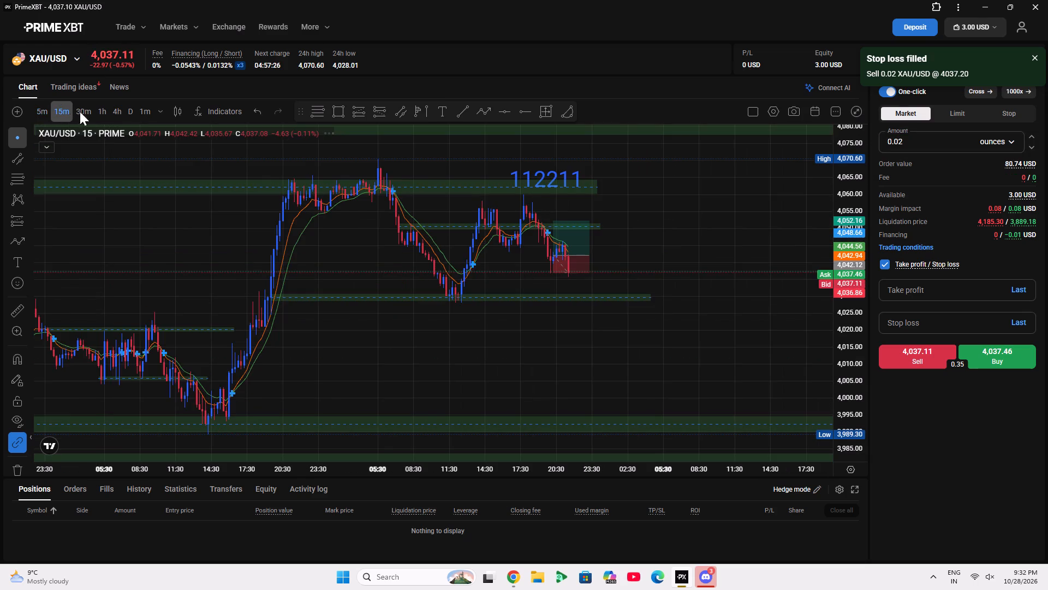
scroll(456, 359, up, 6)
drag(509, 331, 689, 368)
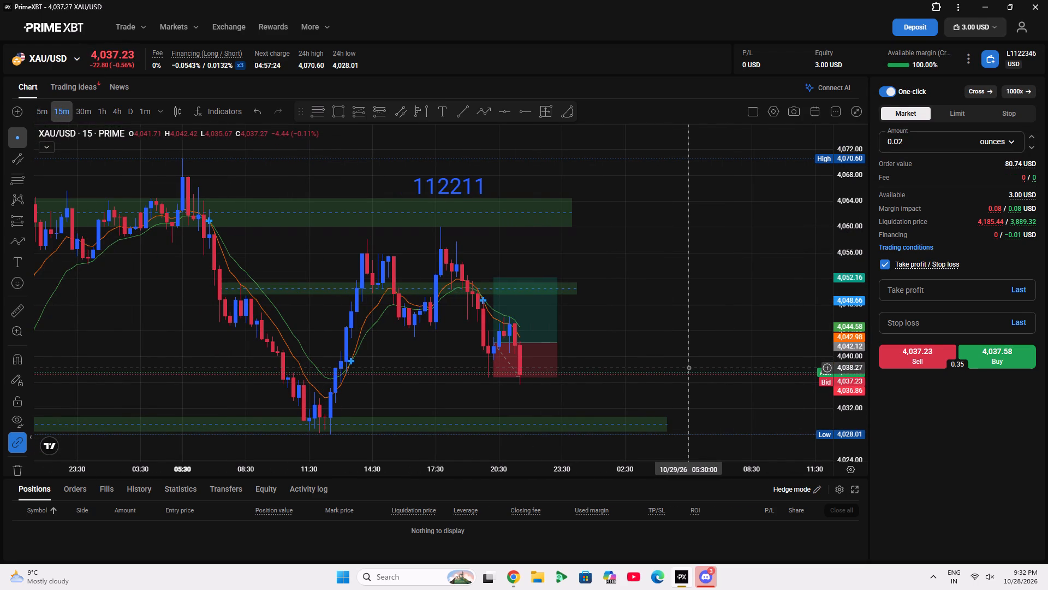
click(517, 346)
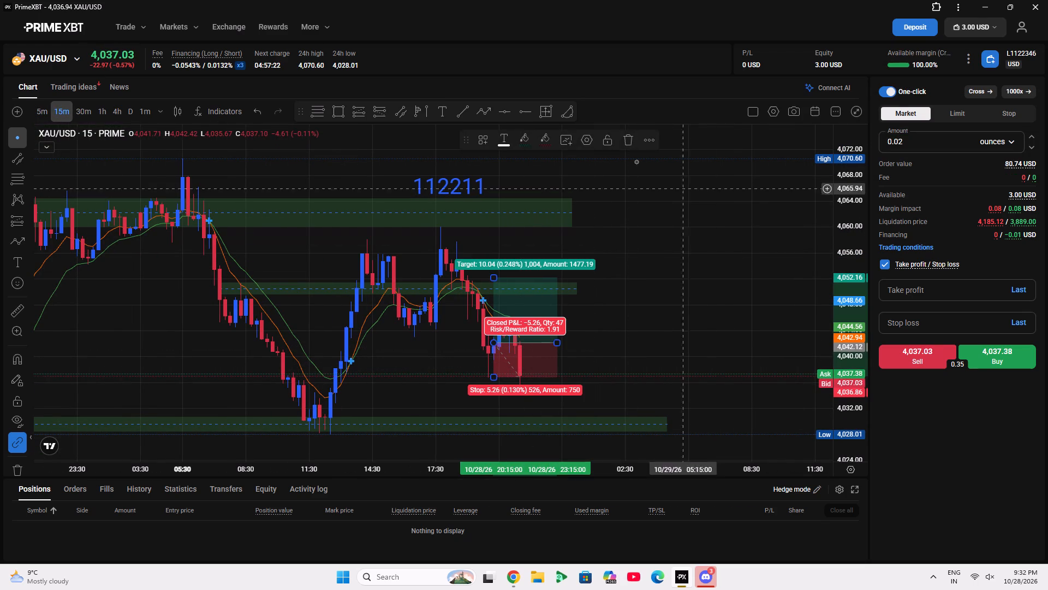
click(621, 142)
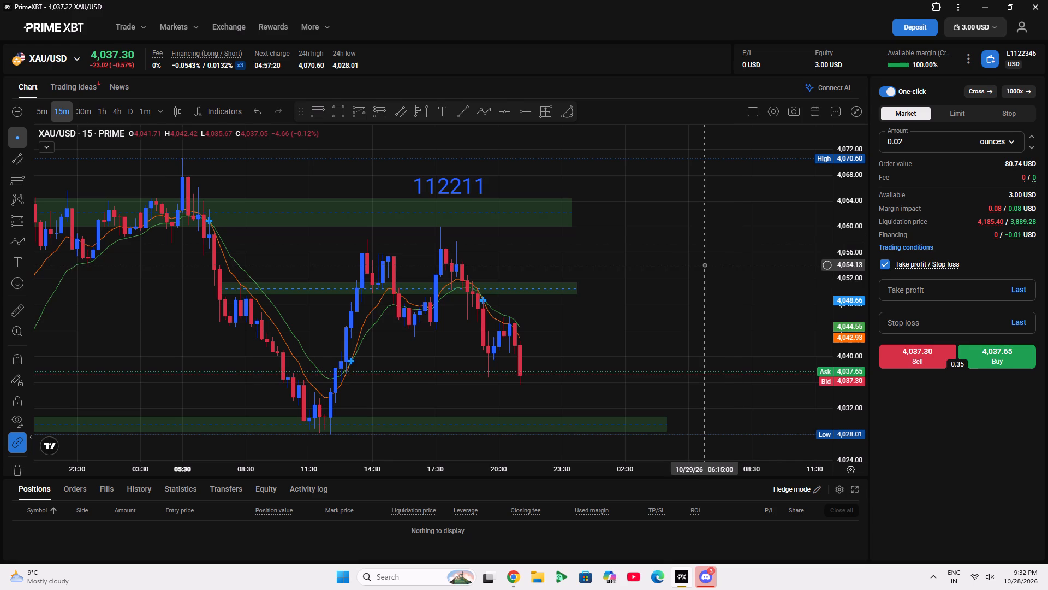
Examine the recent 15-minute XAU/USD candles against the marked green zones.
drag(704, 265, 755, 274)
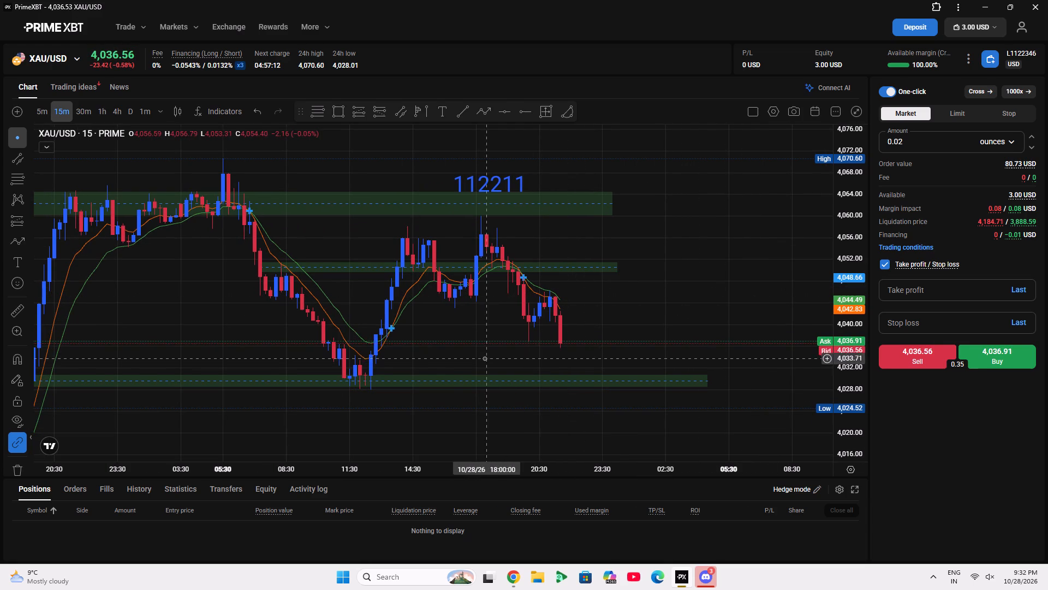
drag(640, 334, 577, 329)
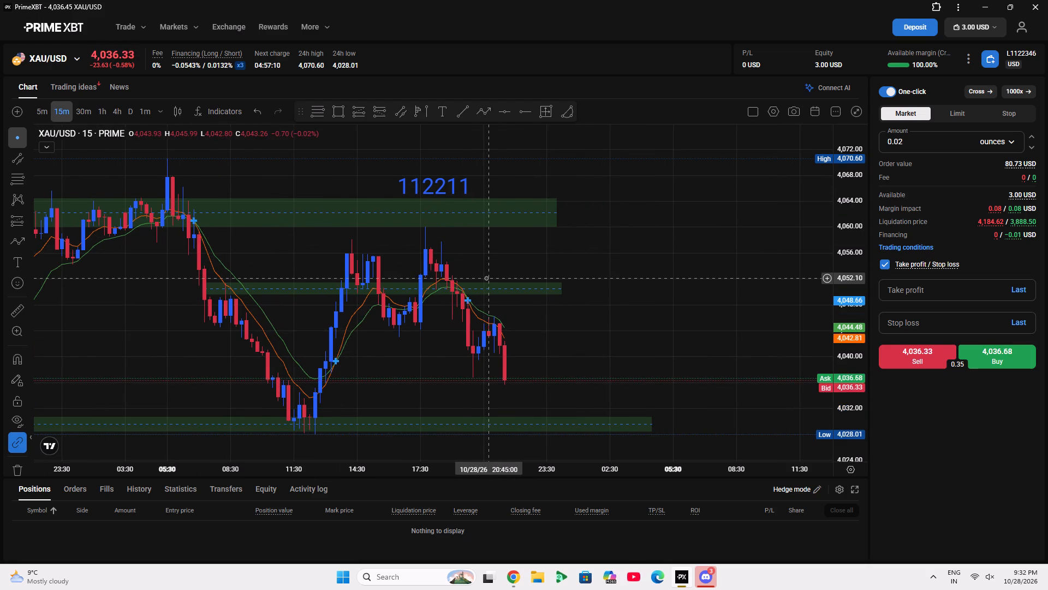
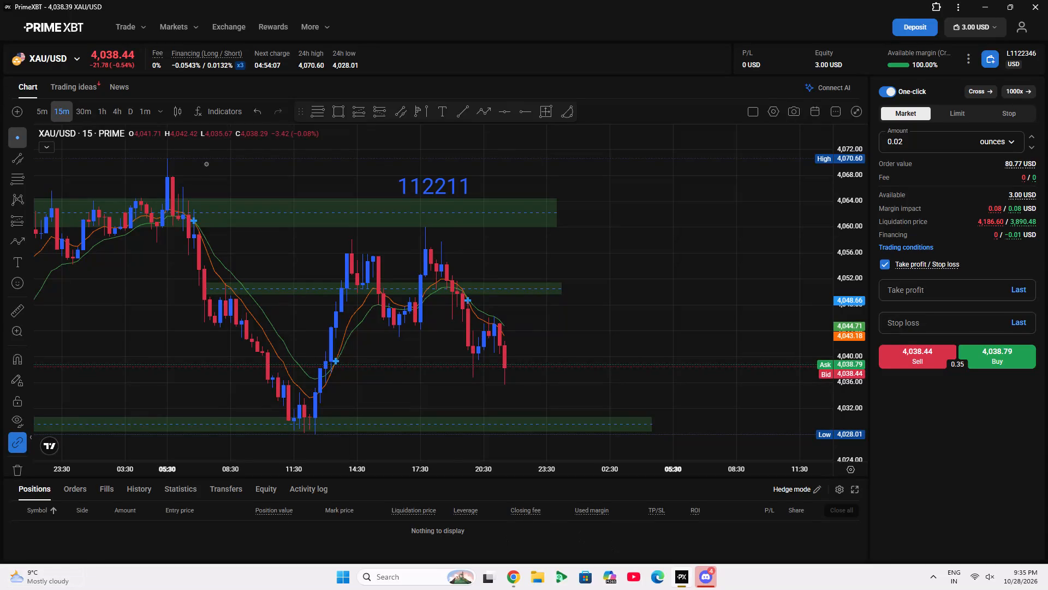
Draw a short position near the 20:00 candle with entry about 4,040.38, stop about 4,047.21 and target about 4,031.86.
click(379, 102)
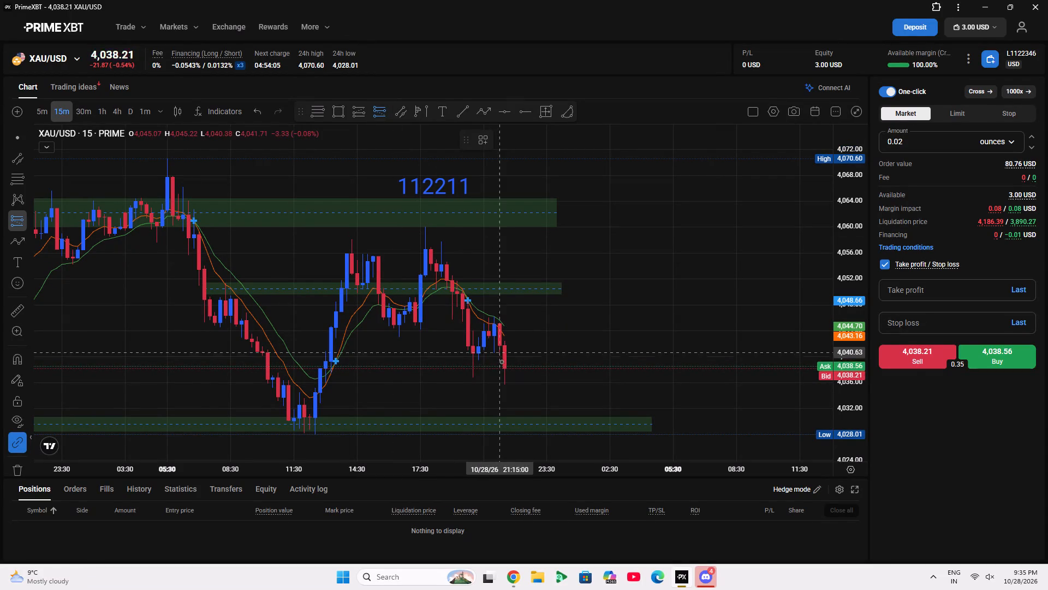
click(475, 357)
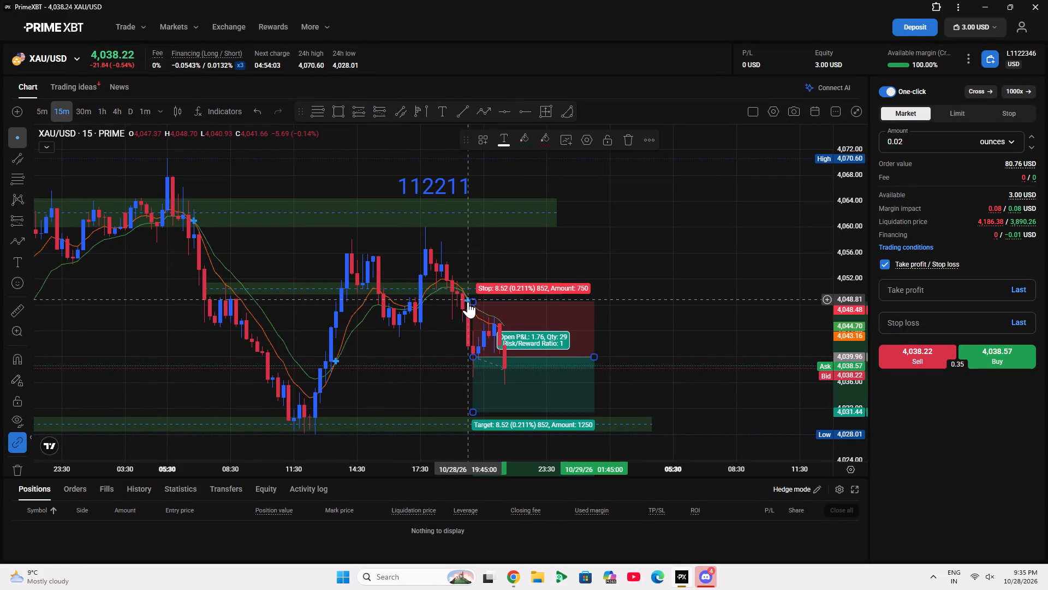
click(477, 303)
click(514, 342)
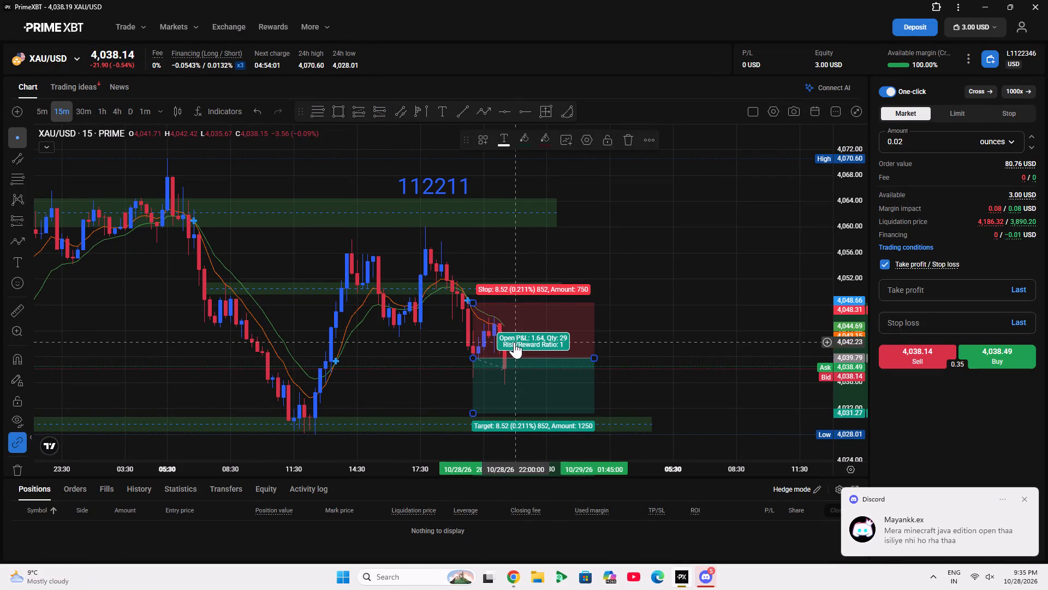
drag(473, 298, 478, 314)
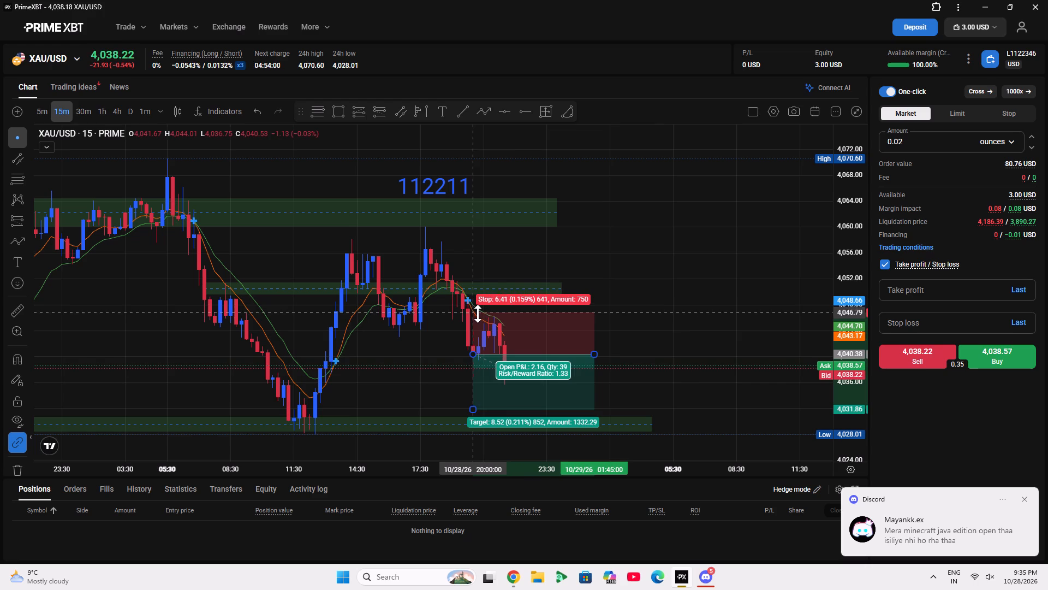
drag(478, 314, 482, 311)
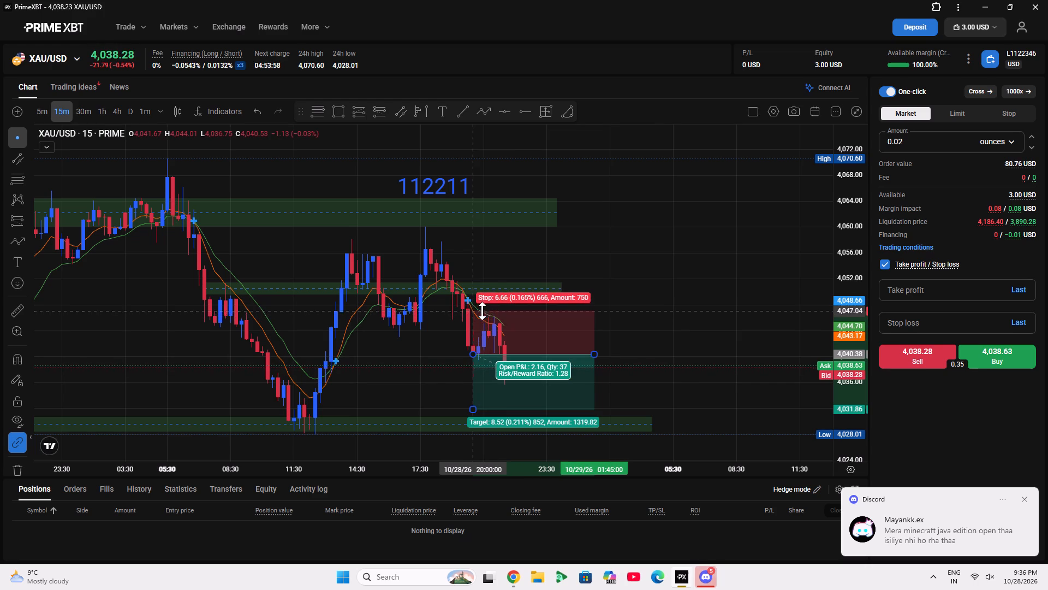
drag(482, 311, 482, 310)
click(580, 297)
click(629, 287)
Examine the 15-minute XAU/USD price action around the short position drawing and the green zones above and below it.
drag(707, 311, 664, 235)
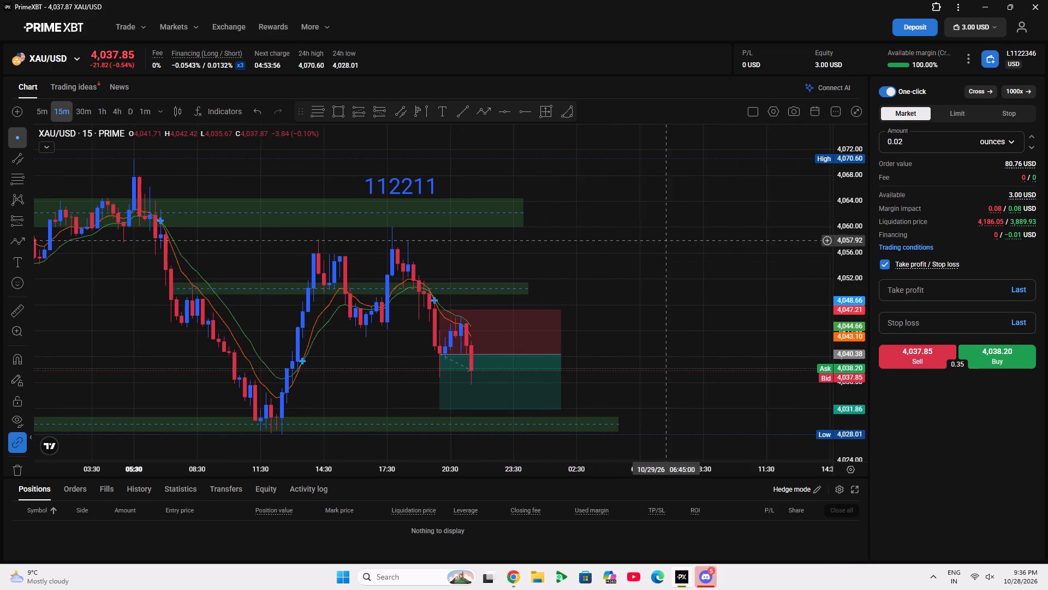
drag(664, 235, 658, 224)
drag(857, 358, 814, 305)
scroll(856, 359, up, 1)
scroll(580, 369, up, 4)
drag(641, 319, 693, 192)
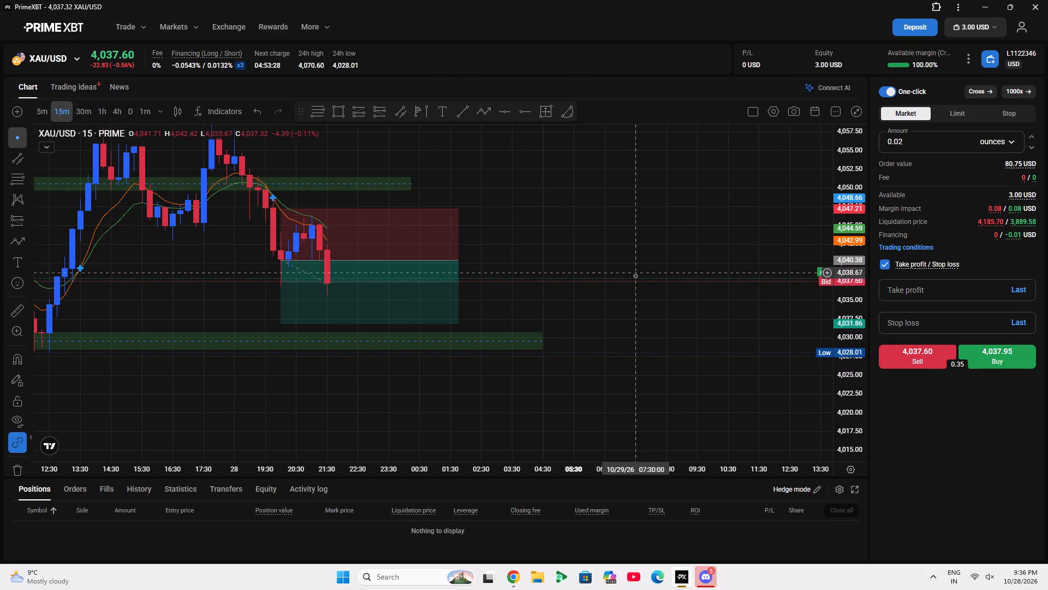
drag(635, 276, 777, 305)
double_click(851, 291)
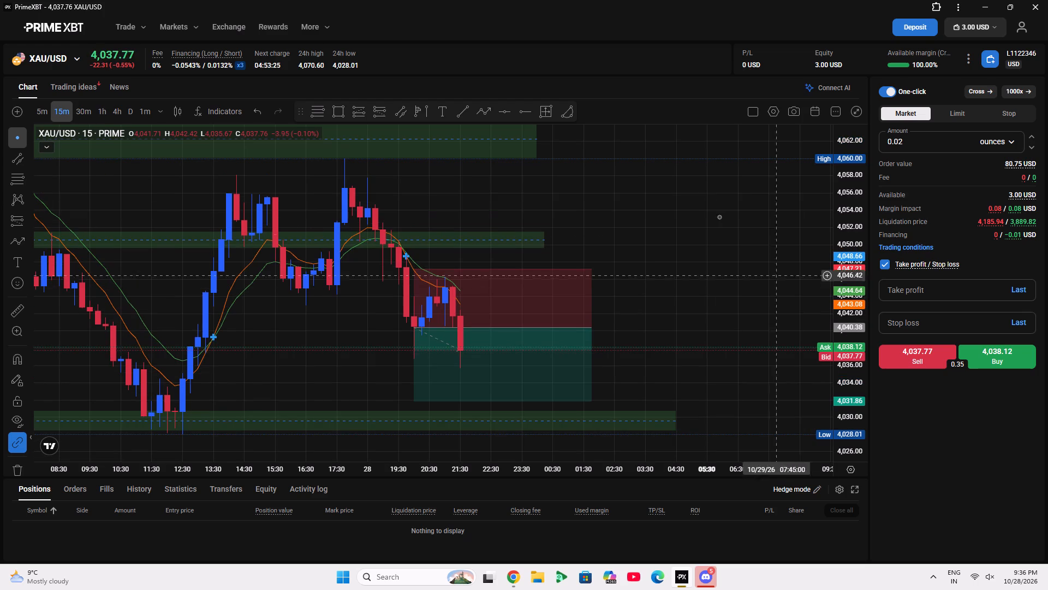
click(664, 239)
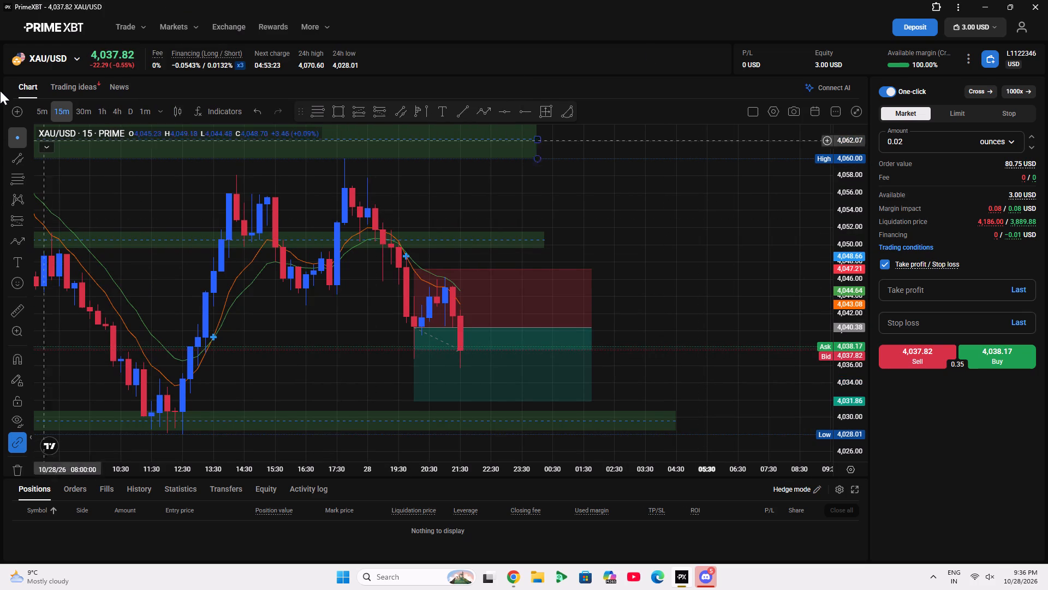
Switch the XAU/USD chart to the 5-minute timeframe and bring the whole short position drawing into view.
click(40, 102)
scroll(543, 225, down, 6)
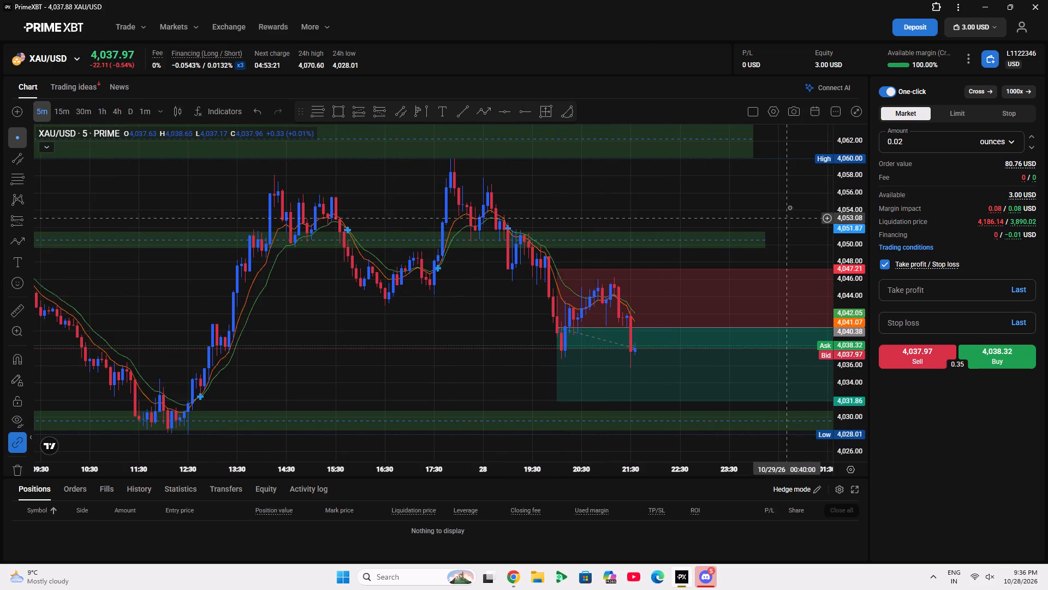
drag(768, 196, 456, 156)
drag(545, 275, 759, 293)
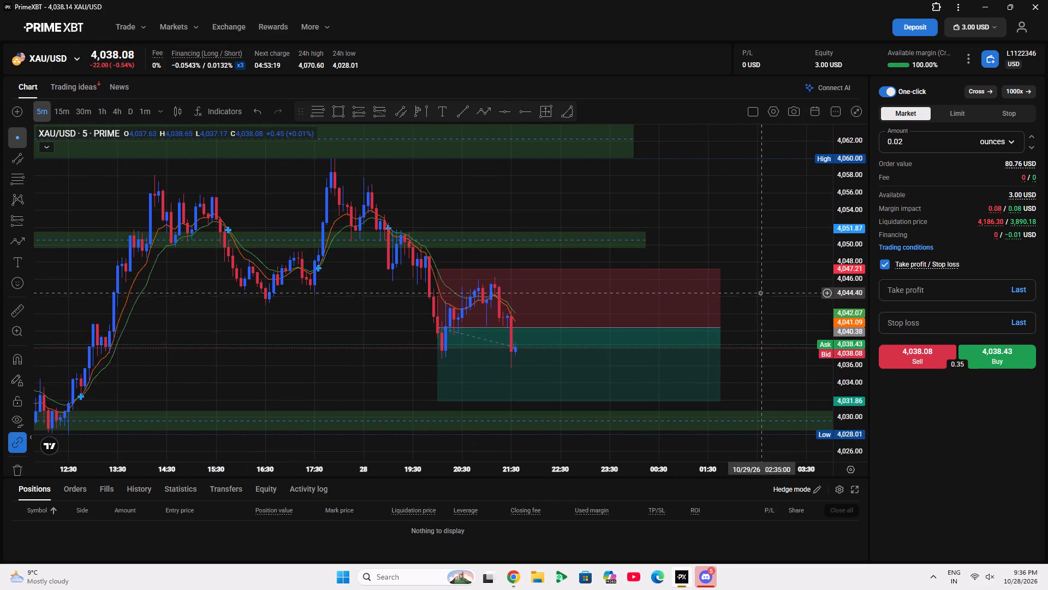
drag(356, 362, 392, 370)
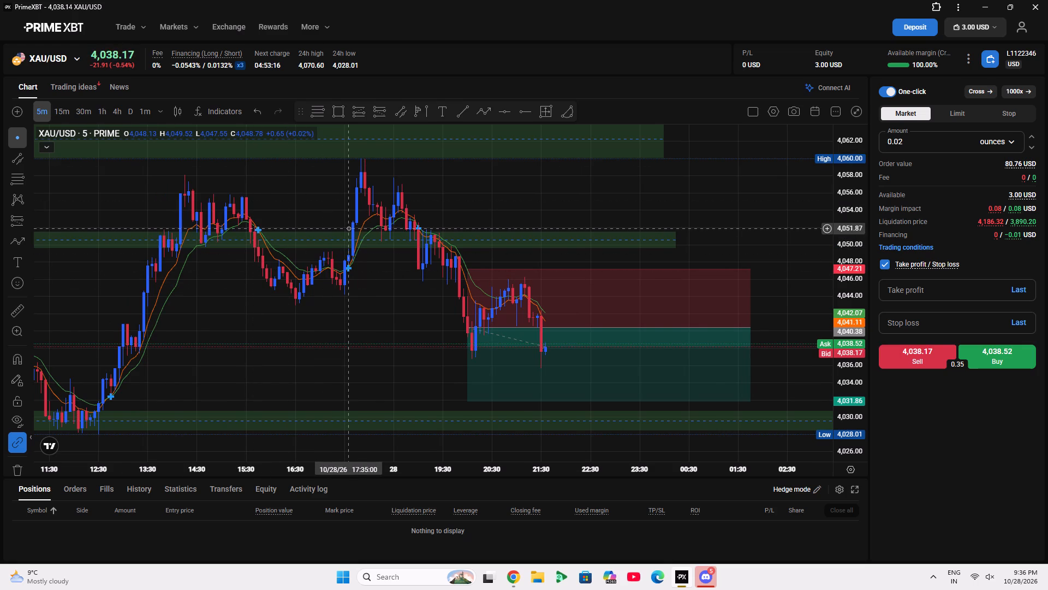
Measure the price distance from just above the middle green zone up to the lower edge of the upper green zone.
click(15, 298)
click(25, 312)
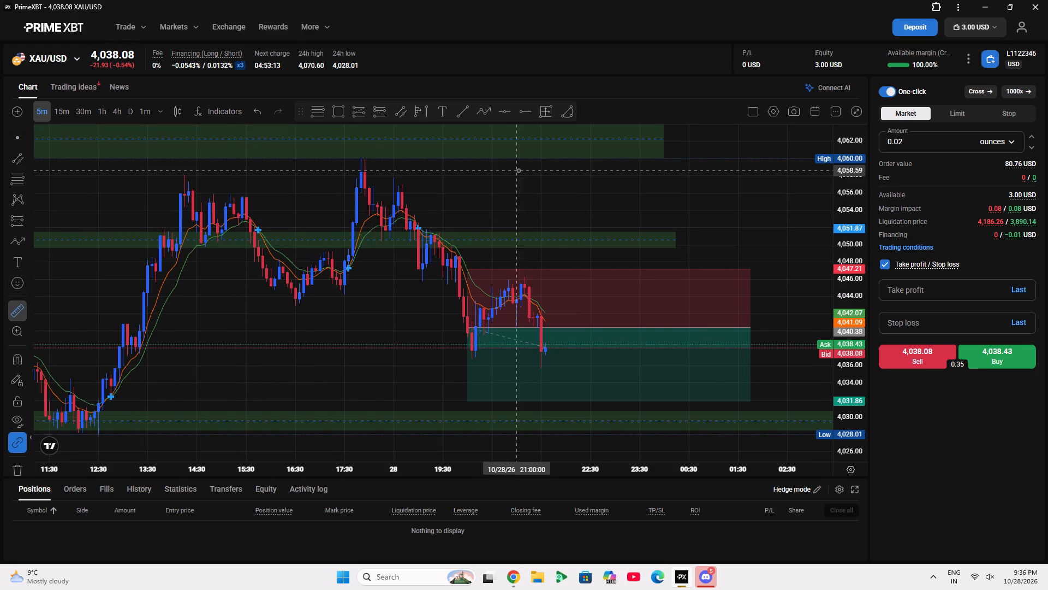
click(521, 222)
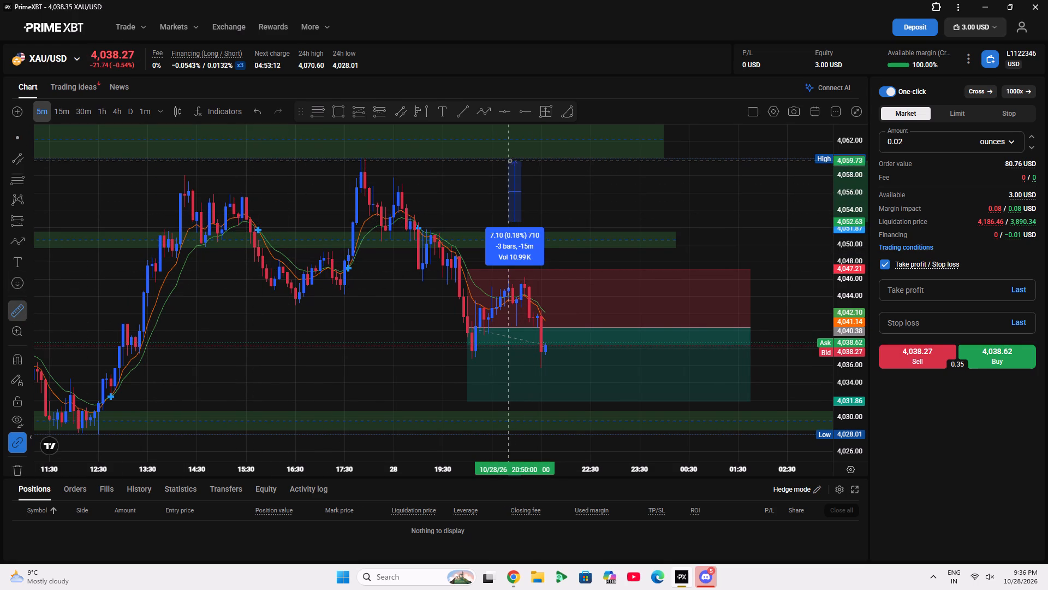
click(507, 159)
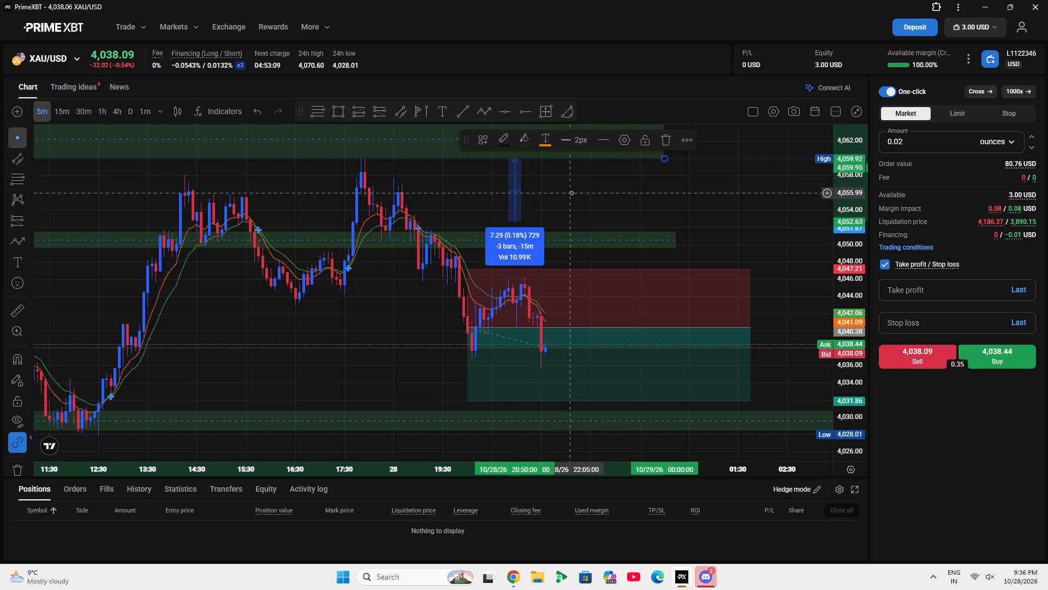
click(571, 193)
Draw a second short position at the 19:05 candle with entry about 4,047.12, stop about 4,052.70 and target about 4,040.72.
drag(688, 211, 647, 211)
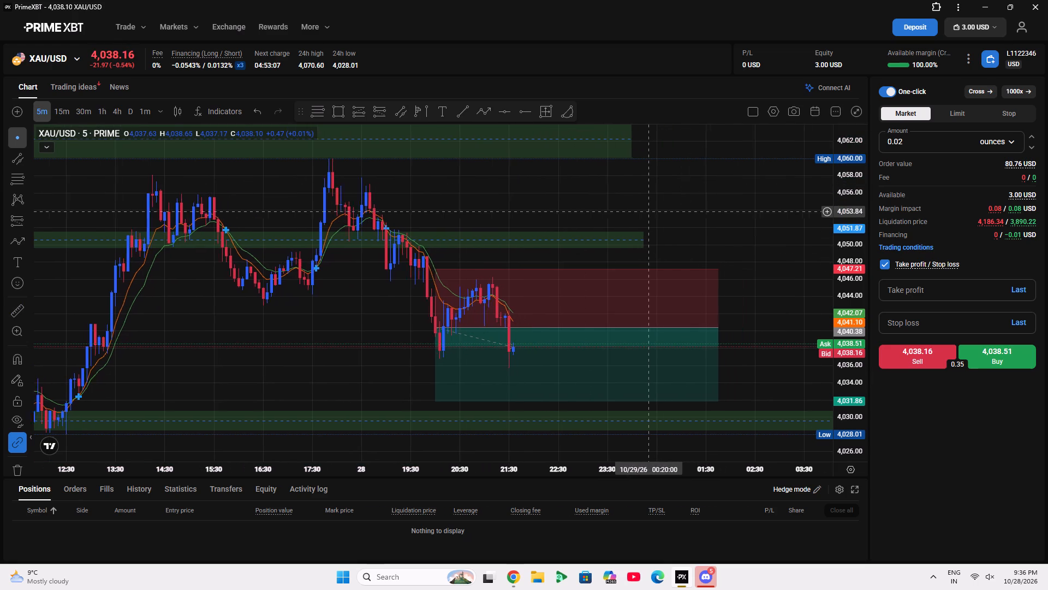
drag(647, 211, 641, 211)
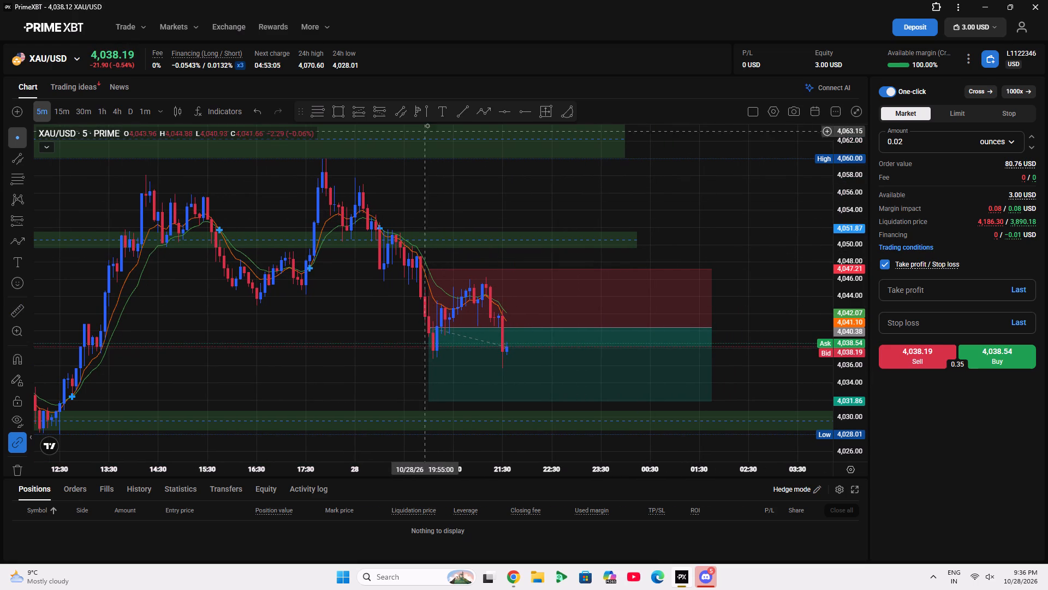
click(372, 112)
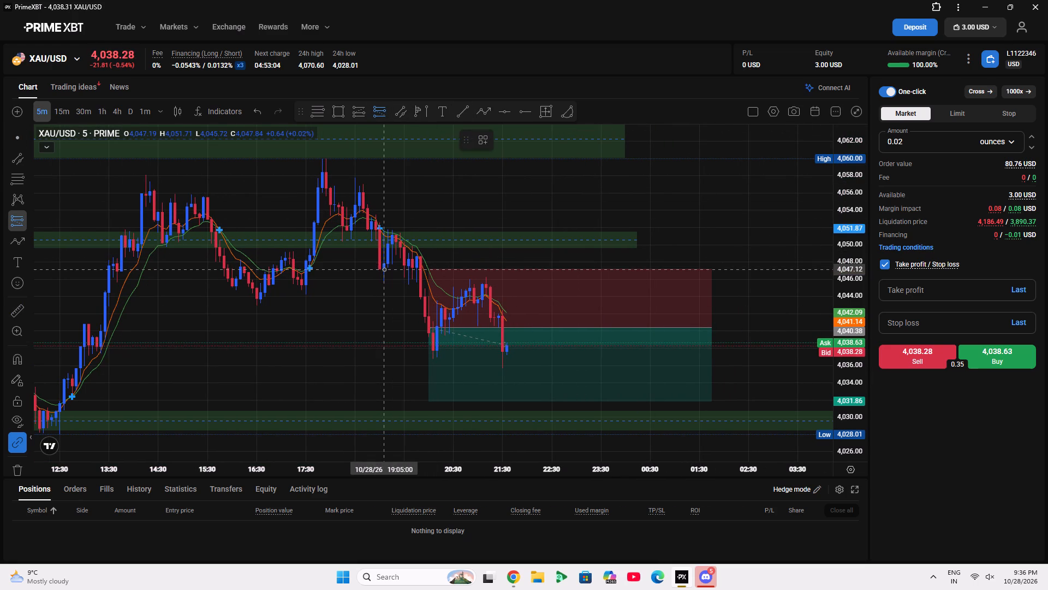
click(384, 269)
drag(395, 221, 401, 228)
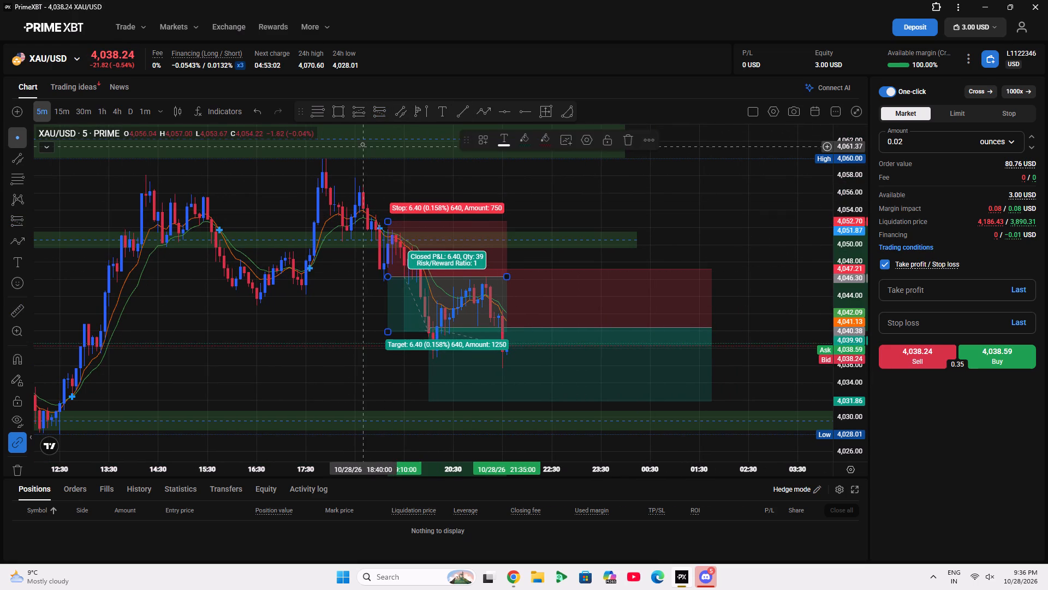
click(255, 110)
drag(384, 210, 390, 229)
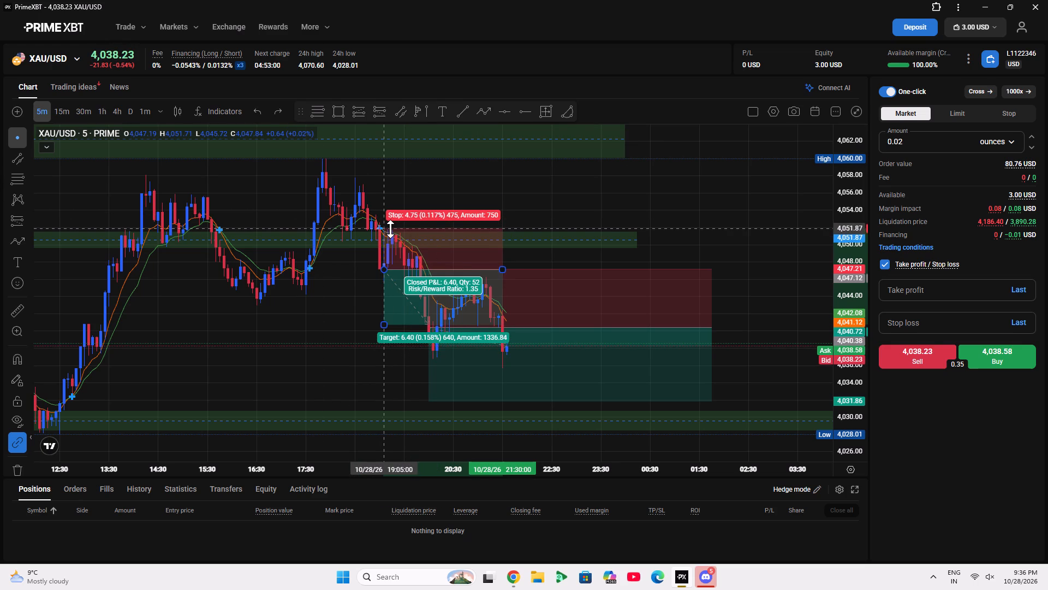
drag(390, 229, 383, 221)
click(546, 207)
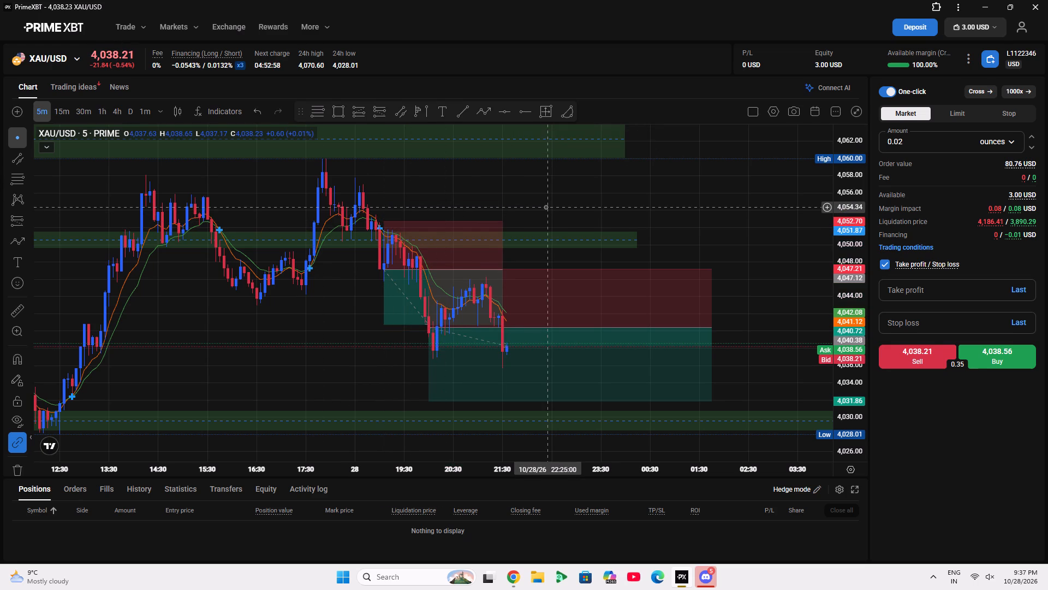
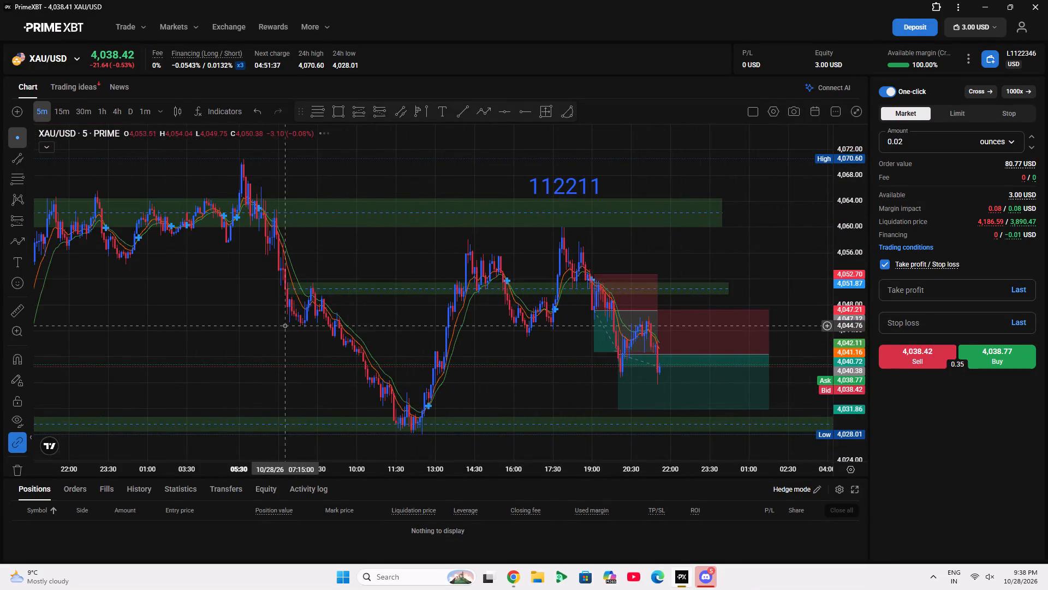
Examine the 5-minute XAU/USD price action around the two short position drawings and the surrounding green zones.
scroll(289, 327, down, 6)
scroll(386, 353, down, 2)
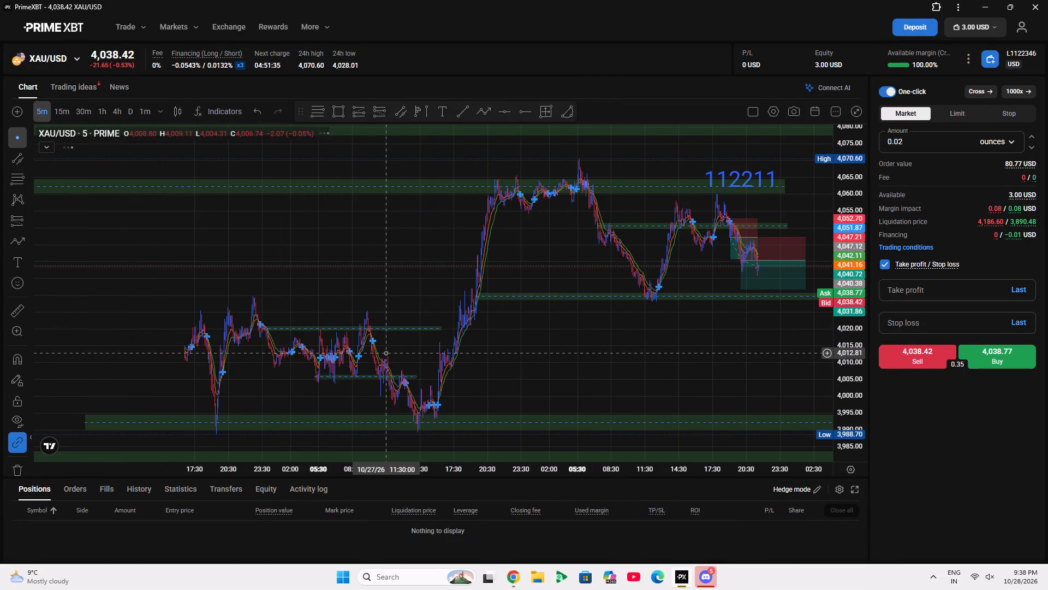
drag(633, 353, 670, 353)
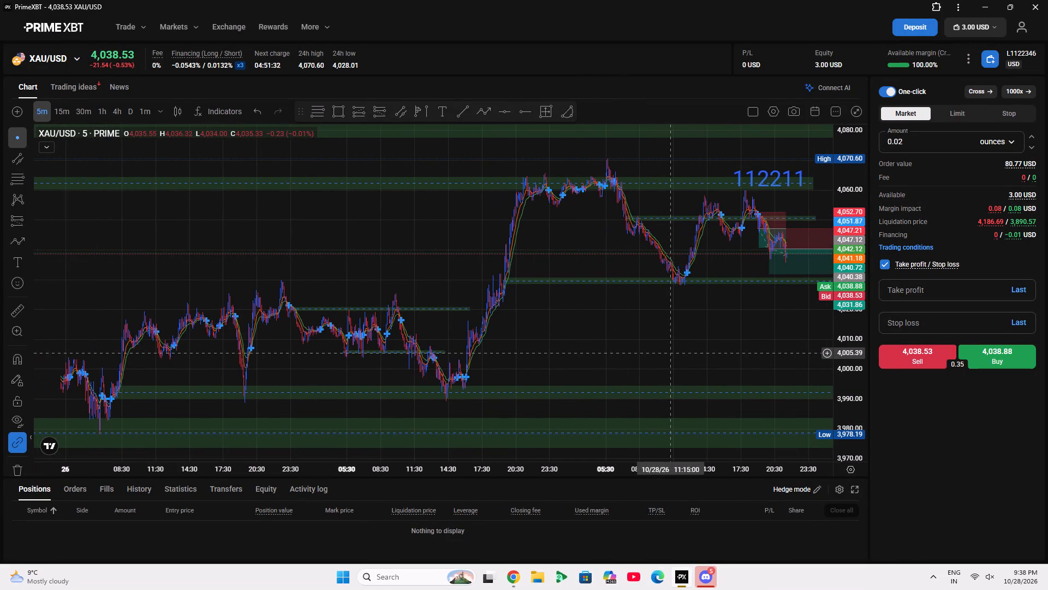
drag(670, 353, 401, 421)
scroll(401, 421, up, 12)
drag(249, 240, 623, 241)
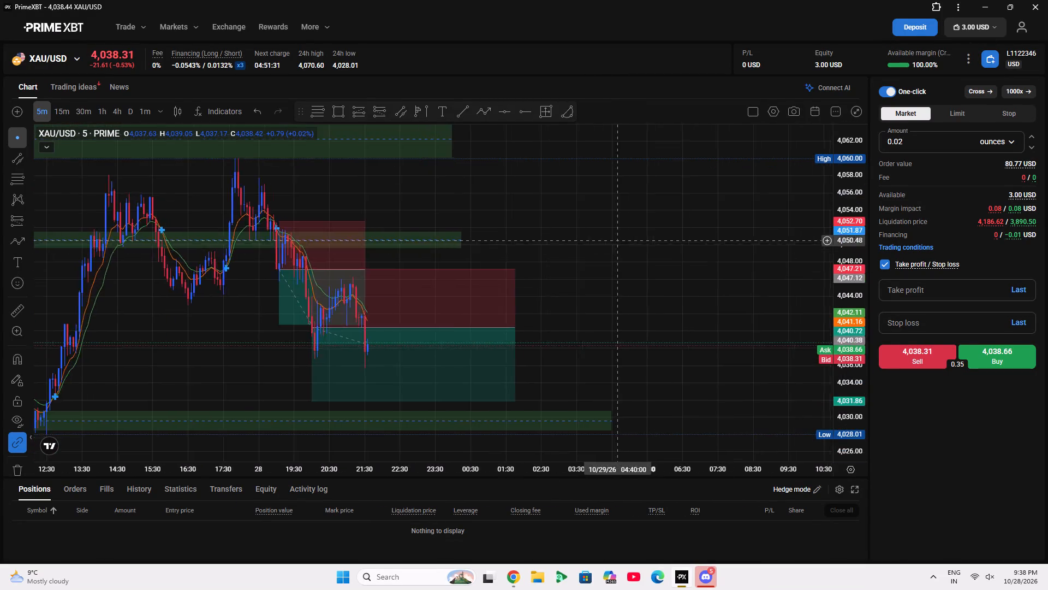
drag(623, 241, 625, 241)
scroll(459, 347, up, 5)
drag(449, 255, 797, 268)
scroll(792, 282, down, 3)
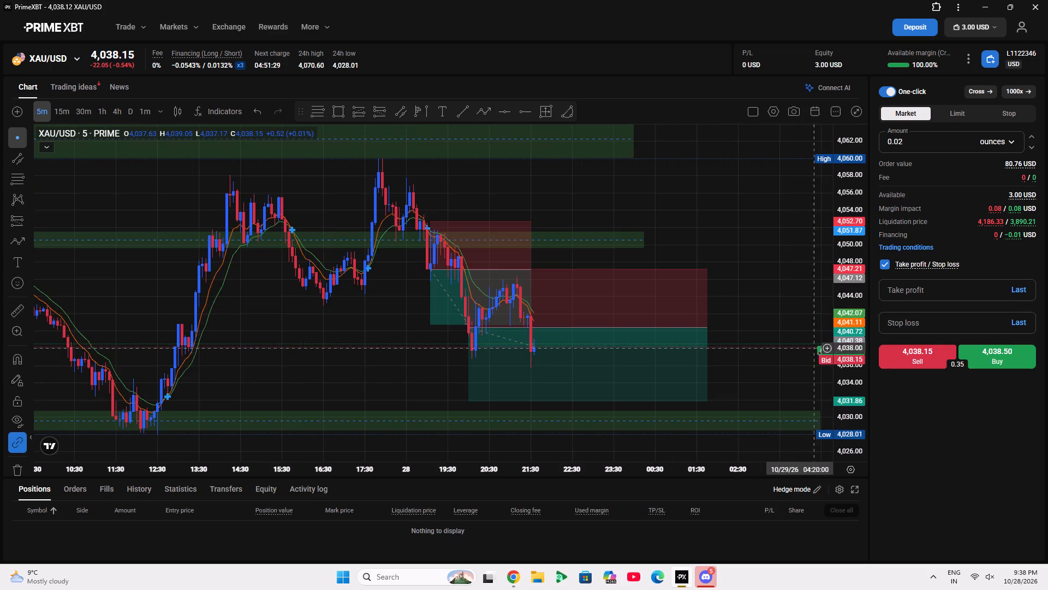
drag(847, 381, 854, 343)
drag(802, 362, 726, 338)
Delete both short position drawings from the XAU/USD chart.
click(387, 223)
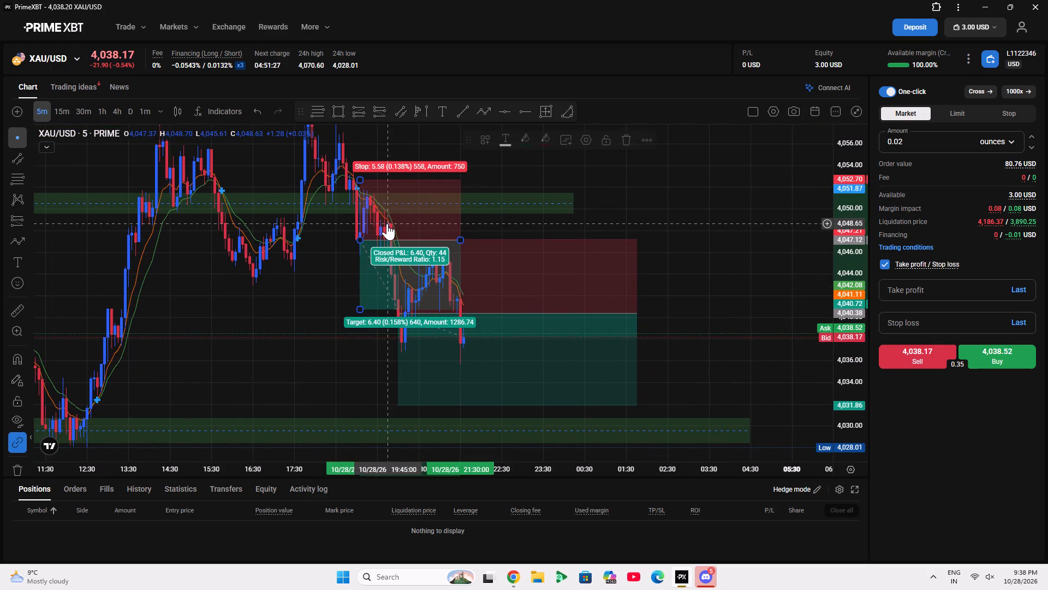
click(623, 139)
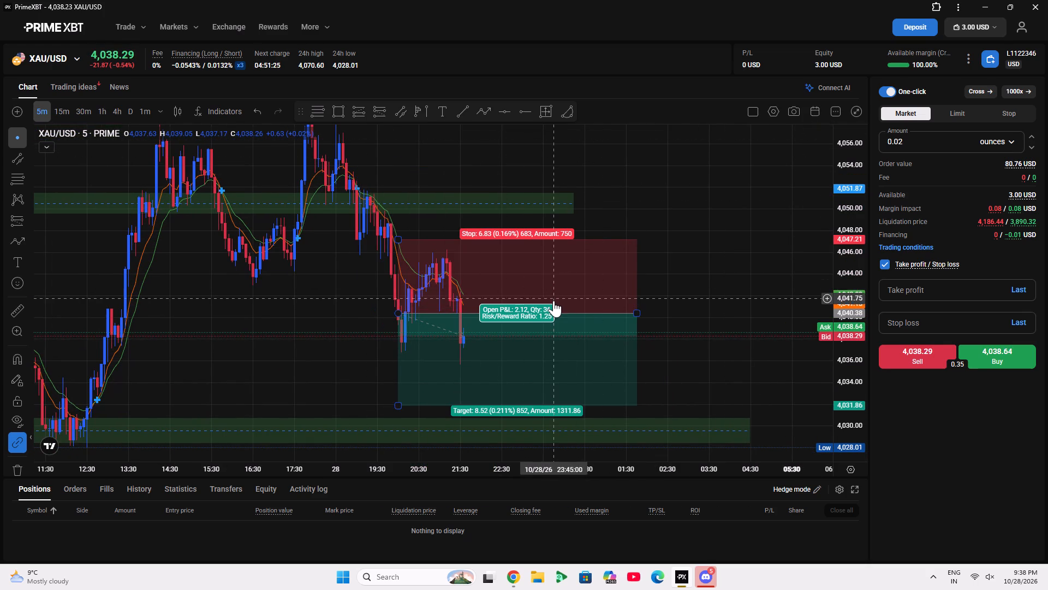
click(553, 300)
click(626, 142)
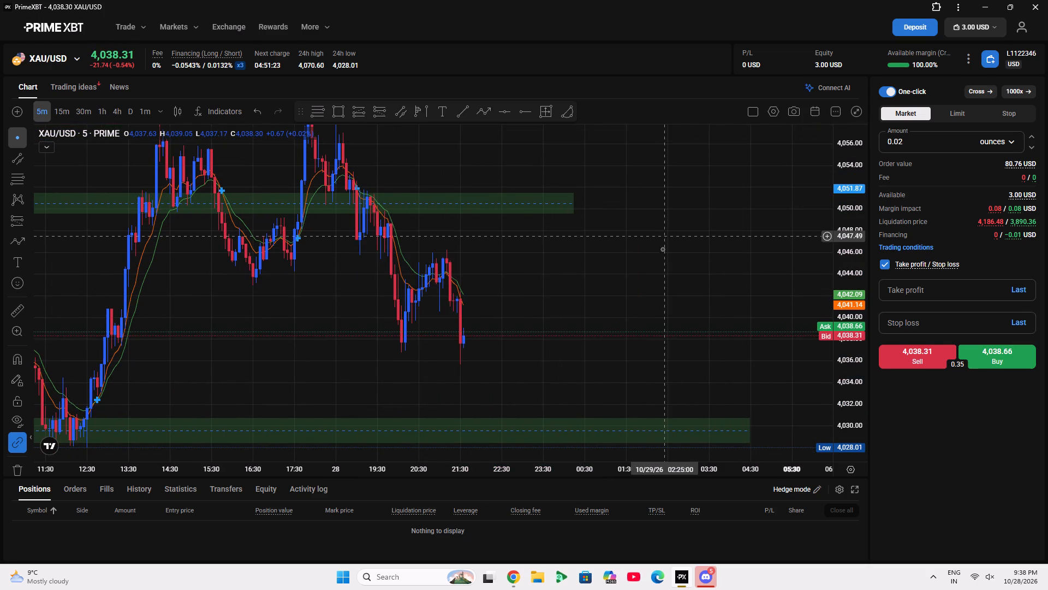
Examine the recent 5-minute candles between the middle and lower green zones.
drag(663, 259, 653, 196)
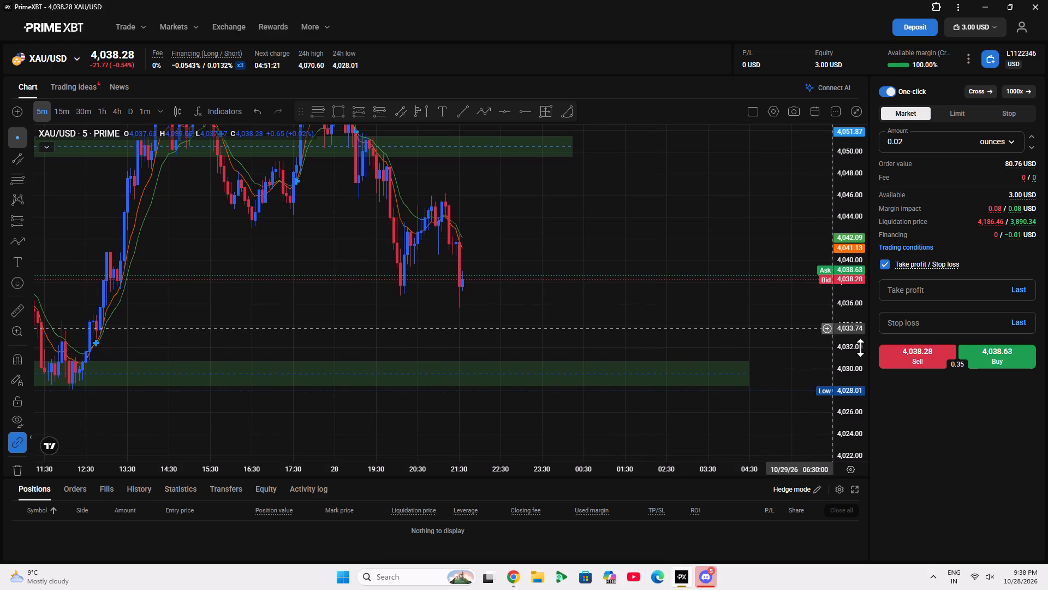
double_click(849, 341)
scroll(619, 343, down, 5)
scroll(619, 343, up, 5)
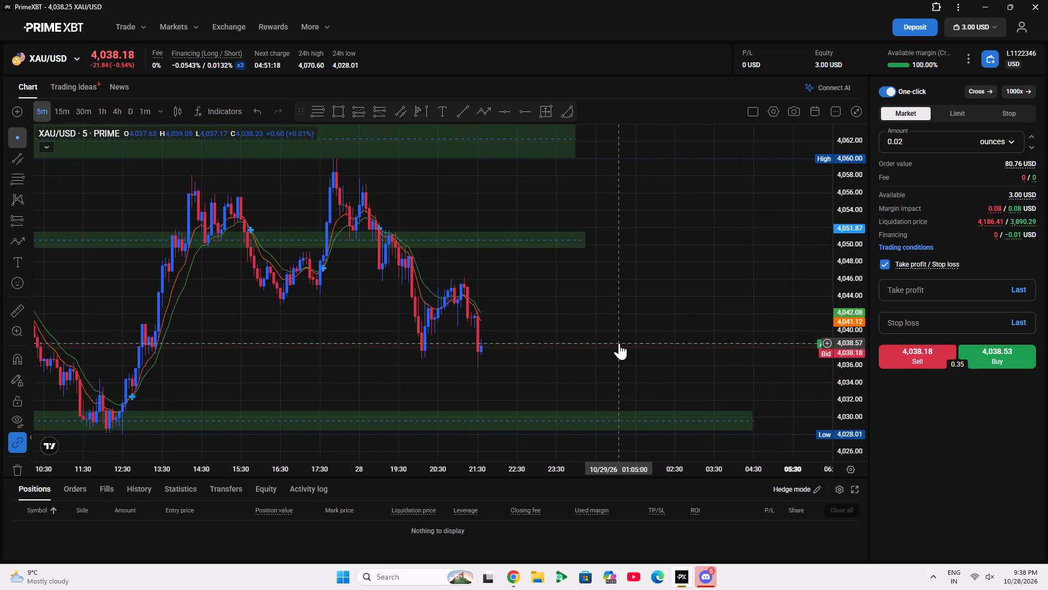
drag(619, 343, 496, 330)
scroll(496, 330, up, 3)
drag(496, 330, 742, 357)
drag(664, 316, 614, 316)
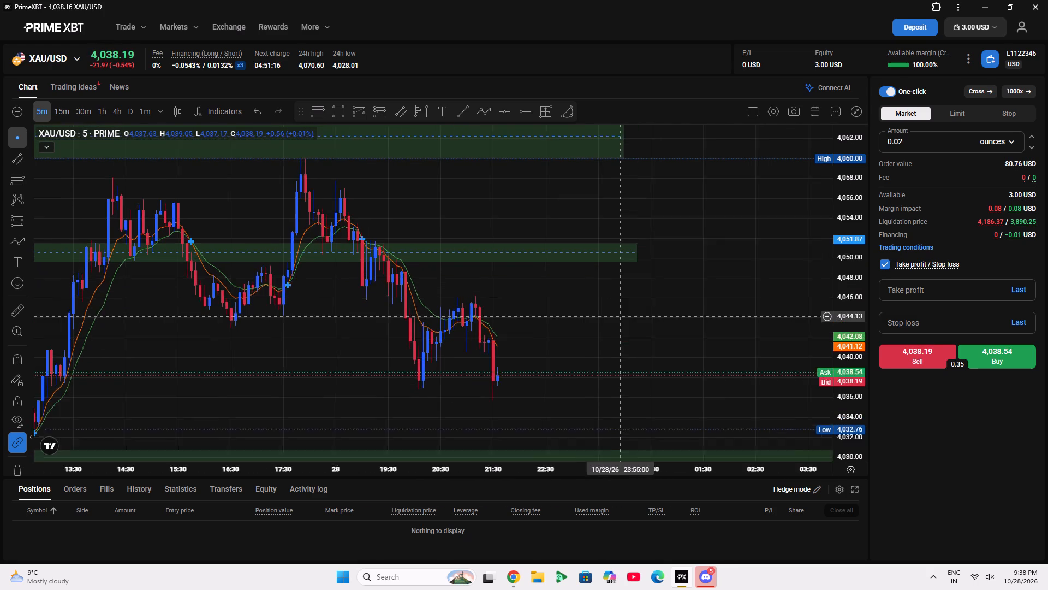
drag(614, 316, 498, 321)
drag(835, 349, 845, 378)
drag(725, 371, 752, 226)
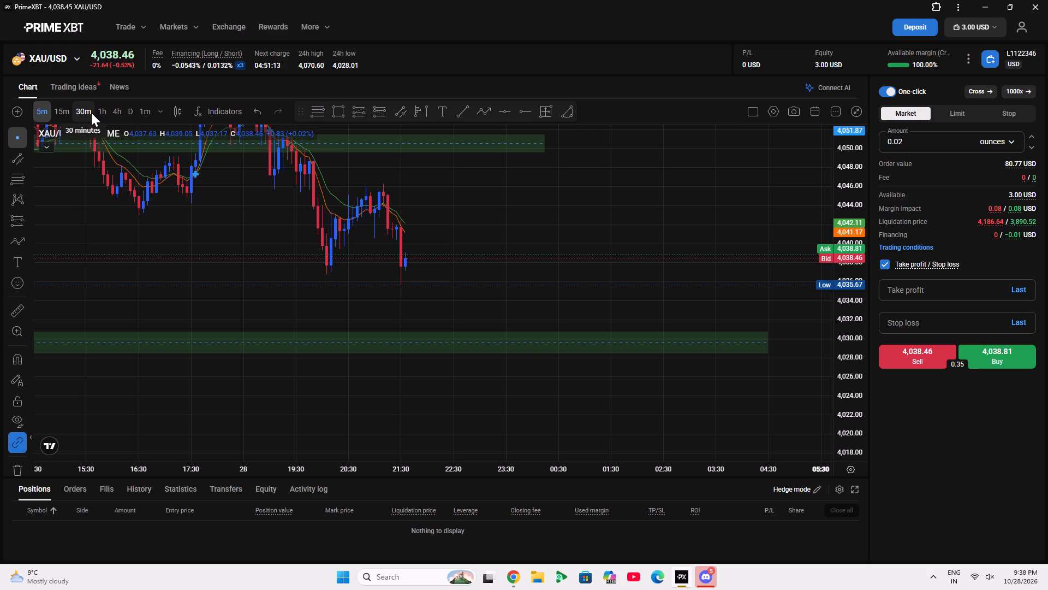
Switch the XAU/USD chart to the 15-minute timeframe and bring the candles between the green zones into view.
click(68, 106)
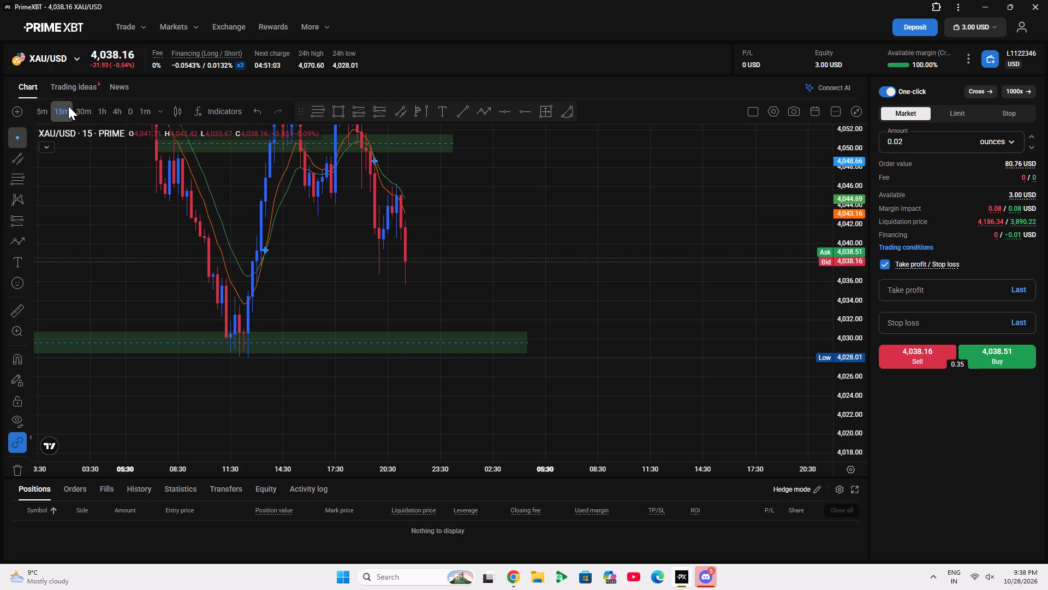
double_click(856, 269)
drag(597, 267, 678, 276)
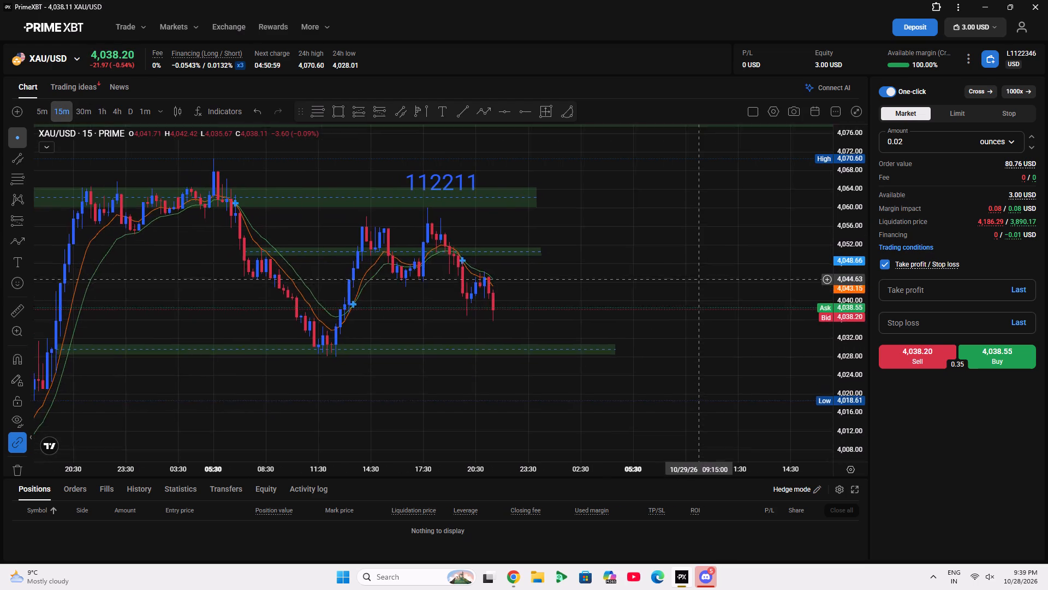
drag(678, 276, 654, 271)
Draw a path tracing the M-shaped double top, from the rise before 14:30 through both peaks to about 4,044 at the 19:45 candle.
click(472, 108)
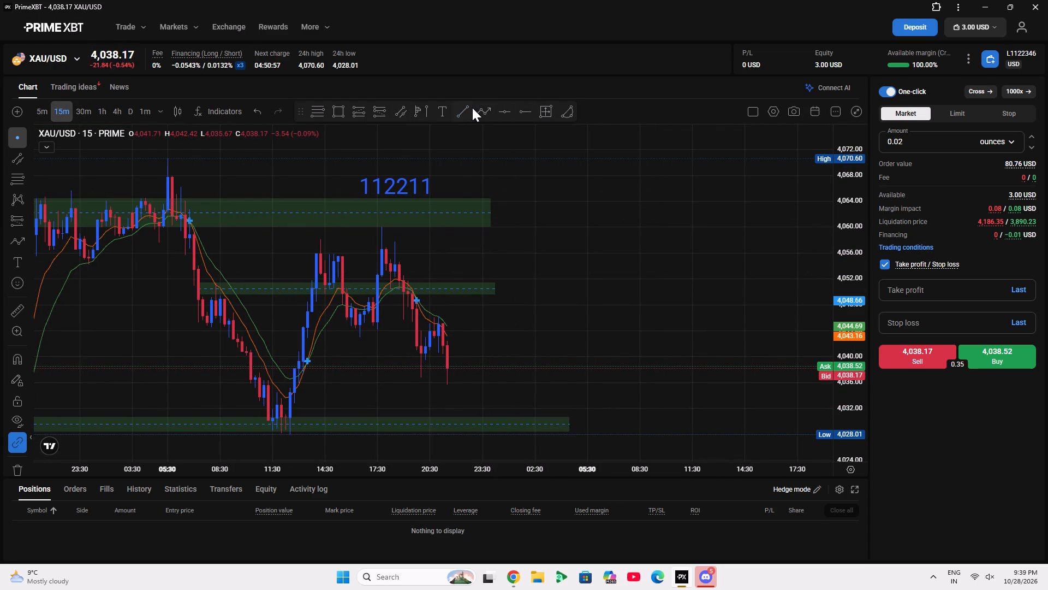
click(481, 108)
click(307, 346)
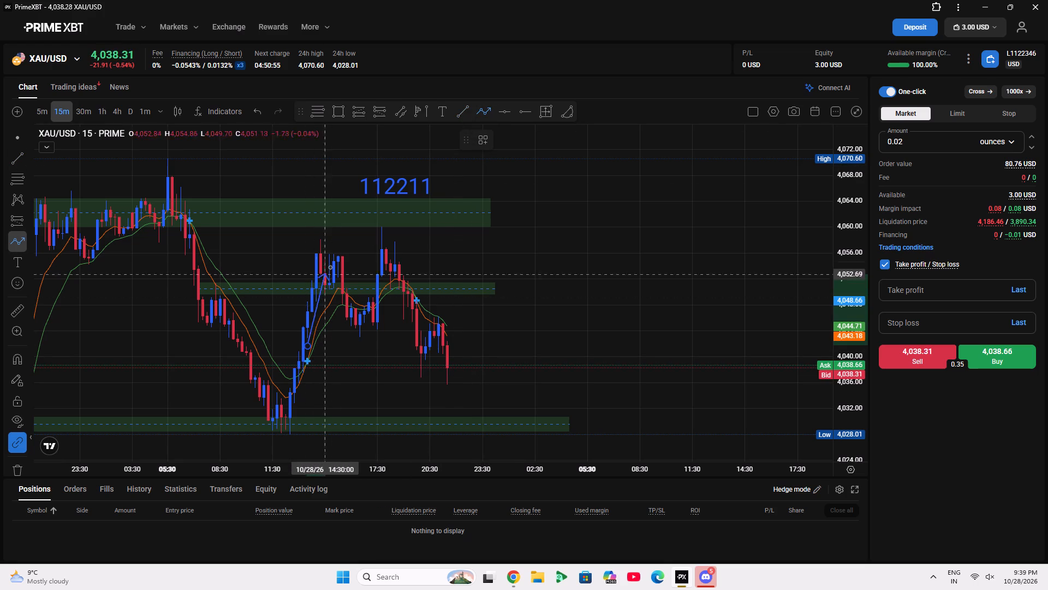
click(326, 221)
click(364, 315)
click(383, 215)
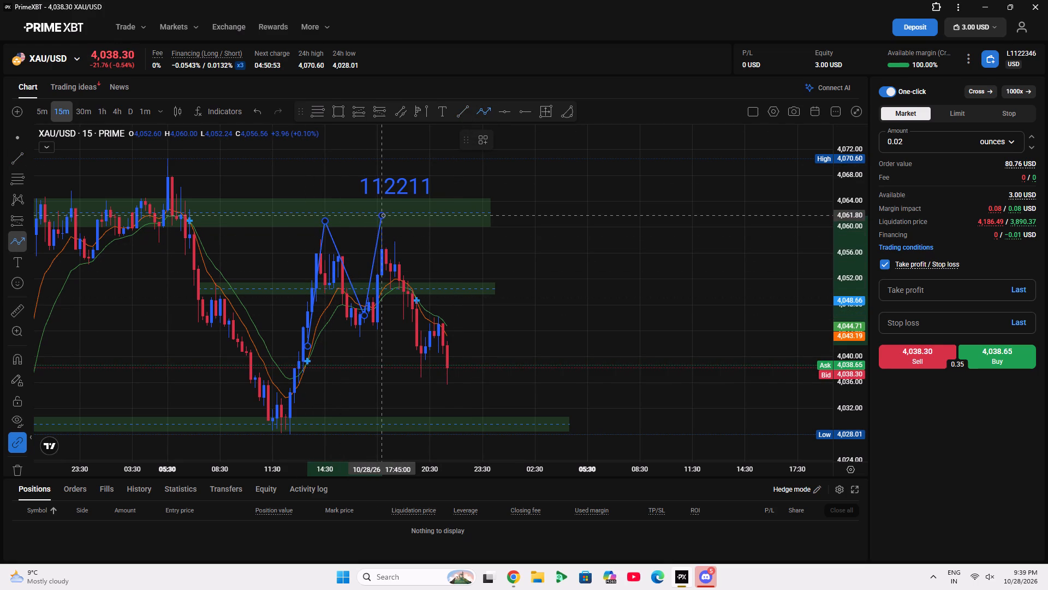
double_click(416, 329)
click(534, 298)
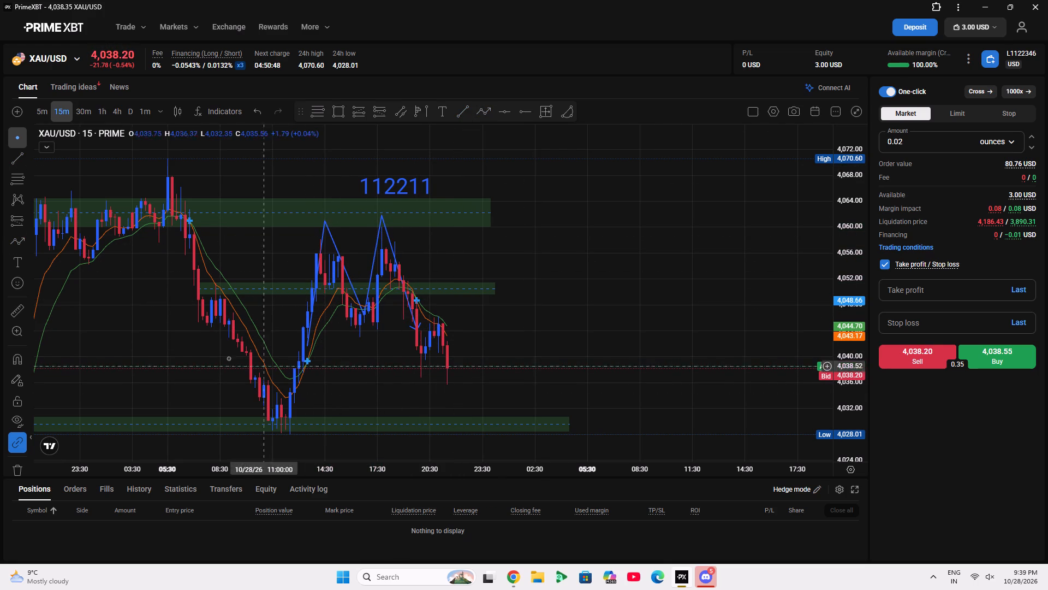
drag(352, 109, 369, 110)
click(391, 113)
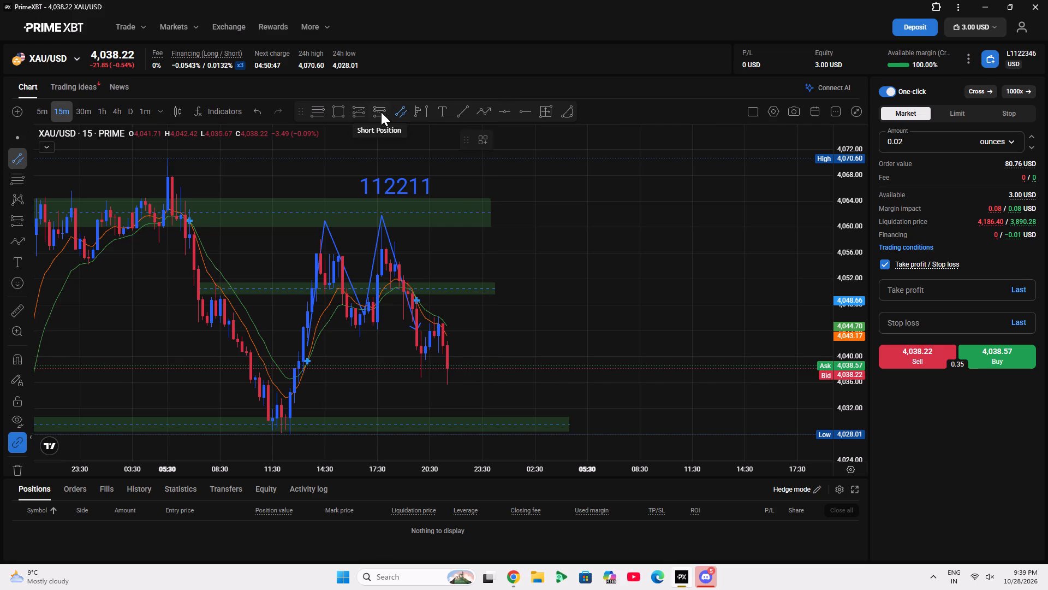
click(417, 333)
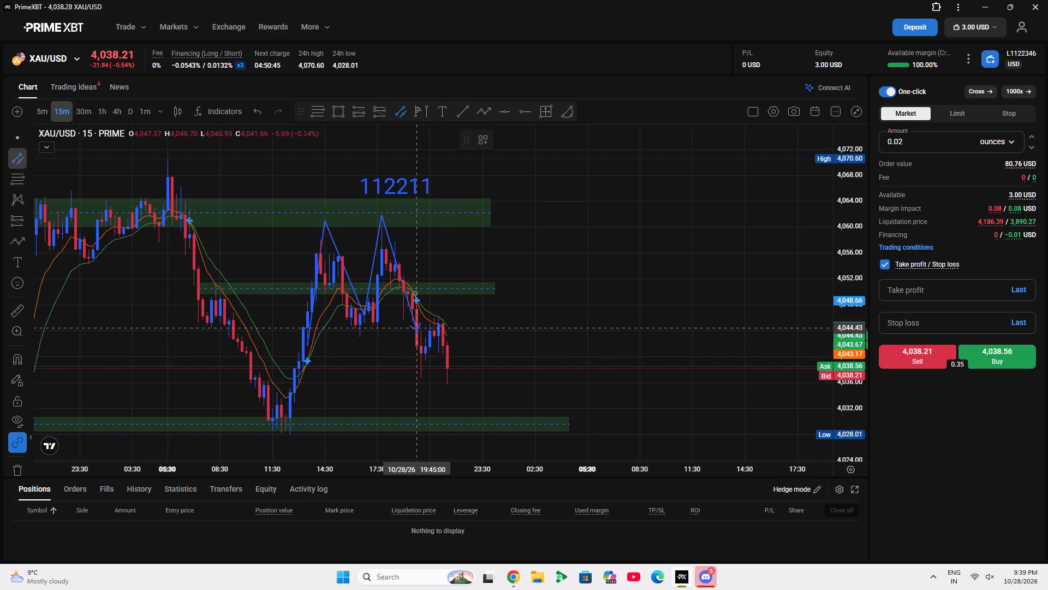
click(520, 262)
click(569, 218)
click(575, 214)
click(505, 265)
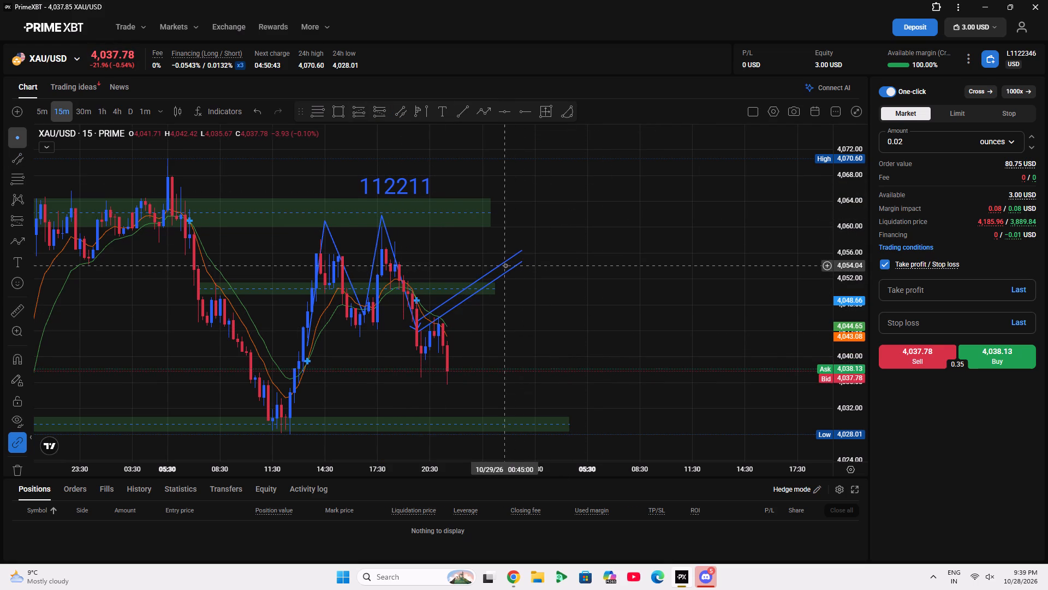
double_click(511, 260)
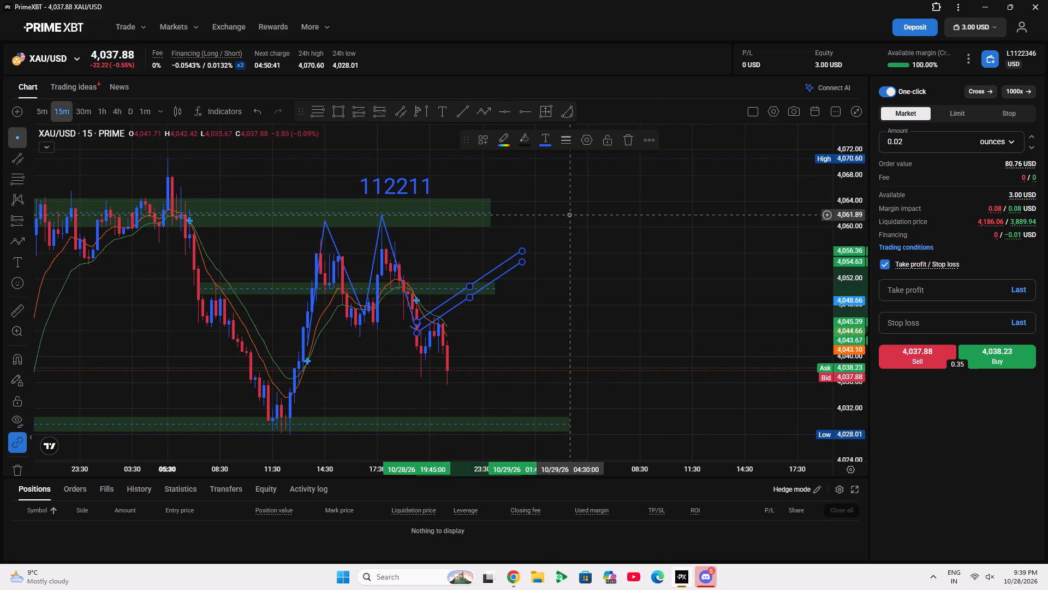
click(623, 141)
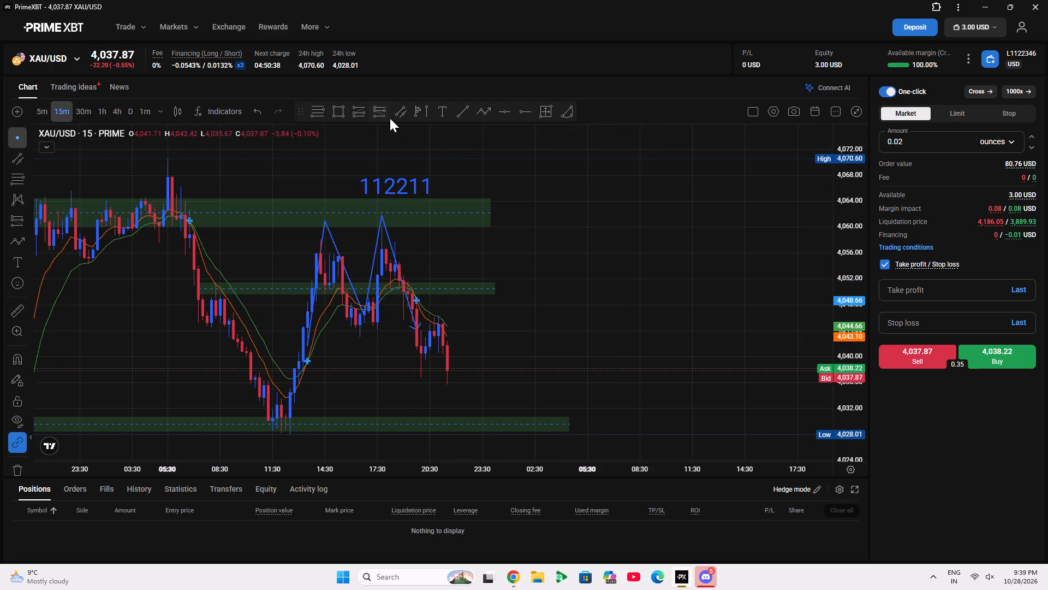
Place a short position at the path's end on the 19:45 candle with entry about 4,044.26, stop 4,052.78 and target 4,035.74.
click(390, 118)
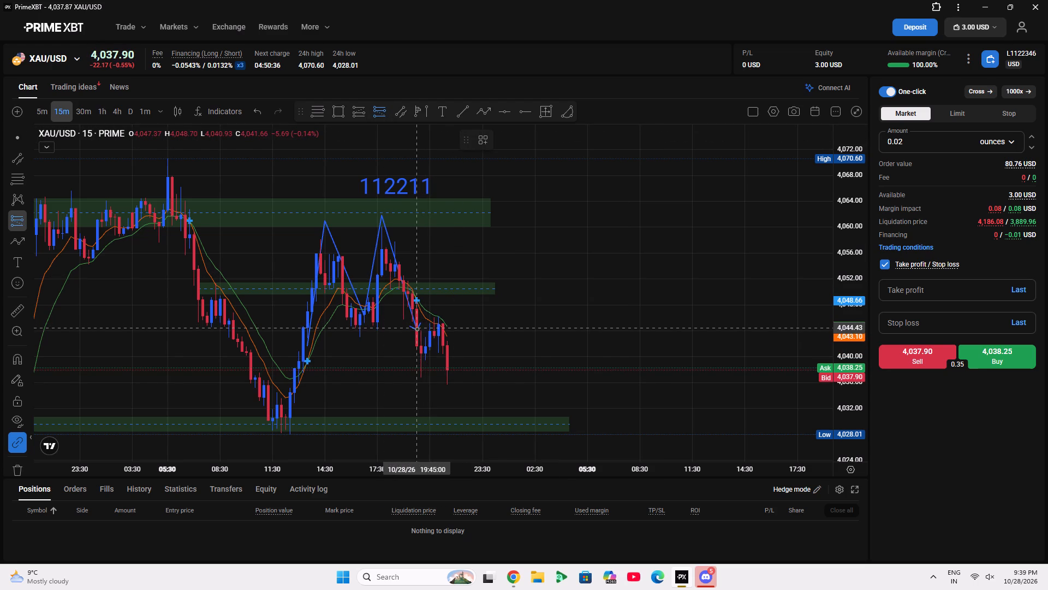
click(417, 329)
On the 5-minute timeframe, move the short position to the 19:55 candle with entry about 4,043.97 and stop about 4,049.29.
click(32, 115)
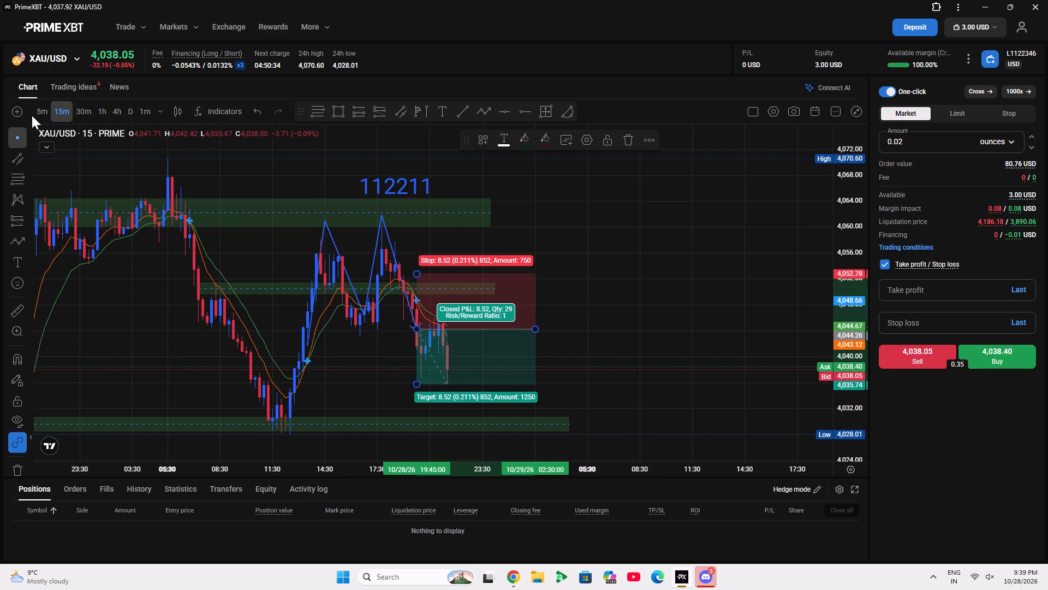
click(45, 105)
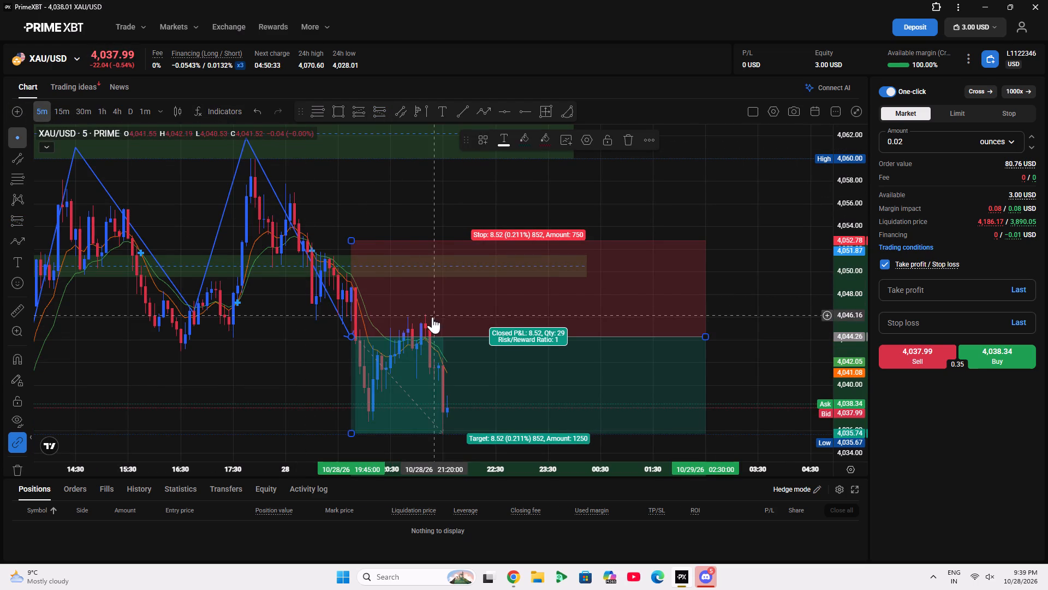
drag(431, 351, 438, 355)
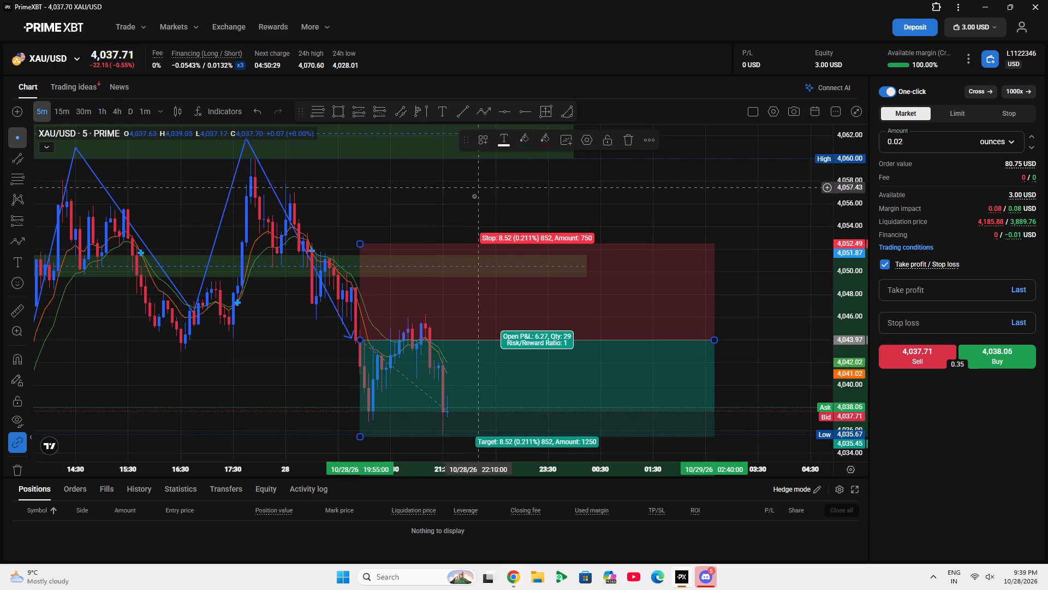
drag(361, 243, 374, 285)
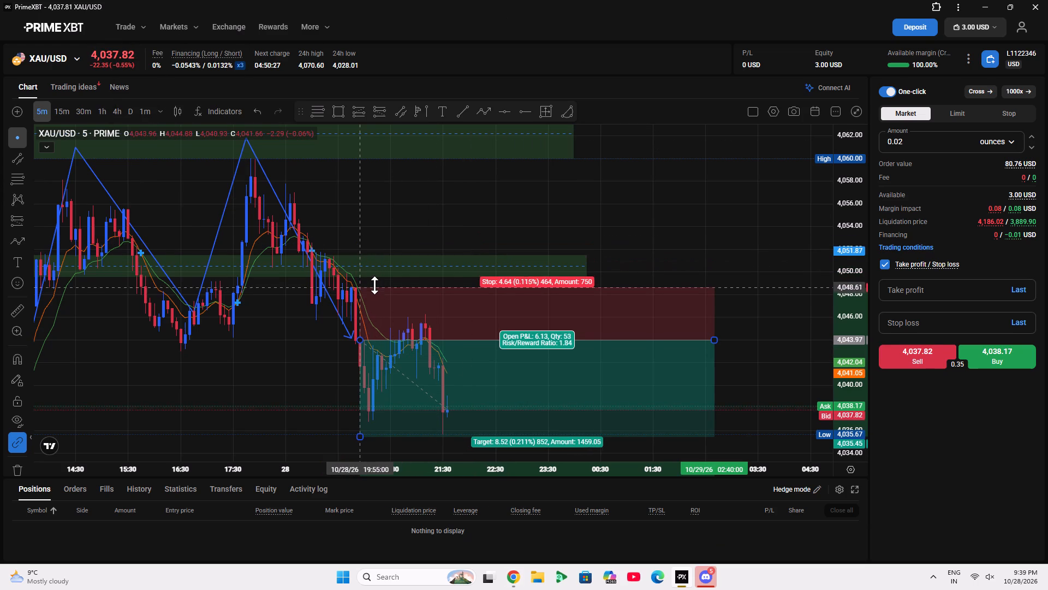
drag(374, 285, 373, 280)
Lower the short position's target to about 4,033.83, above the lower green zone.
drag(451, 223, 416, 122)
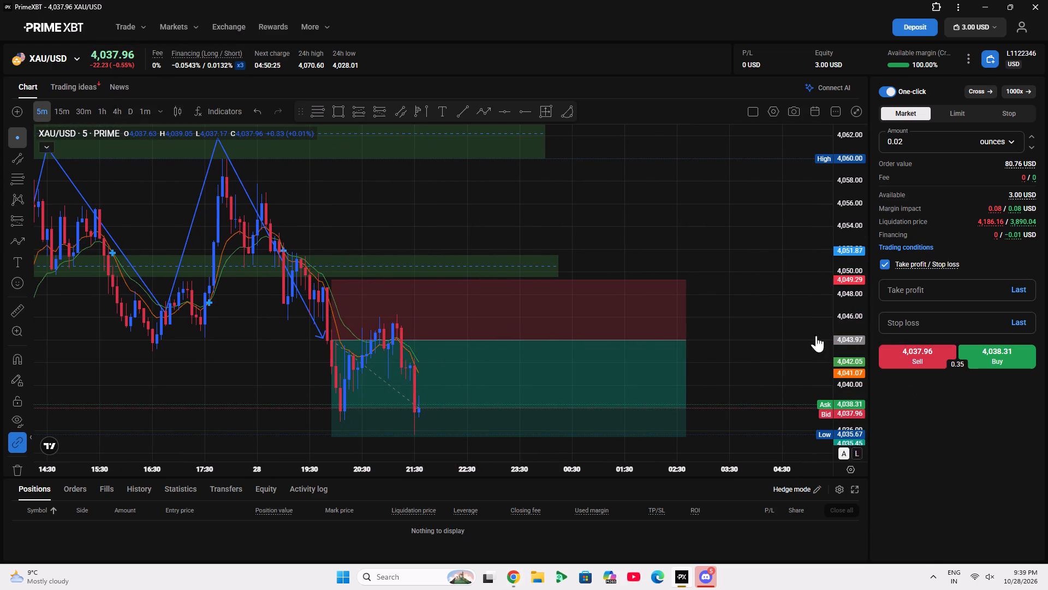
drag(844, 333, 827, 311)
drag(670, 247, 757, 202)
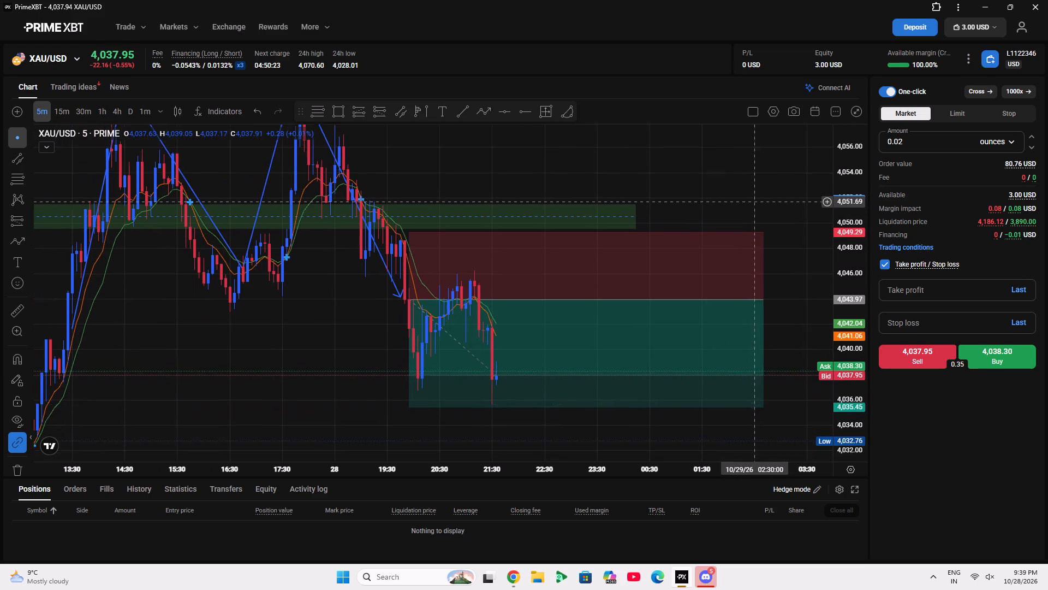
drag(757, 202, 737, 170)
drag(391, 375, 394, 382)
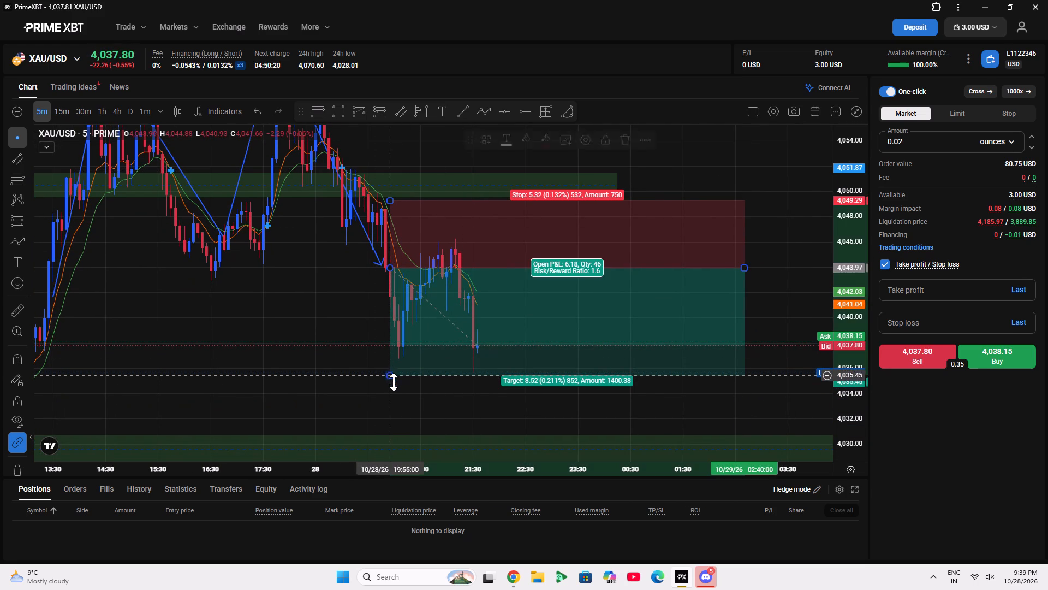
drag(394, 382, 369, 375)
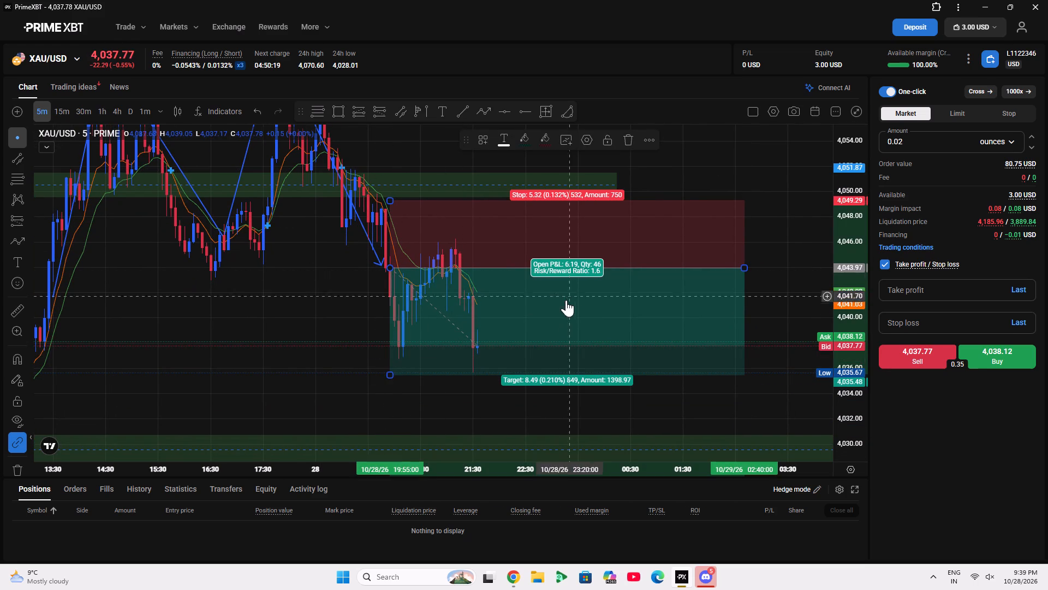
drag(389, 377, 398, 386)
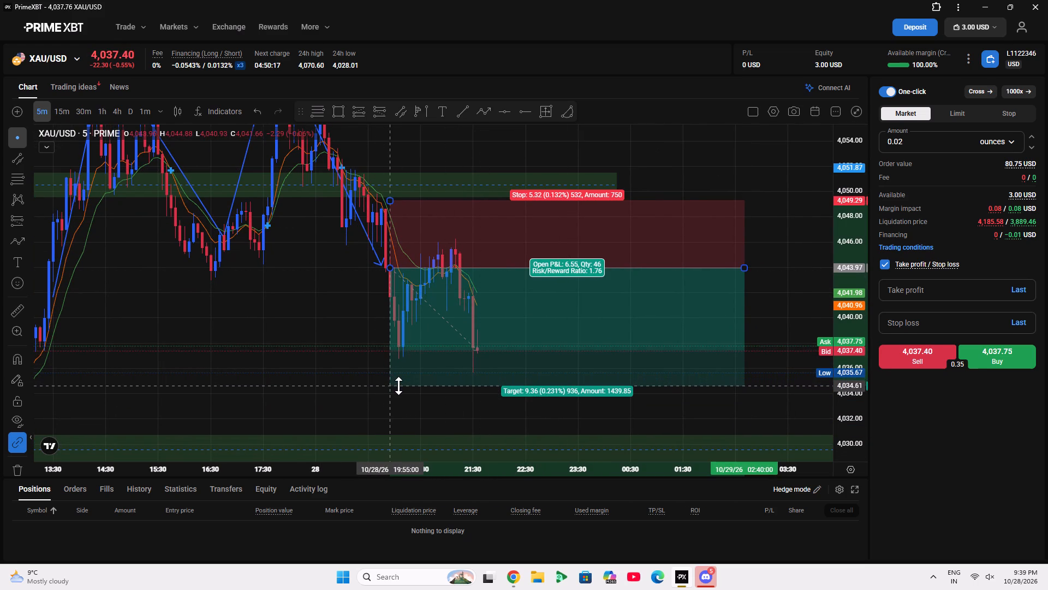
drag(398, 386, 436, 396)
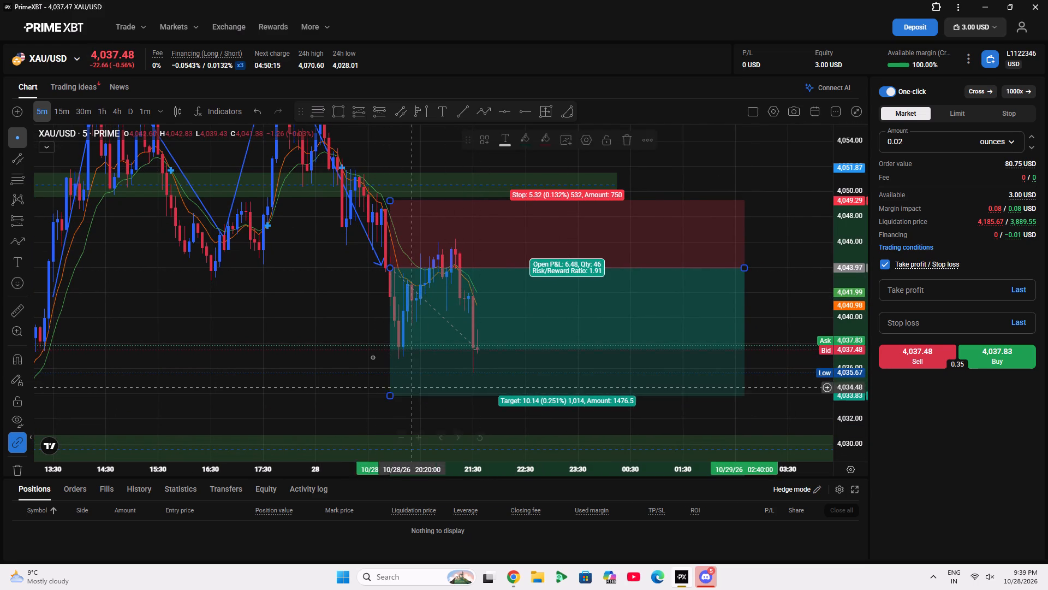
click(323, 318)
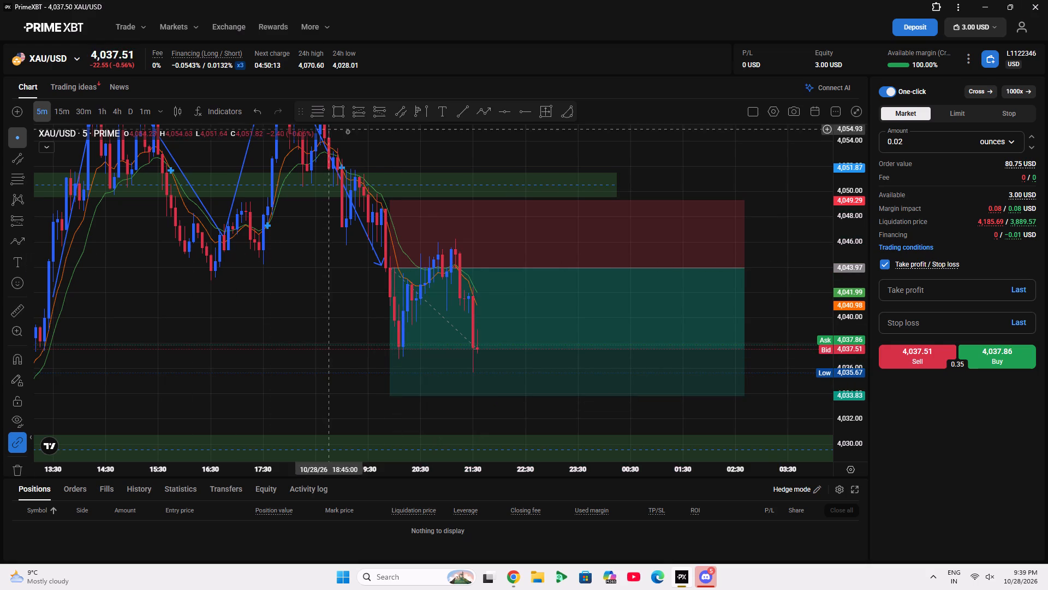
drag(382, 159, 342, 160)
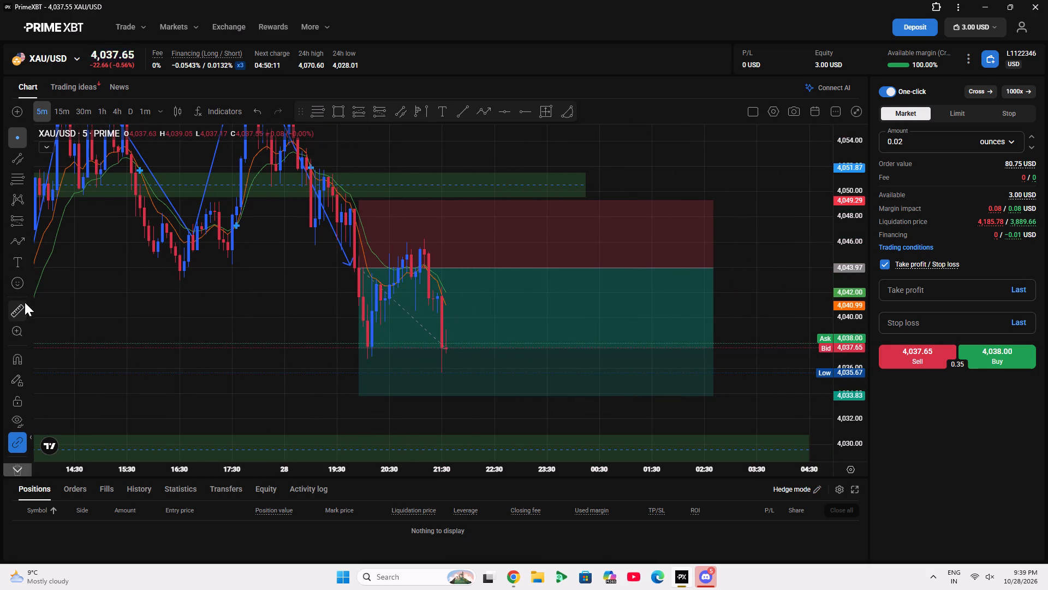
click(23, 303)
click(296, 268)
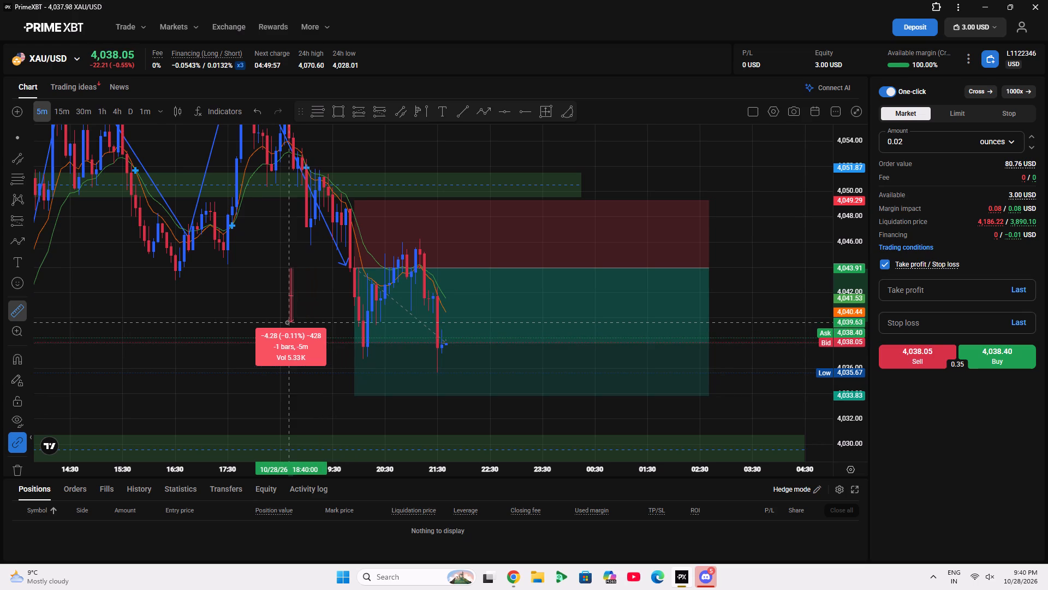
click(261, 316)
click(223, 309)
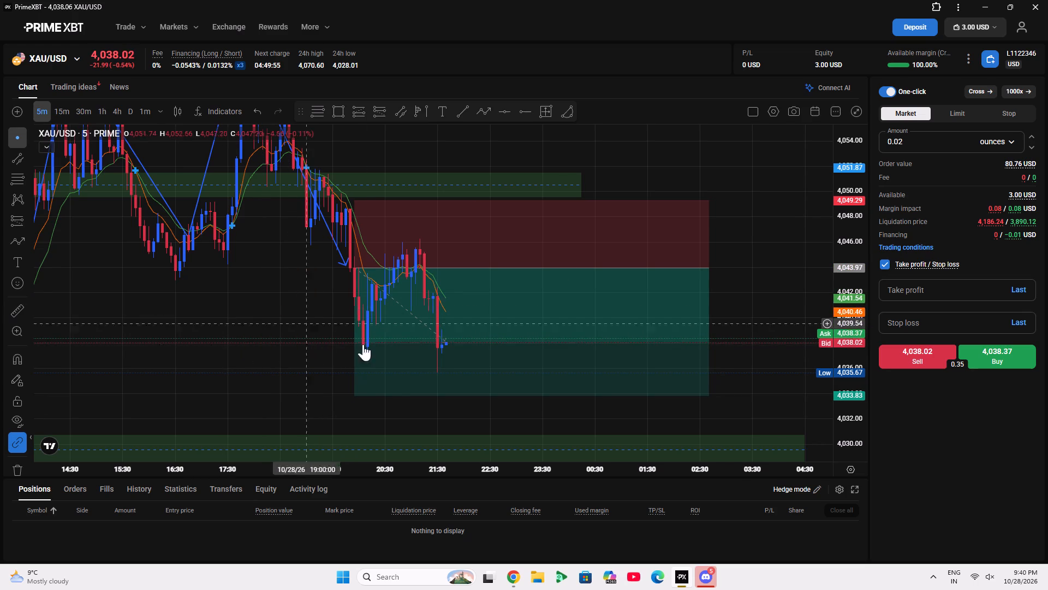
Delete the short position drawing that starts at the 19:55 candle.
click(490, 316)
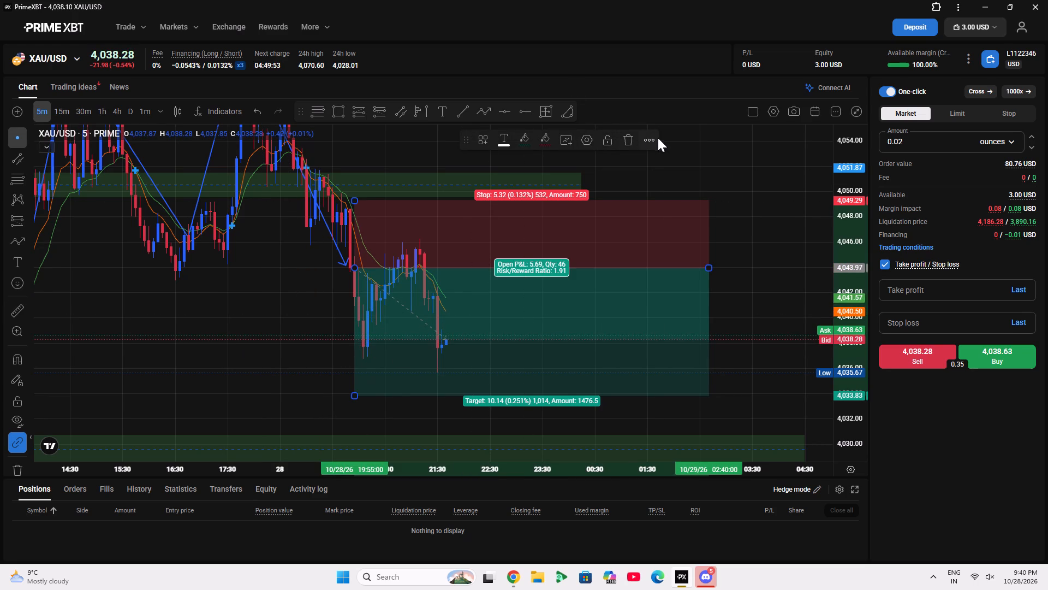
click(626, 132)
On the 15-minute timeframe, delete the M-shaped double-top path beneath the 112211 label.
scroll(639, 291, down, 6)
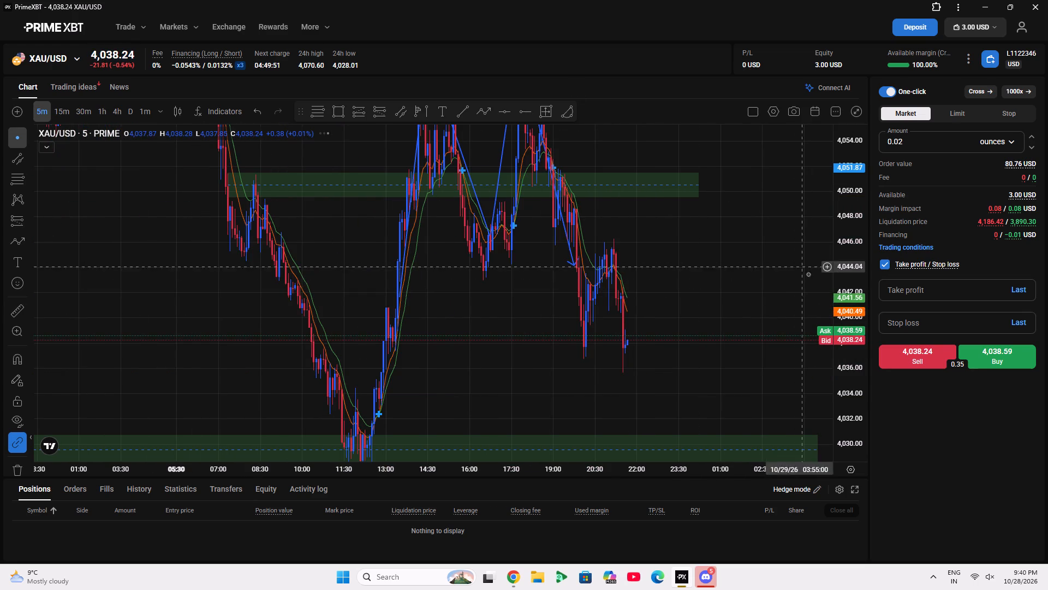
click(865, 304)
click(861, 305)
double_click(839, 298)
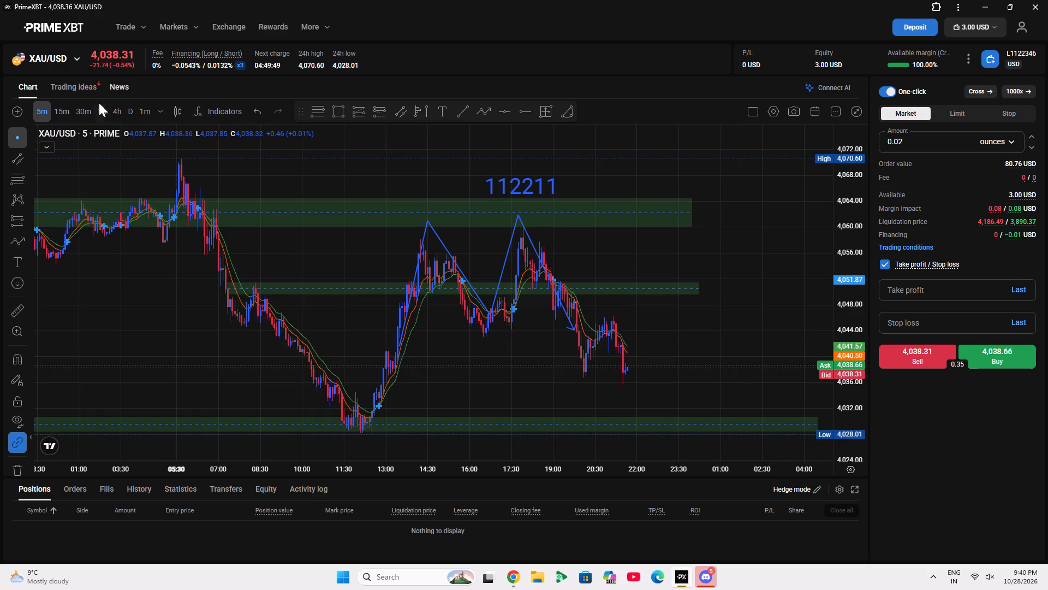
drag(364, 248, 393, 262)
click(393, 262)
click(67, 117)
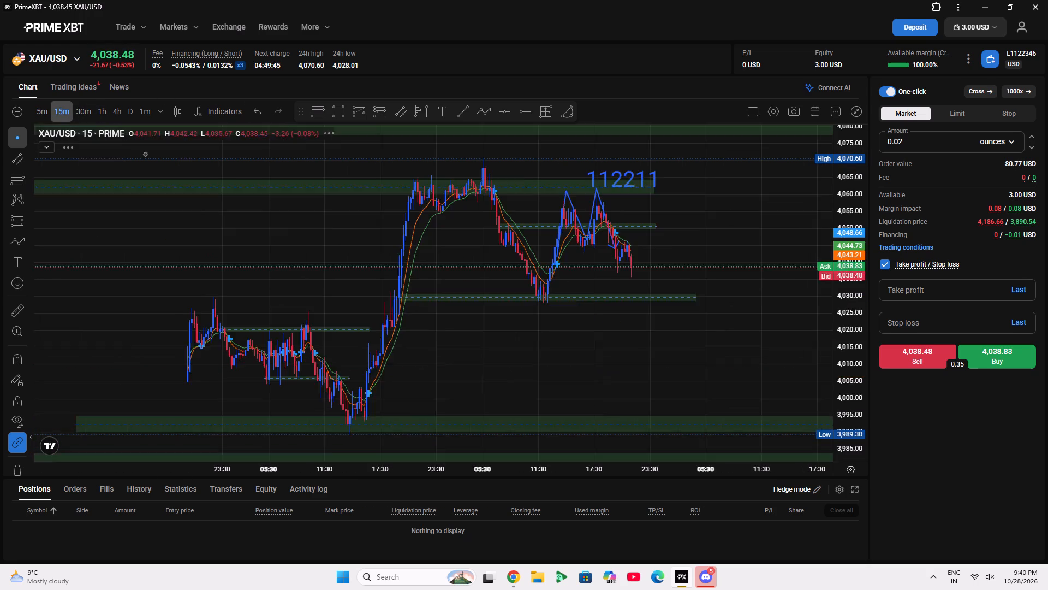
scroll(468, 321, up, 10)
drag(511, 305, 670, 333)
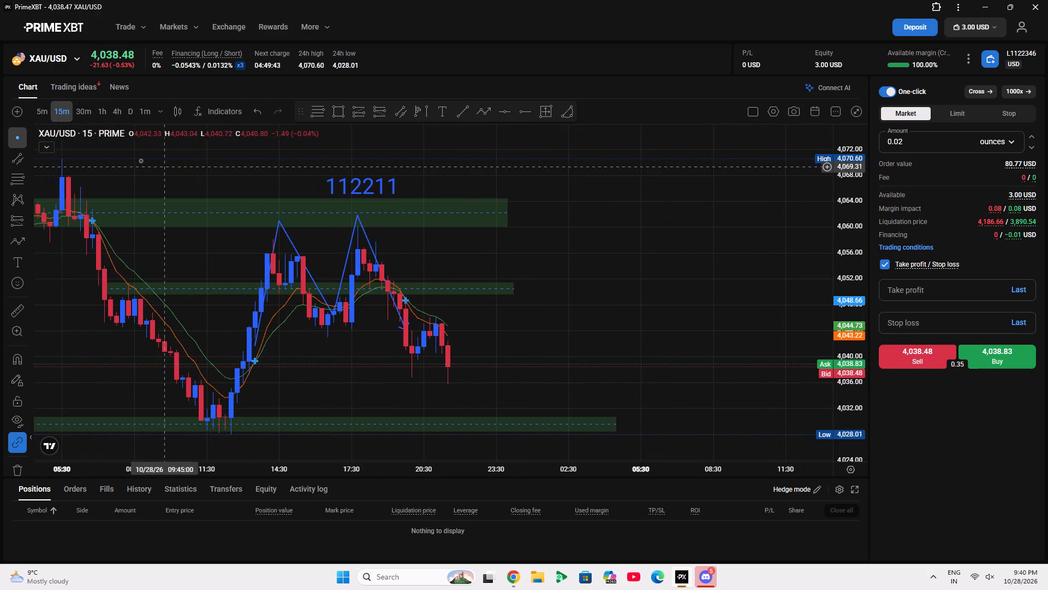
click(347, 256)
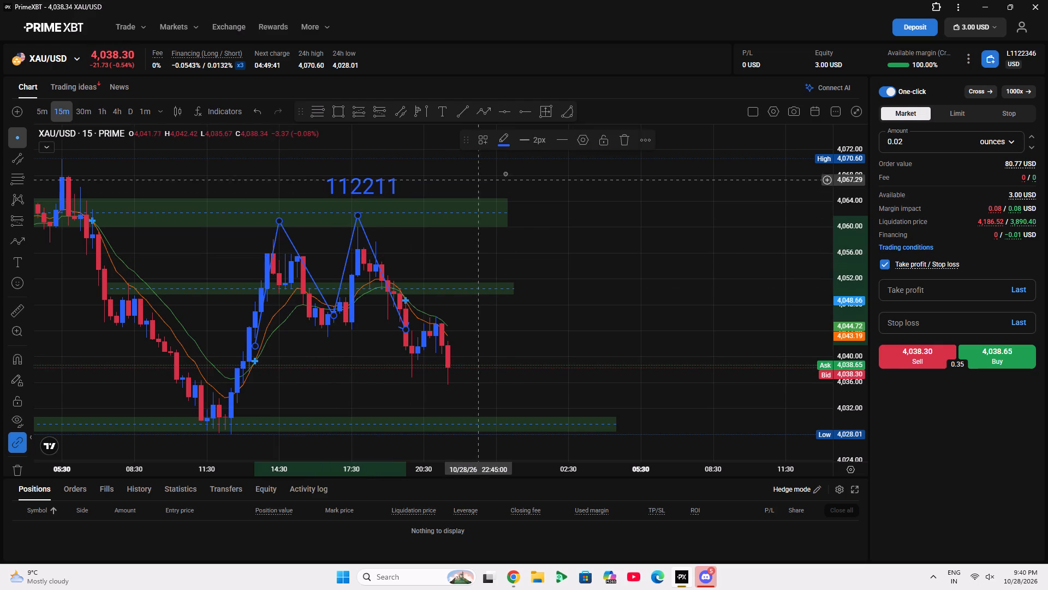
click(627, 143)
Examine the 15-minute price action around the double top and the surrounding green zones.
scroll(689, 327, down, 6)
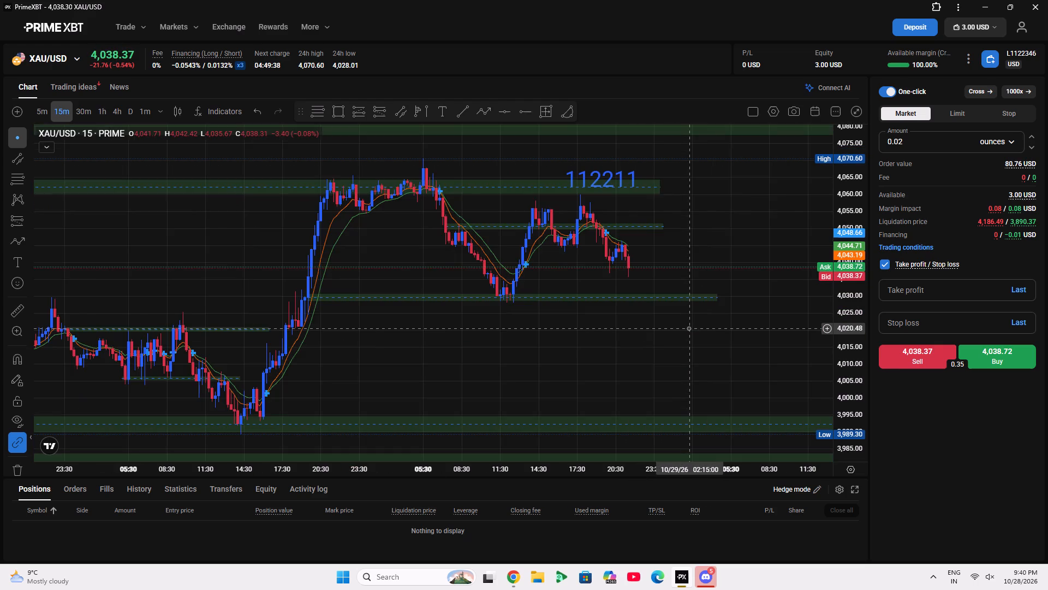
scroll(689, 328, down, 6)
scroll(597, 383, up, 6)
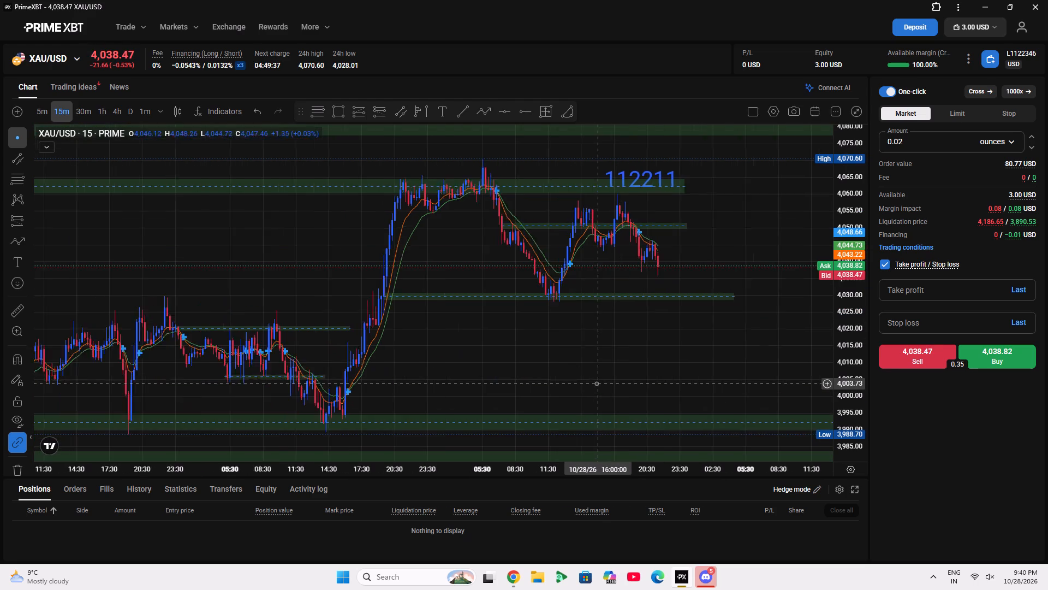
drag(572, 350, 549, 354)
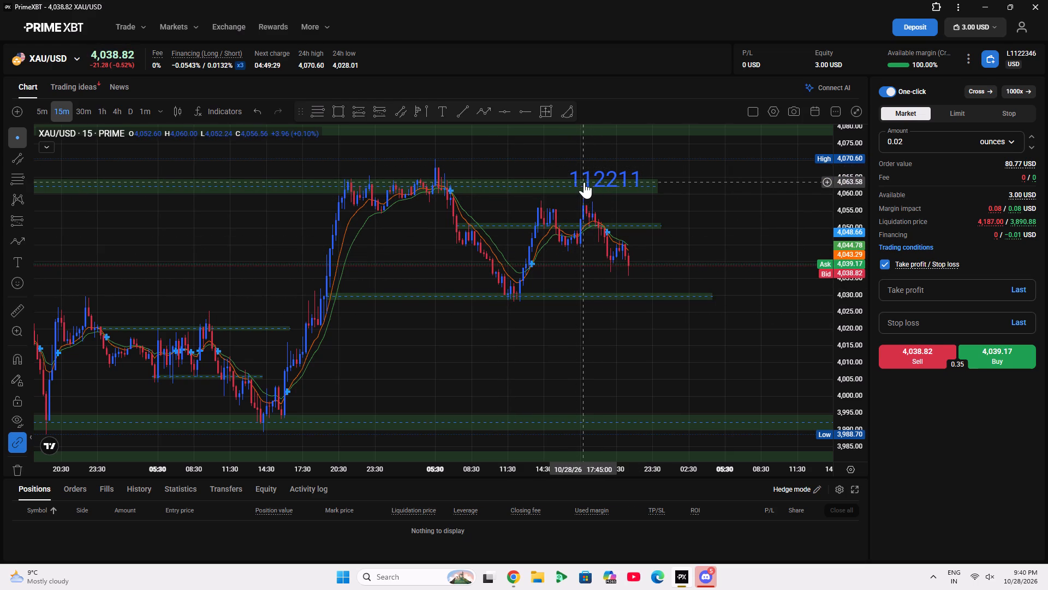
scroll(630, 308, up, 2)
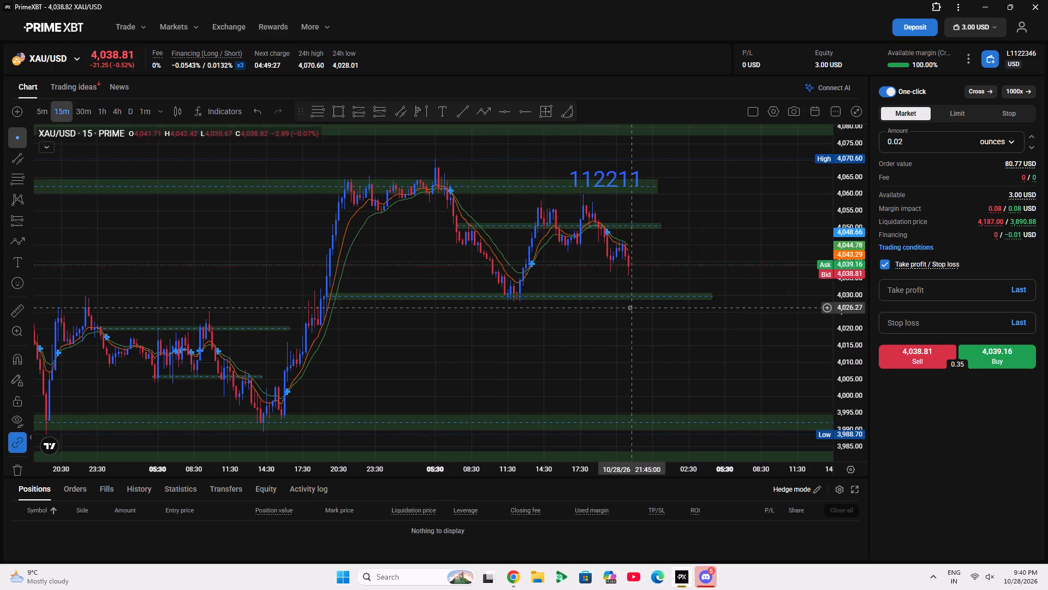
scroll(630, 308, up, 3)
drag(632, 270, 730, 288)
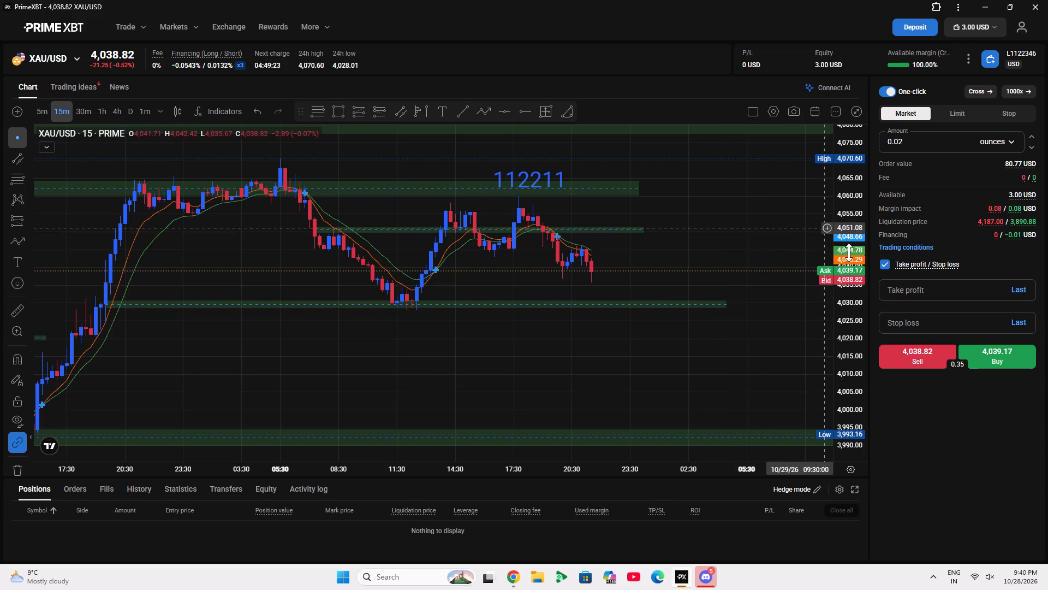
scroll(857, 258, up, 4)
click(776, 232)
drag(778, 232, 753, 481)
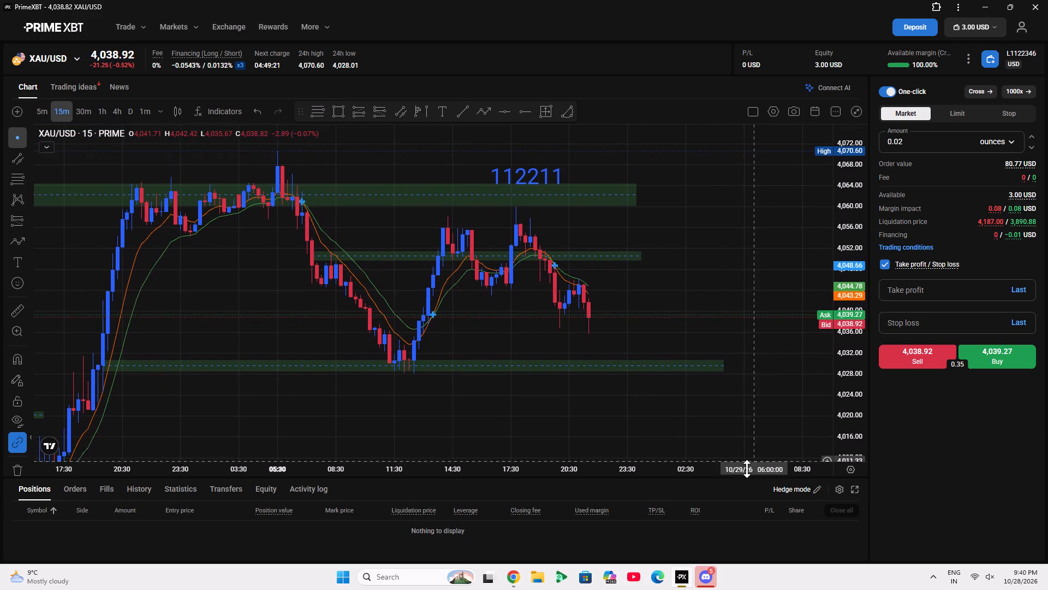
scroll(466, 0, down, 5)
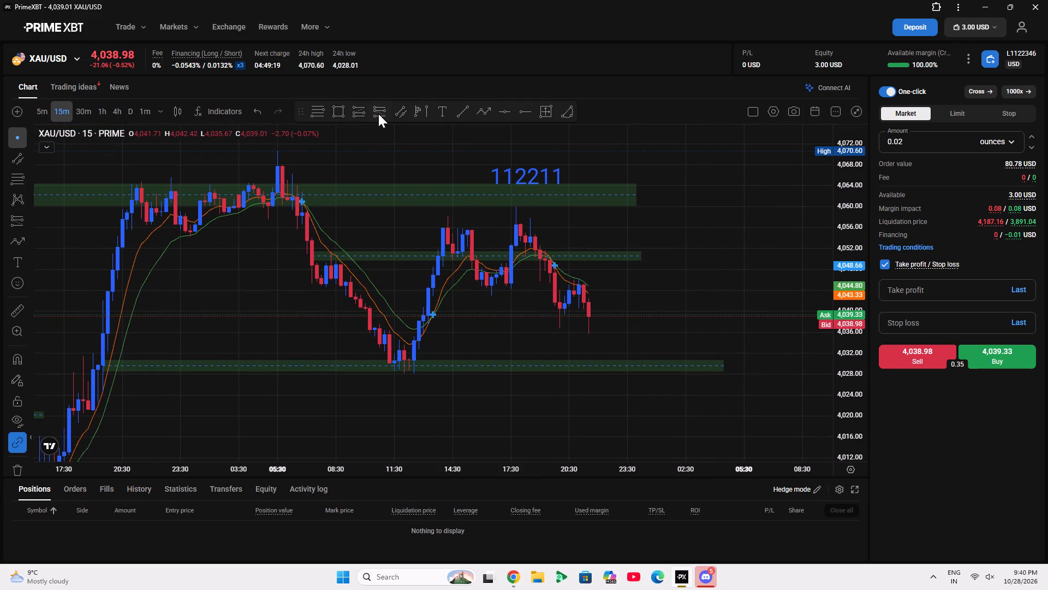
On the 5-minute timeframe, unlock the narrow green zone near 4,050 and move it up to about 4,055, starting at 07:00.
drag(393, 256, 342, 301)
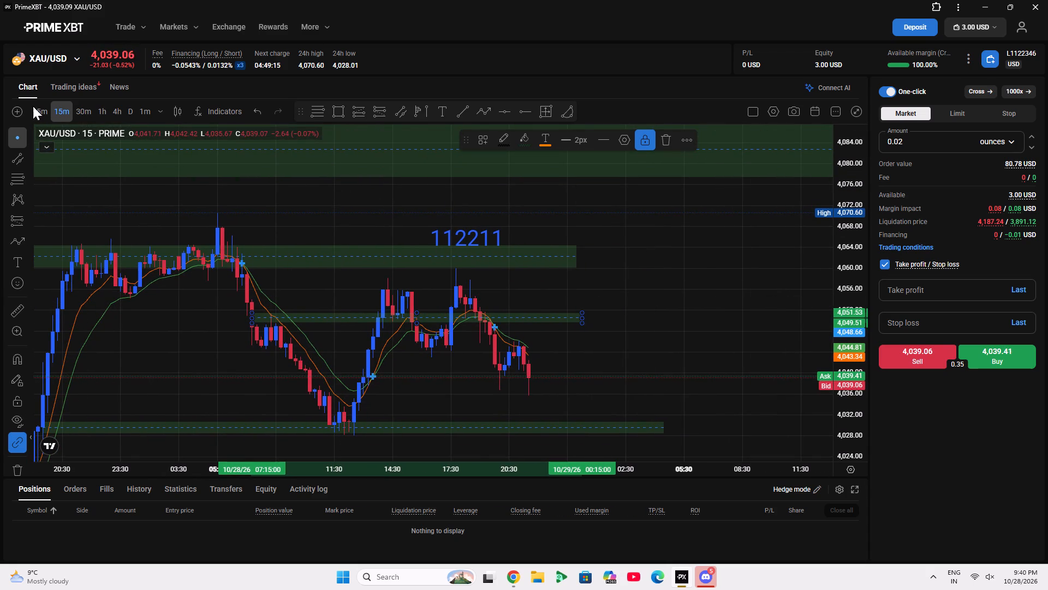
click(44, 109)
scroll(310, 307, down, 6)
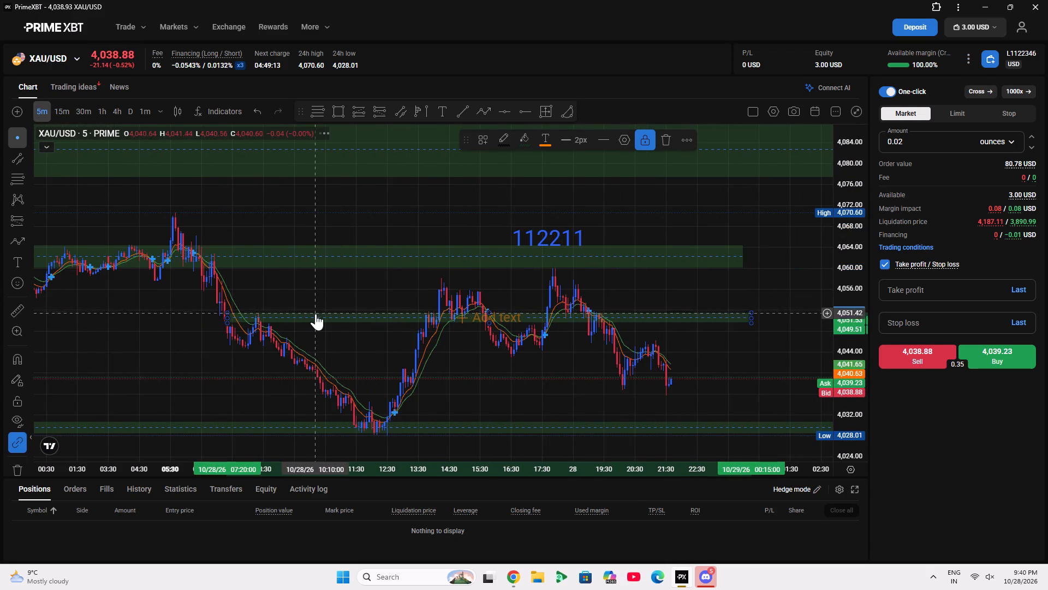
drag(330, 316, 327, 302)
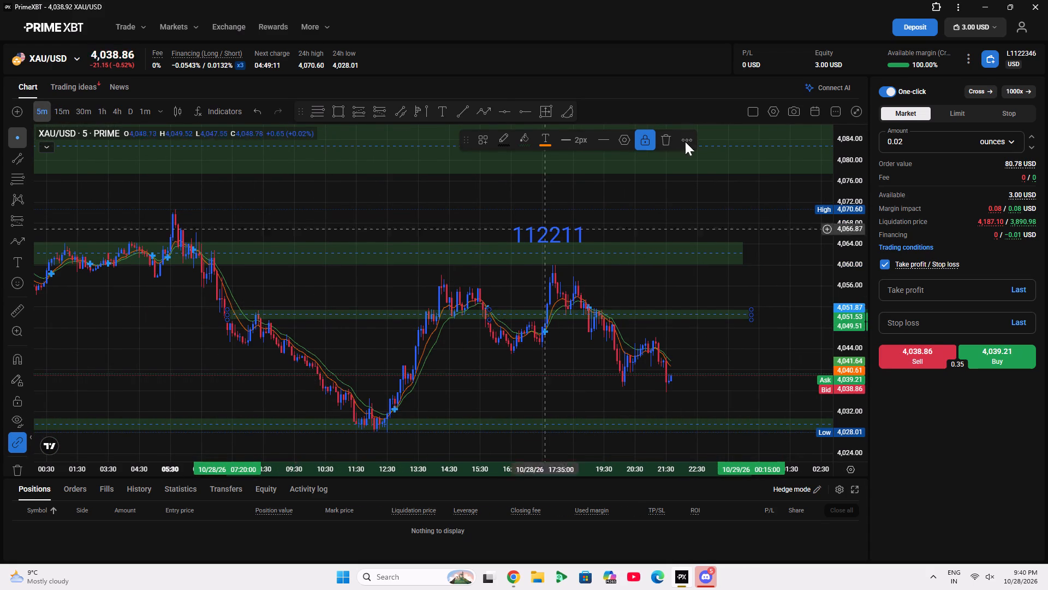
click(652, 139)
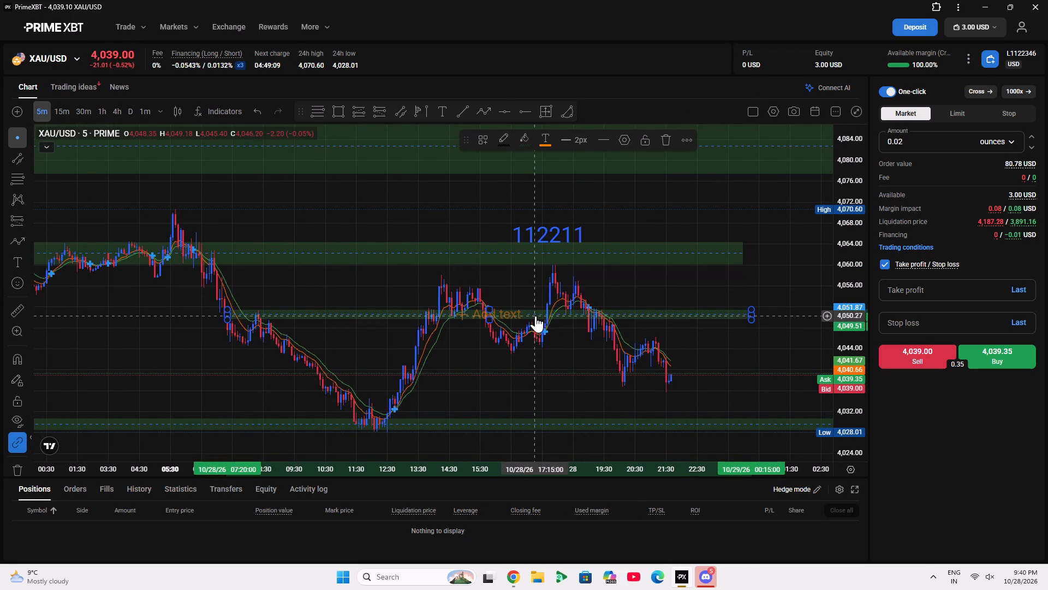
drag(535, 316, 525, 299)
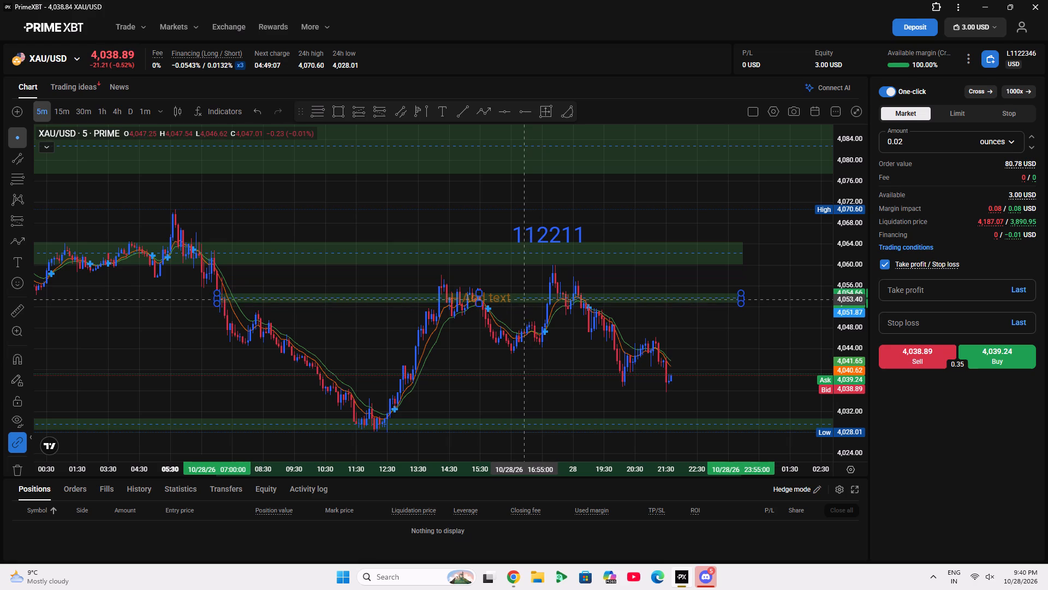
drag(525, 299, 525, 293)
click(527, 389)
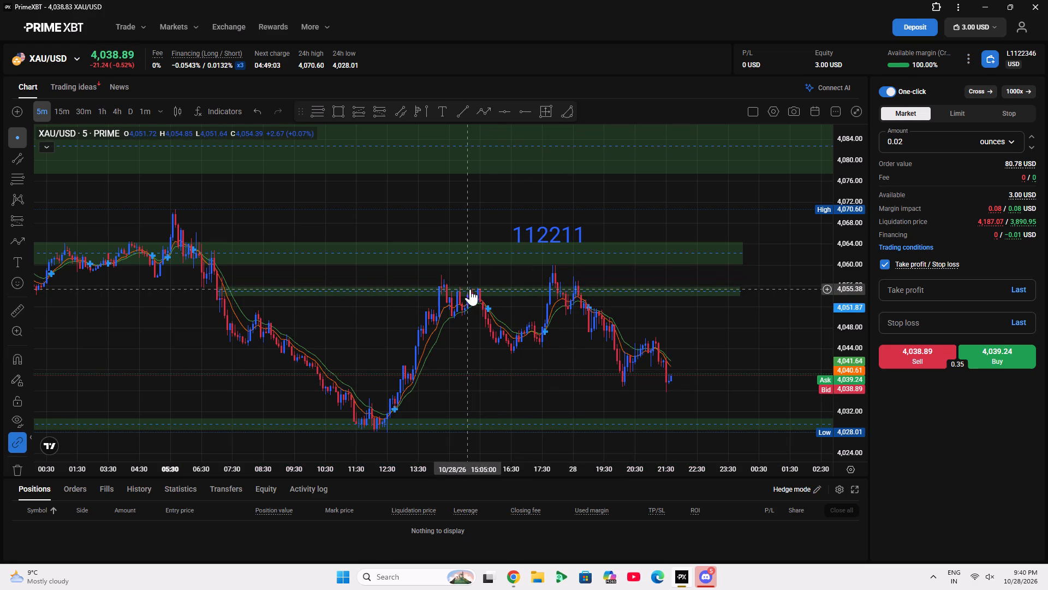
Resize the moved zone so its top is at about 4,058.10 and its bottom at about 4,054.24.
drag(481, 287, 475, 275)
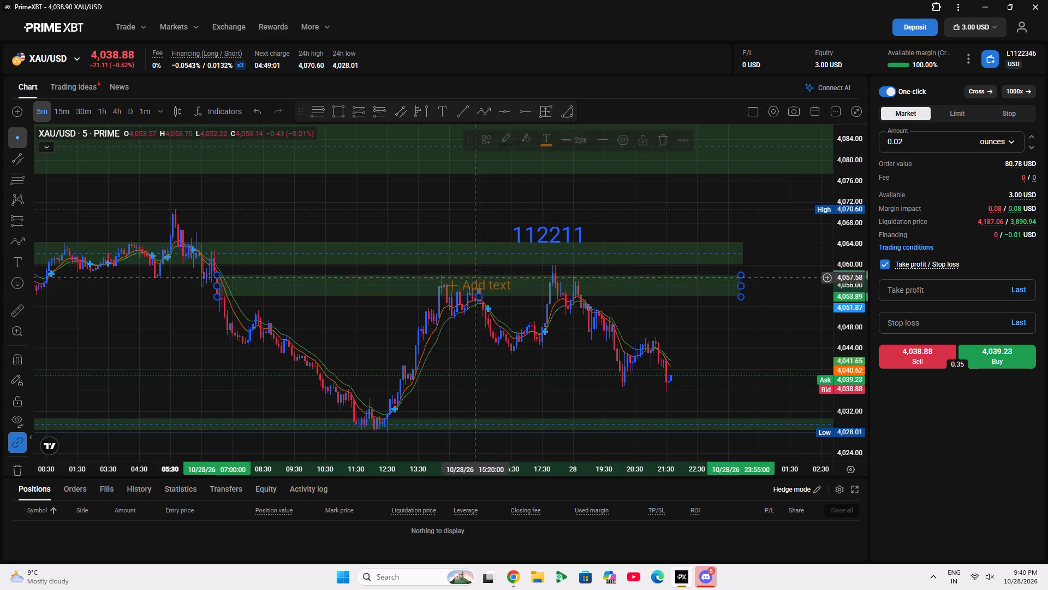
click(479, 294)
click(479, 294)
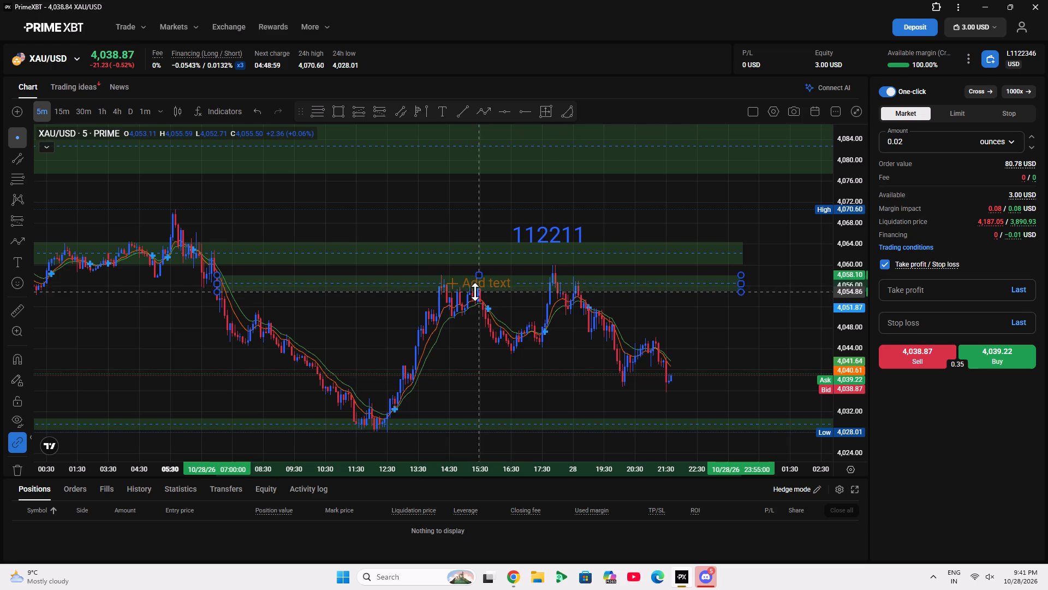
click(267, 352)
Delete the green zone between about 4,060 and 4,064.5, just above the resized zone.
scroll(267, 352, down, 5)
scroll(314, 312, down, 5)
drag(254, 314, 11, 277)
click(447, 217)
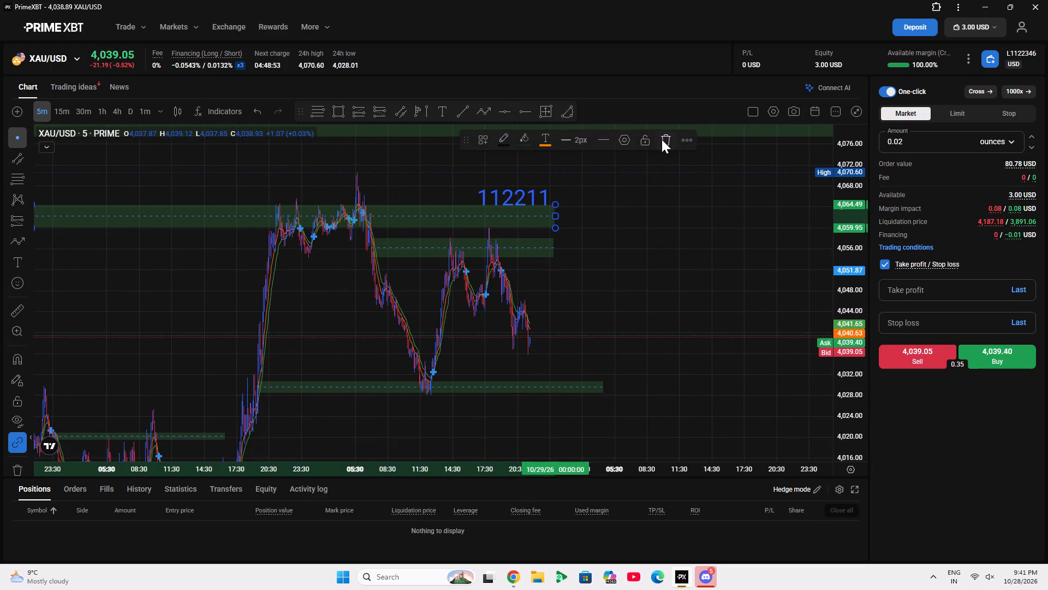
click(662, 139)
Extend the end of the resized zone near 4,056 to 11:35 on 10/29.
scroll(436, 264, up, 5)
drag(436, 264, 664, 278)
scroll(664, 281, up, 5)
drag(636, 288, 687, 288)
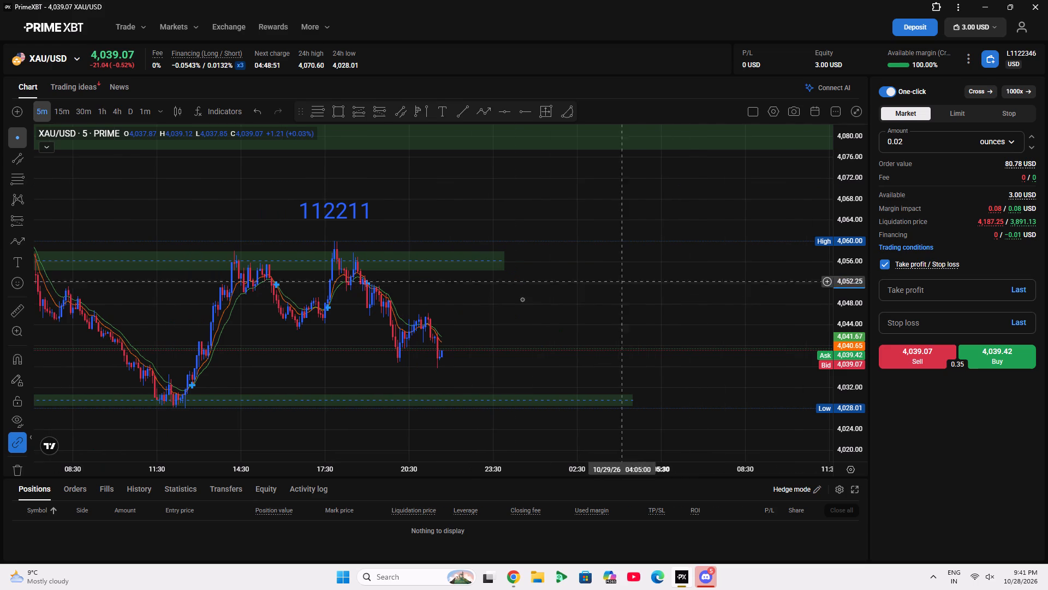
drag(505, 262, 836, 265)
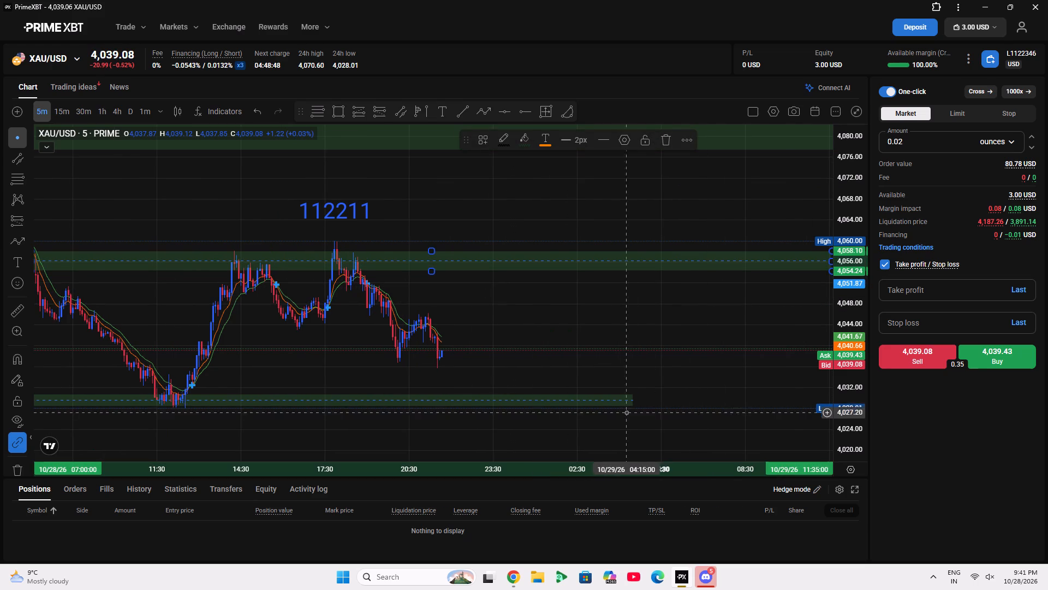
Extend the end of the lower green zone near 4,030 almost as far as the upper zone on 10/29.
drag(633, 400, 819, 432)
Examine the 5-minute price action between the upper and lower zones up to the latest candles.
drag(577, 347, 693, 365)
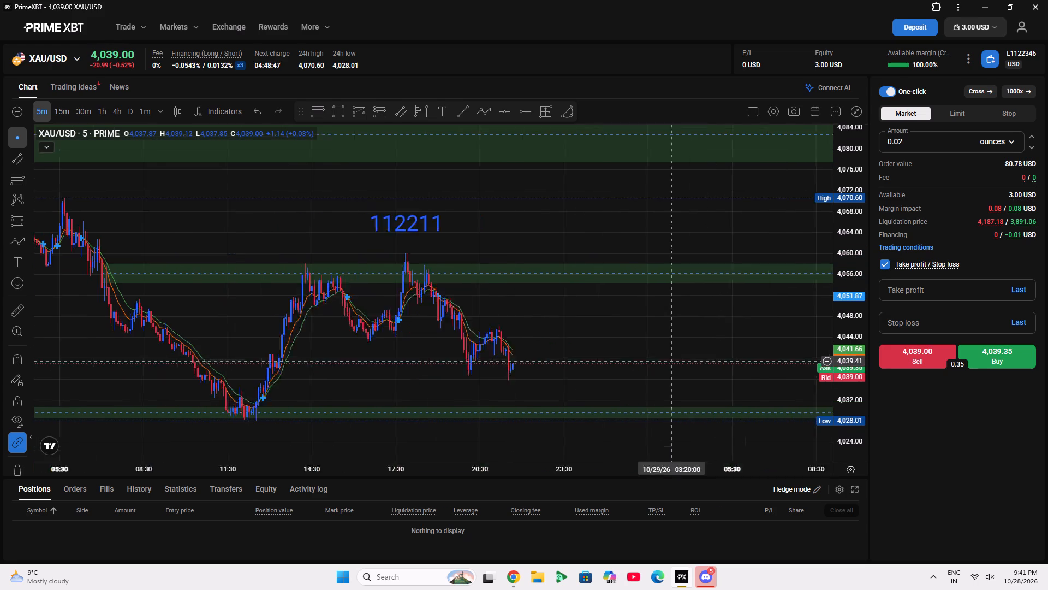
drag(693, 365, 741, 363)
scroll(698, 372, down, 3)
scroll(682, 372, up, 6)
drag(687, 336, 803, 299)
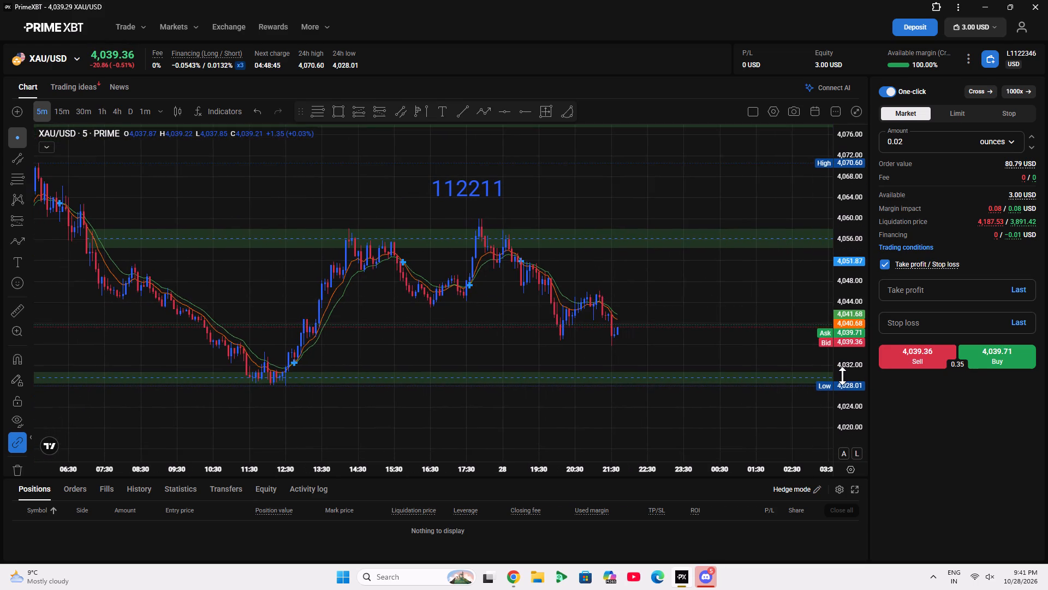
double_click(843, 376)
scroll(858, 382, up, 10)
drag(586, 384, 737, 326)
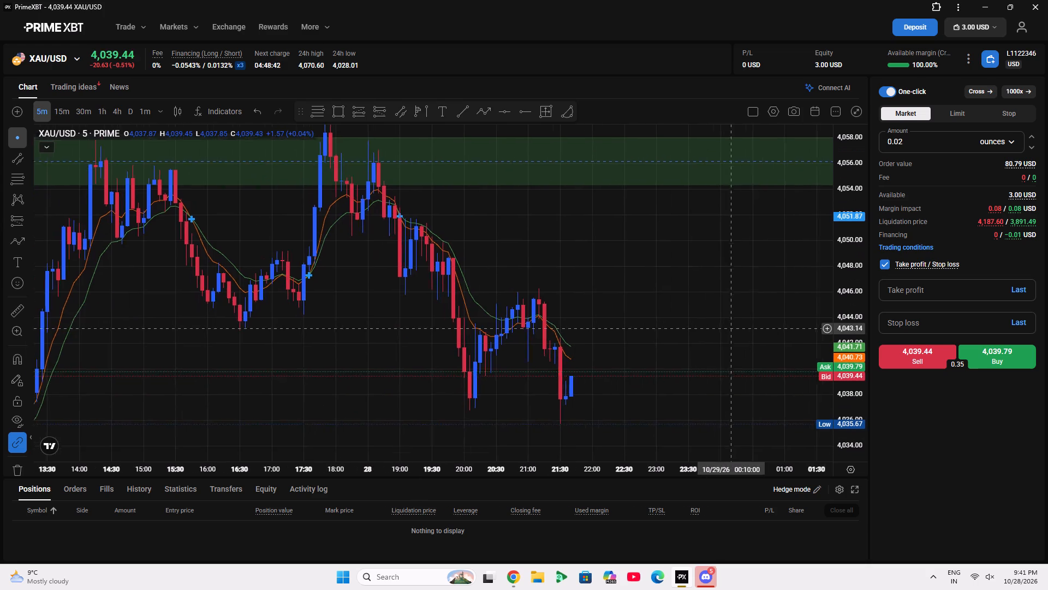
drag(737, 326, 751, 319)
drag(855, 329, 855, 430)
double_click(861, 383)
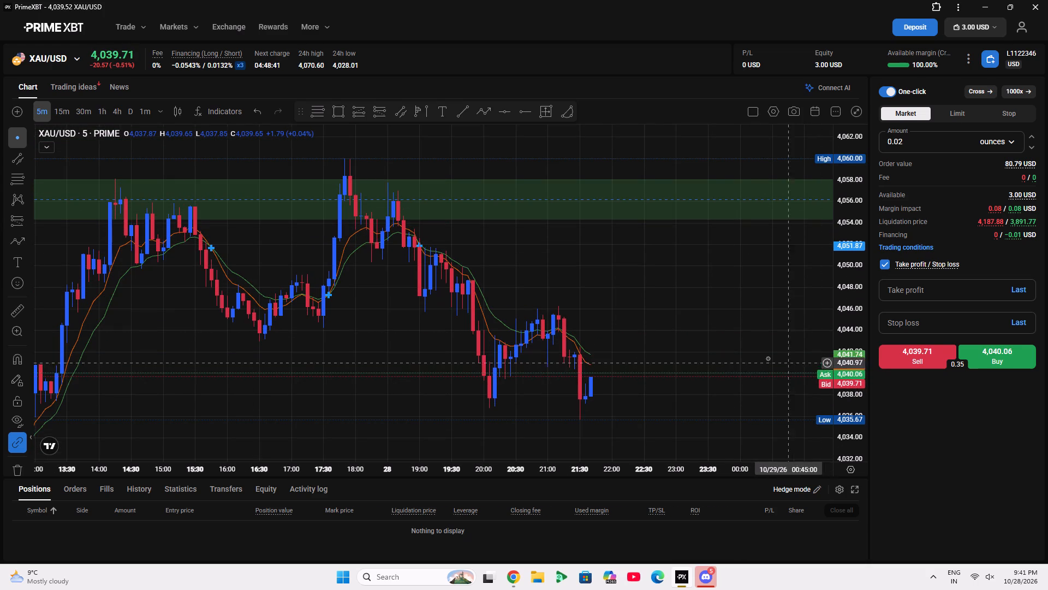
scroll(671, 304, down, 3)
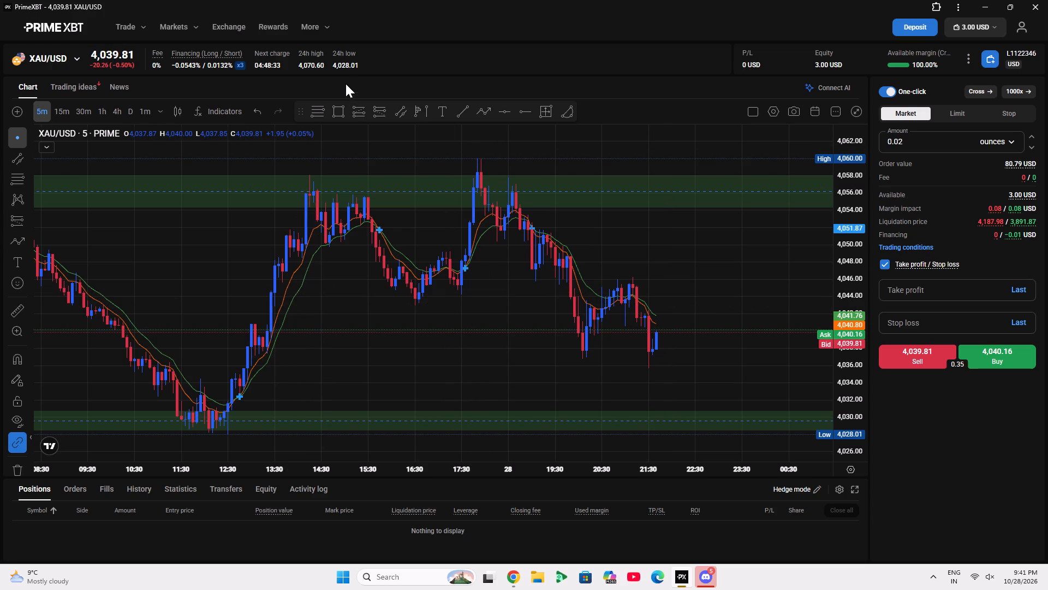
Draw a rectangle zone from the 13:20 candle to about 23:45, between about 4,039.8 and 4,037.9.
click(336, 107)
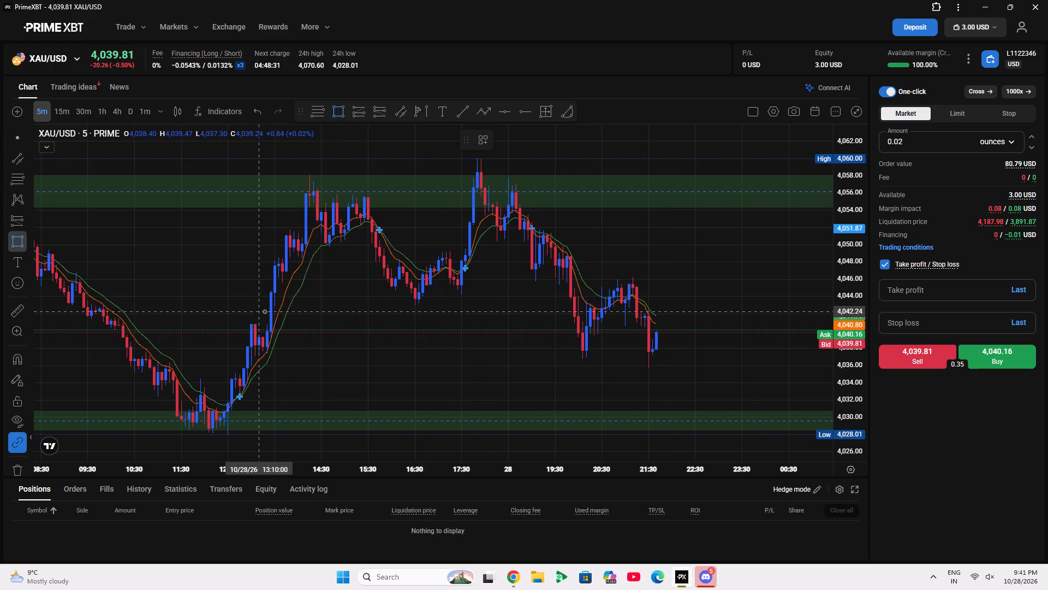
click(265, 332)
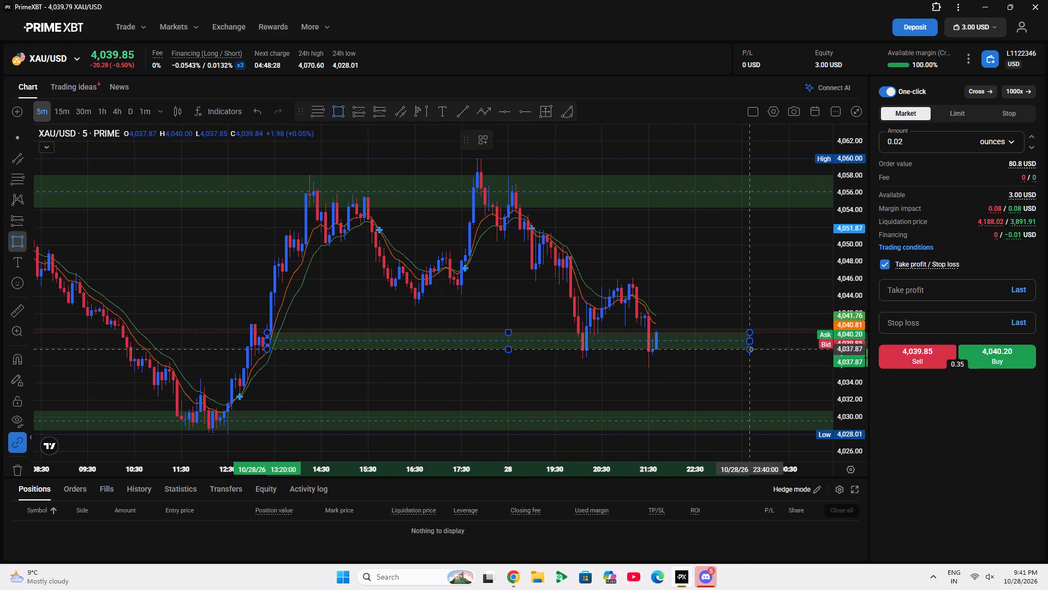
click(759, 349)
drag(710, 391, 656, 380)
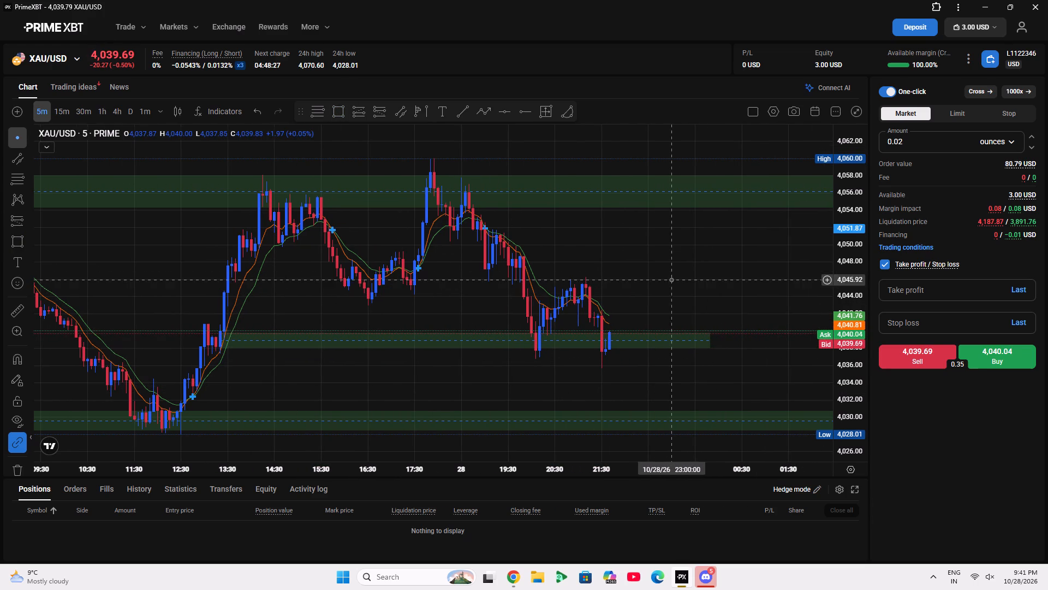
drag(674, 261, 632, 249)
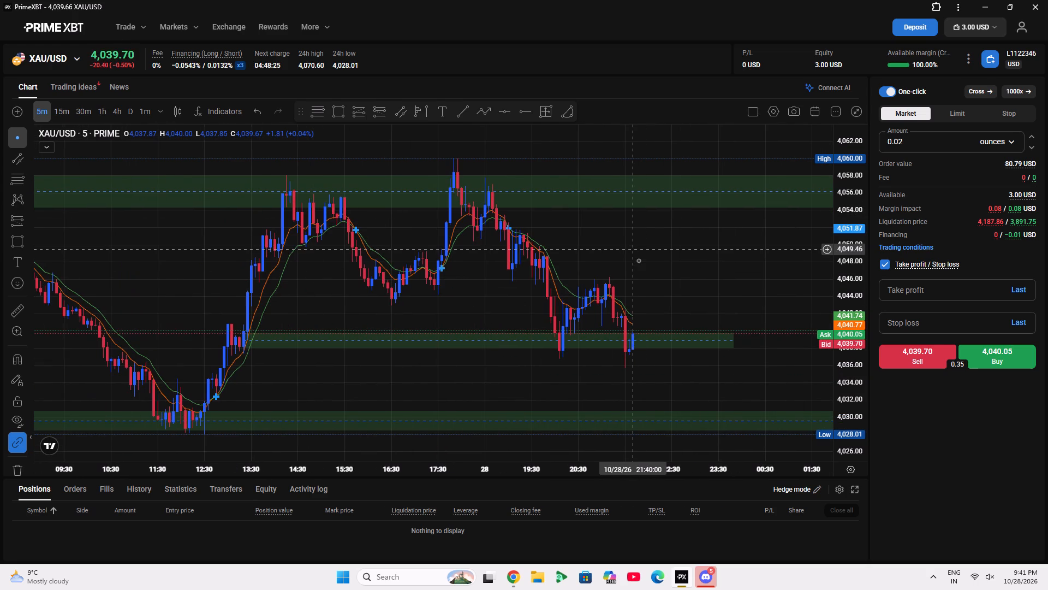
Measure the price distance from just above the newly drawn zone at about 4,040.5 to the recent swing high near 4,046.2.
drag(651, 275, 510, 256)
click(11, 311)
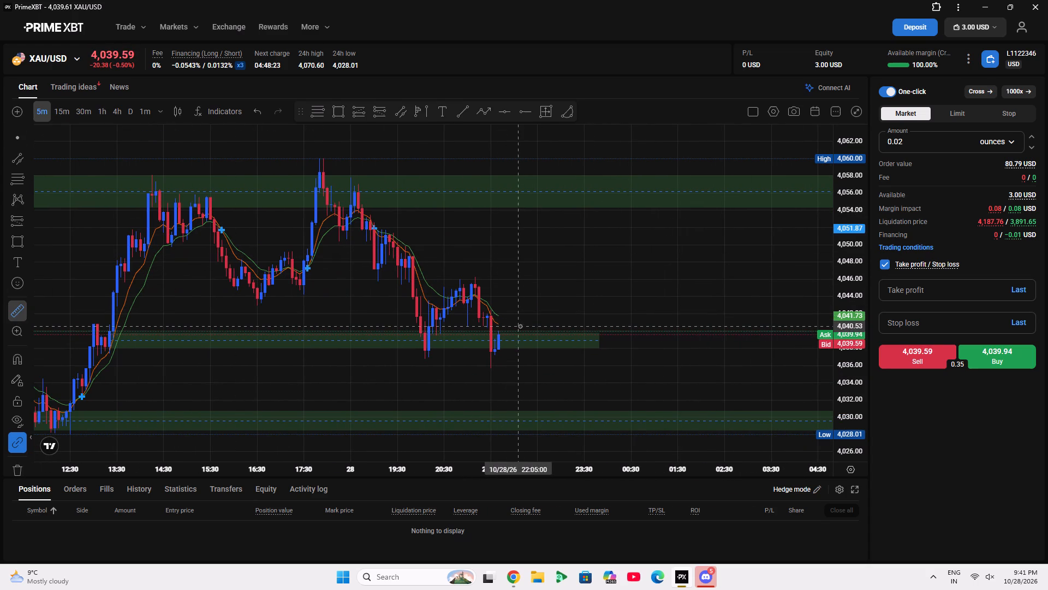
click(519, 326)
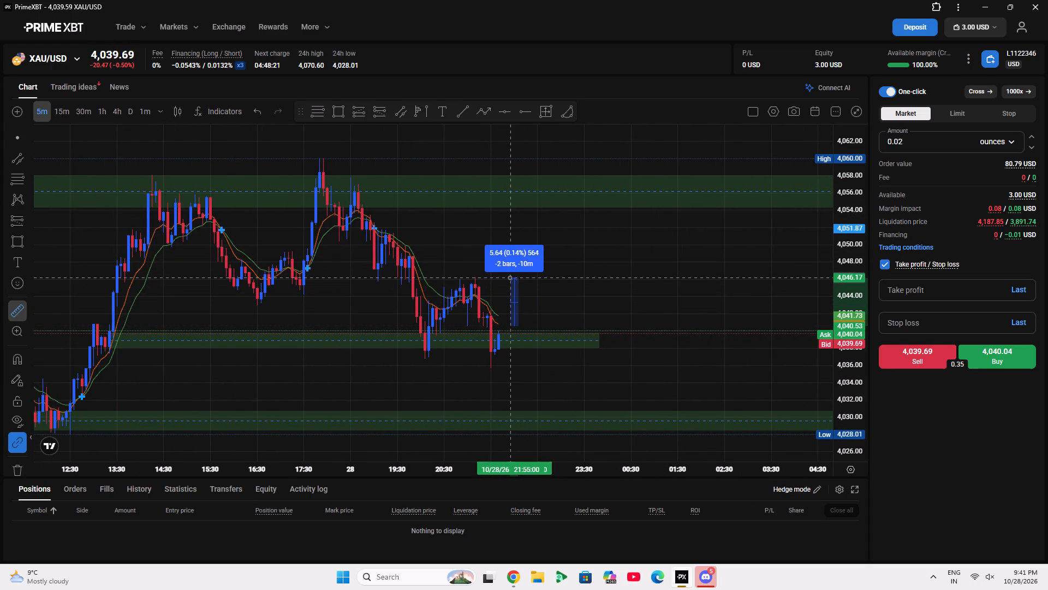
click(509, 277)
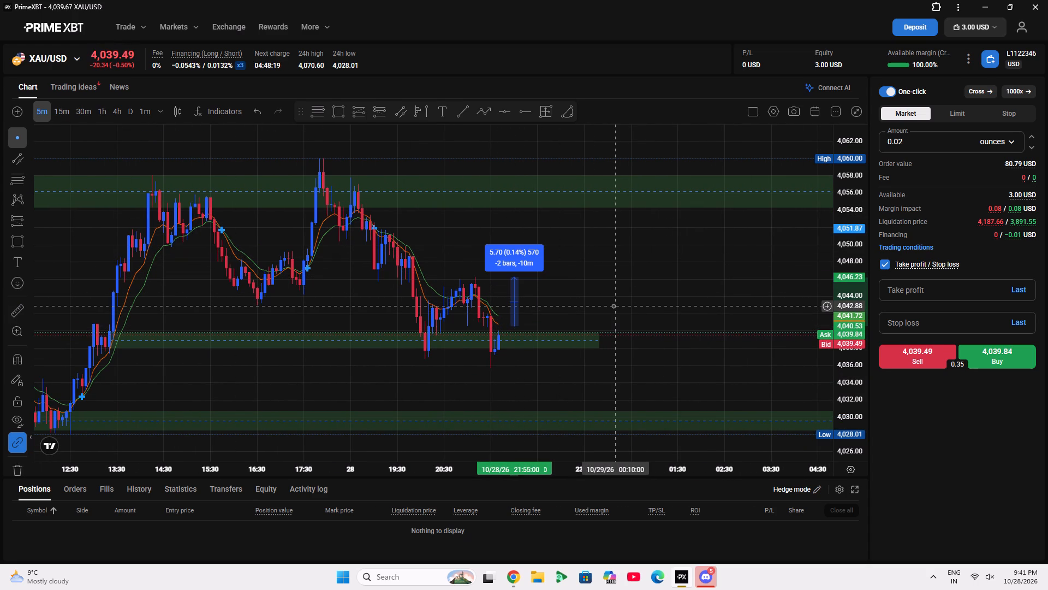
click(614, 306)
Examine XAU/USD price action around the new zone on the 5-minute and 15-minute timeframes, returning to 5 minutes.
scroll(614, 306, down, 3)
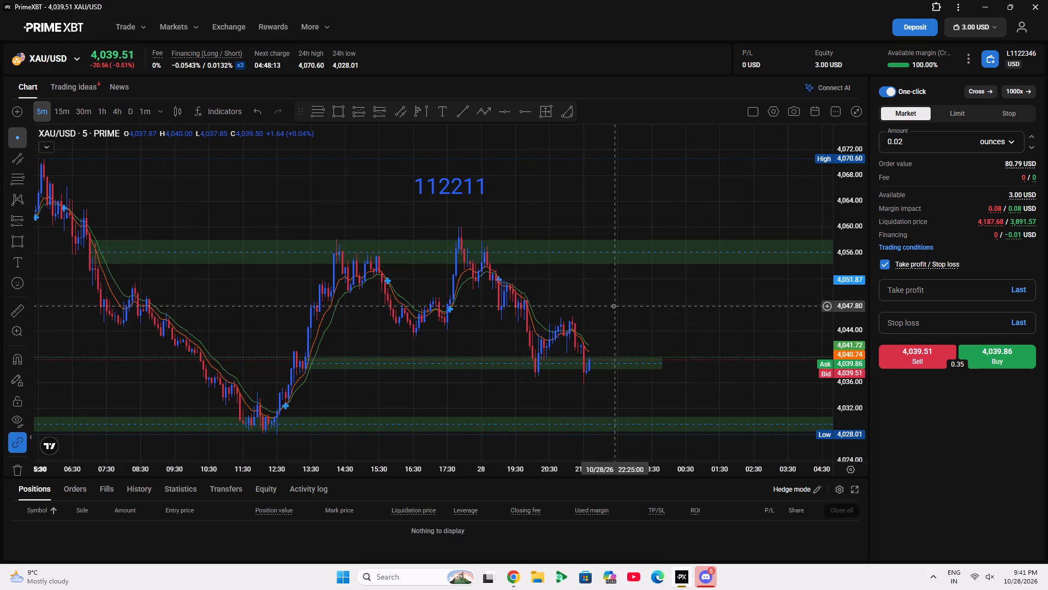
scroll(614, 306, up, 6)
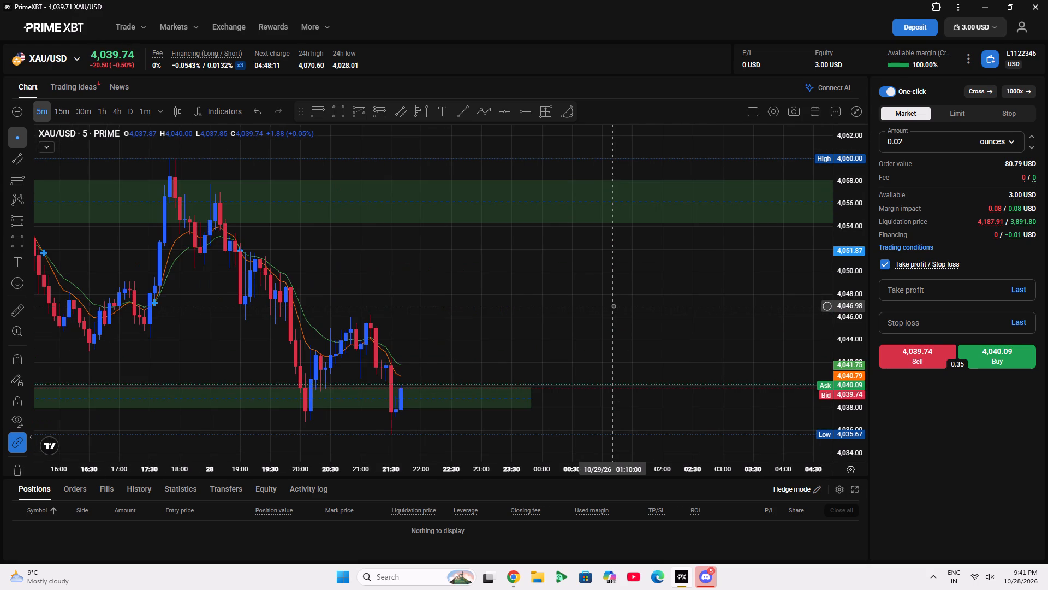
scroll(614, 306, down, 5)
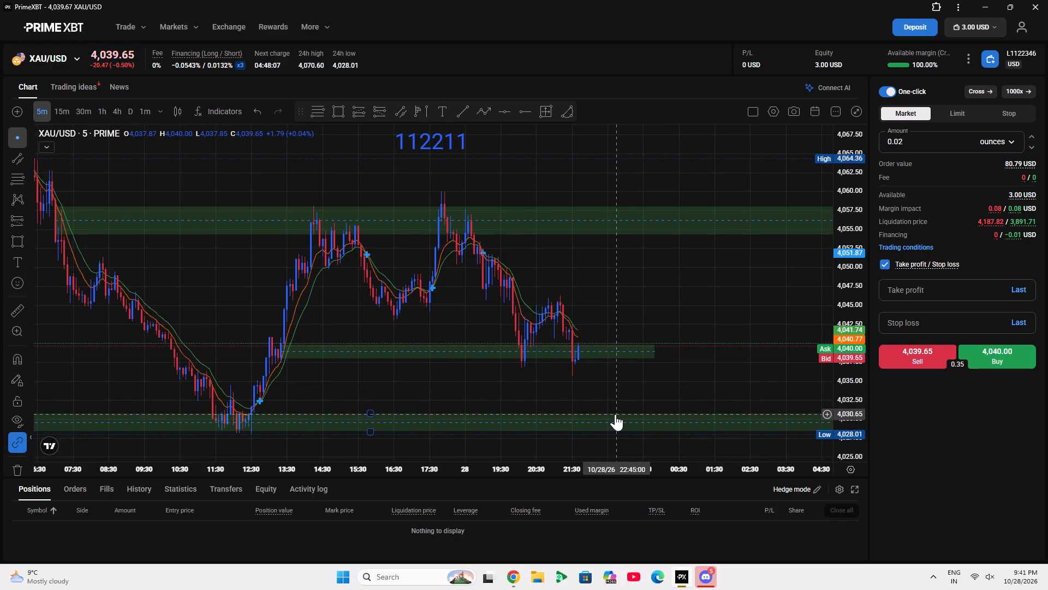
drag(623, 386, 696, 400)
drag(696, 400, 594, 350)
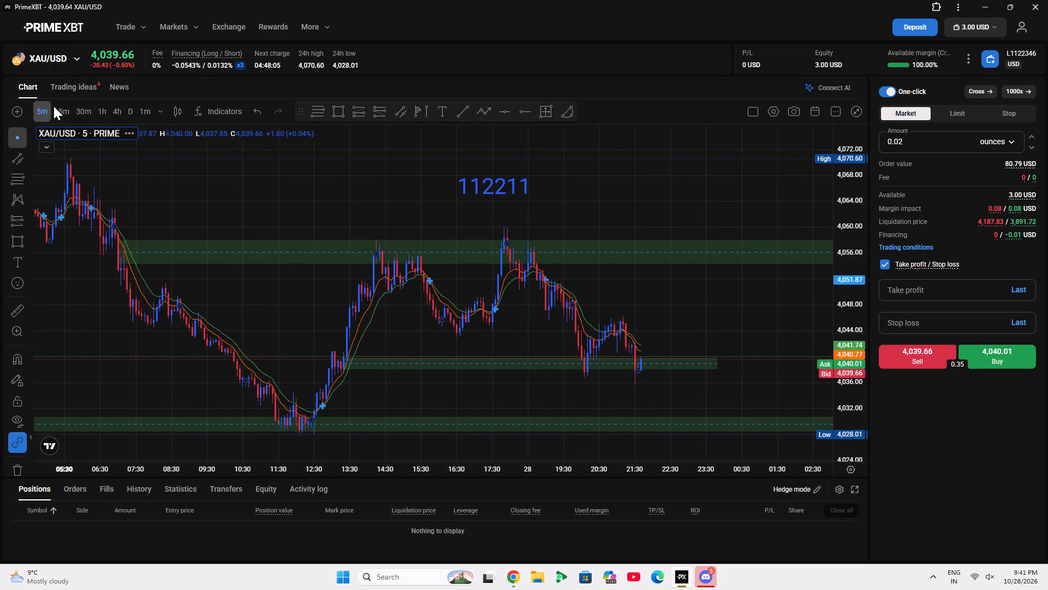
click(62, 108)
click(869, 338)
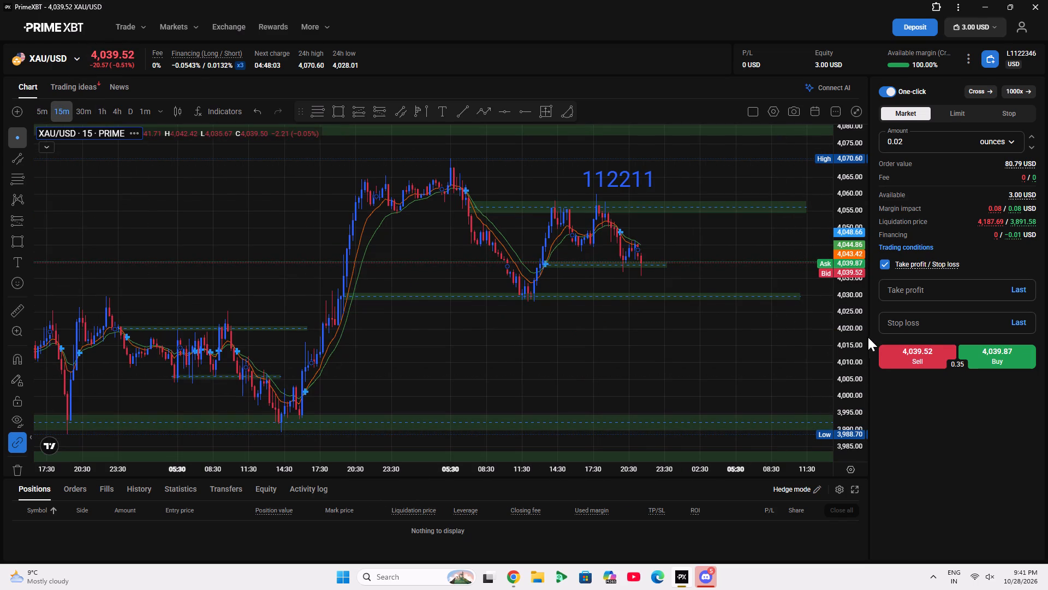
double_click(857, 335)
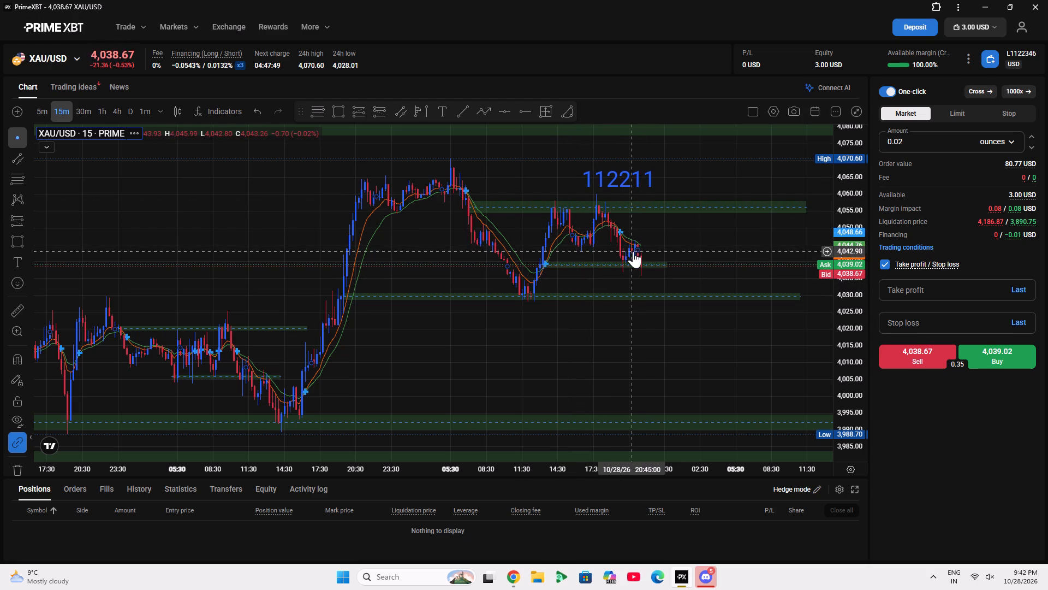
scroll(658, 335, up, 5)
drag(648, 298, 569, 287)
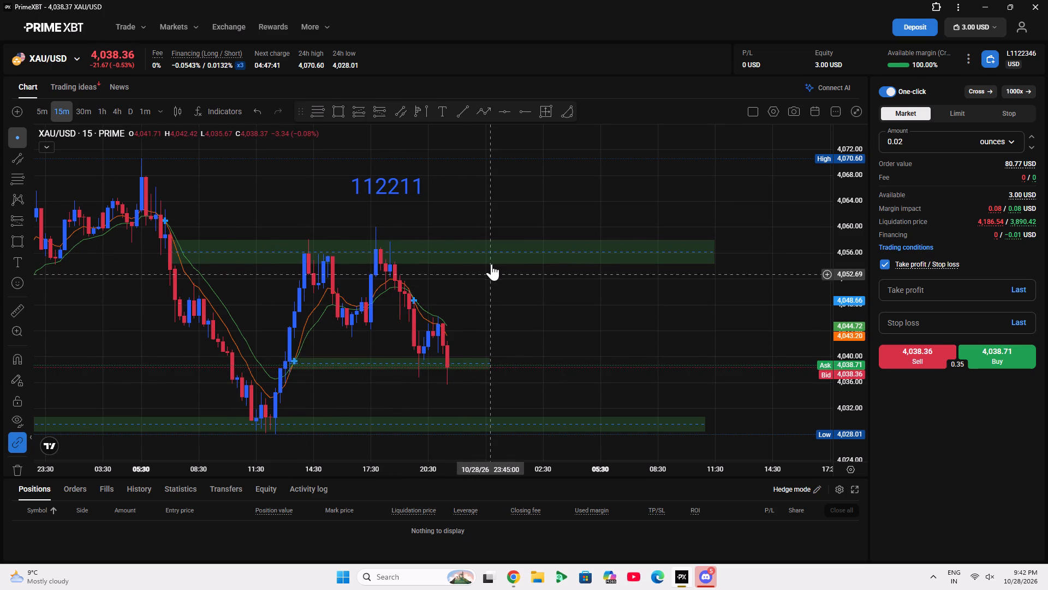
scroll(489, 326, up, 3)
drag(489, 326, 739, 367)
scroll(477, 0, down, 3)
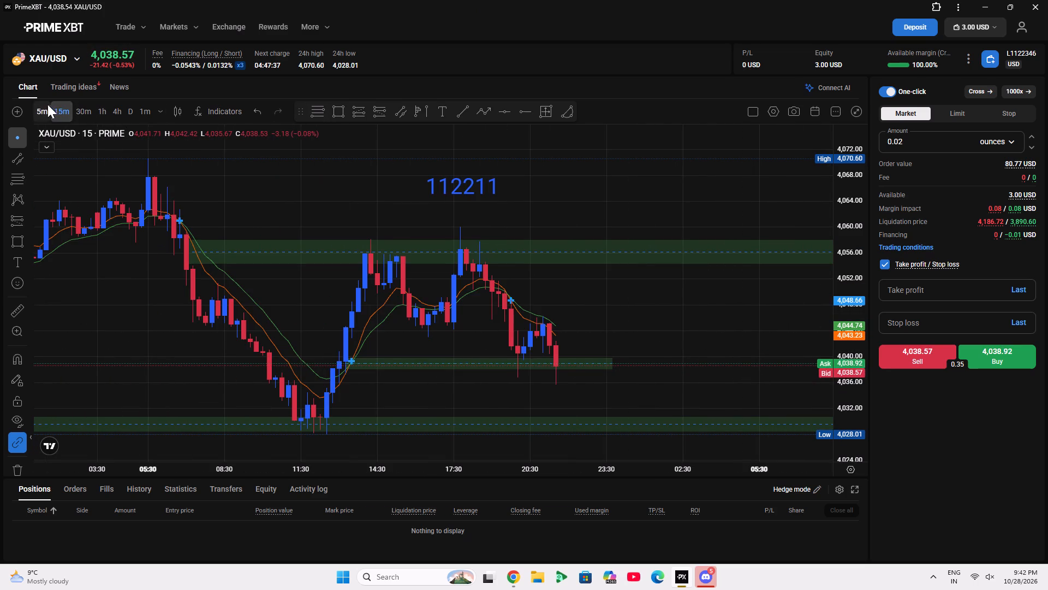
click(46, 104)
Close the PrimeXBT window and the Chrome window with the TradingView chart.
click(1047, 0)
drag(1047, 0, 981, 50)
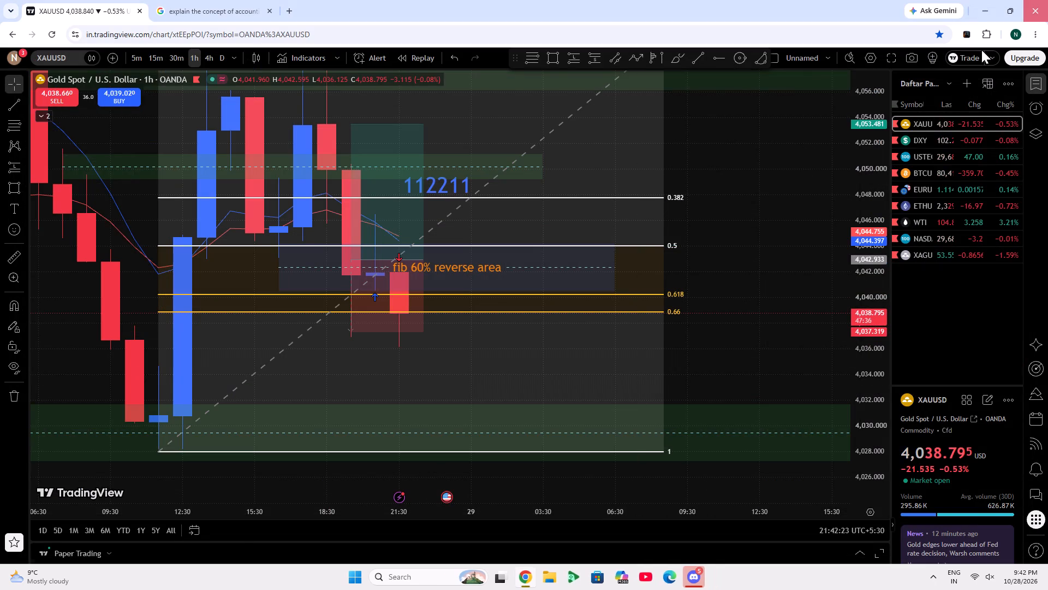
drag(981, 50, 586, 239)
scroll(586, 239, down, 5)
click(1047, 0)
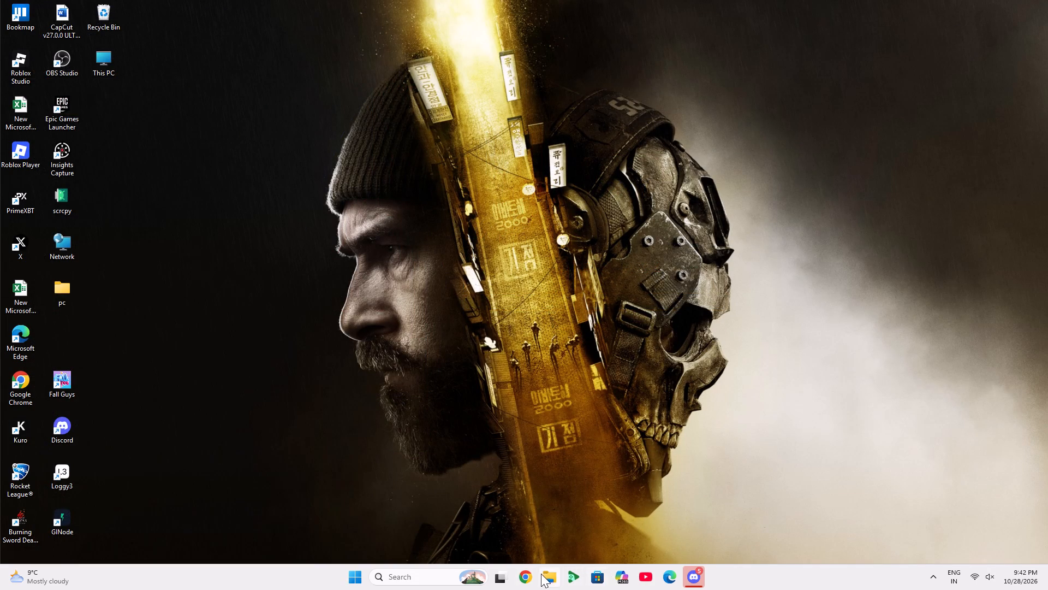
Open YouTube in a new Chrome window and play the Booming Bulls Live Trading stream at its live point.
click(526, 571)
click(517, 316)
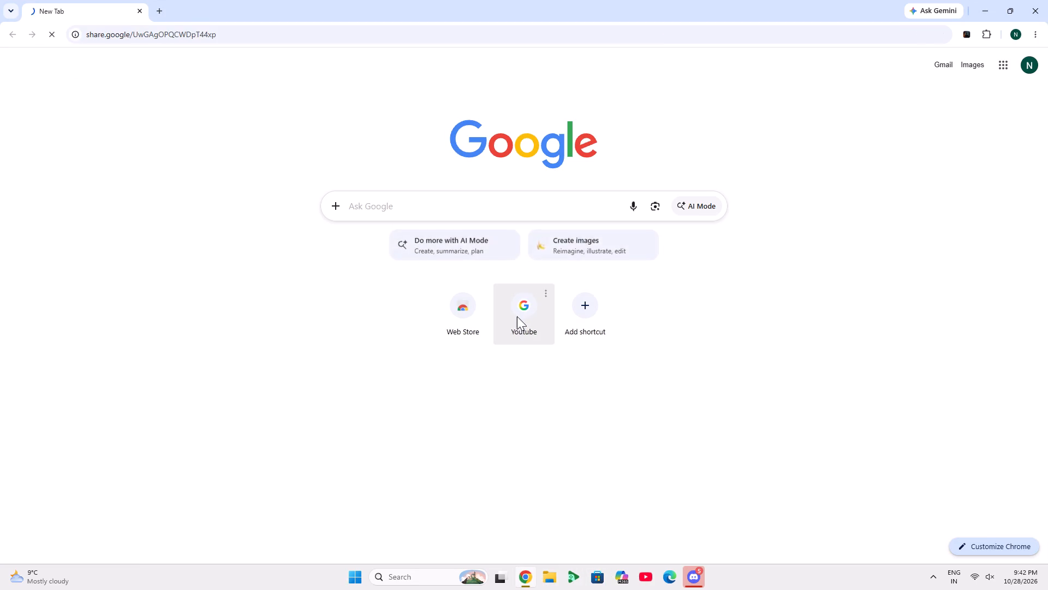
click(112, 247)
click(112, 236)
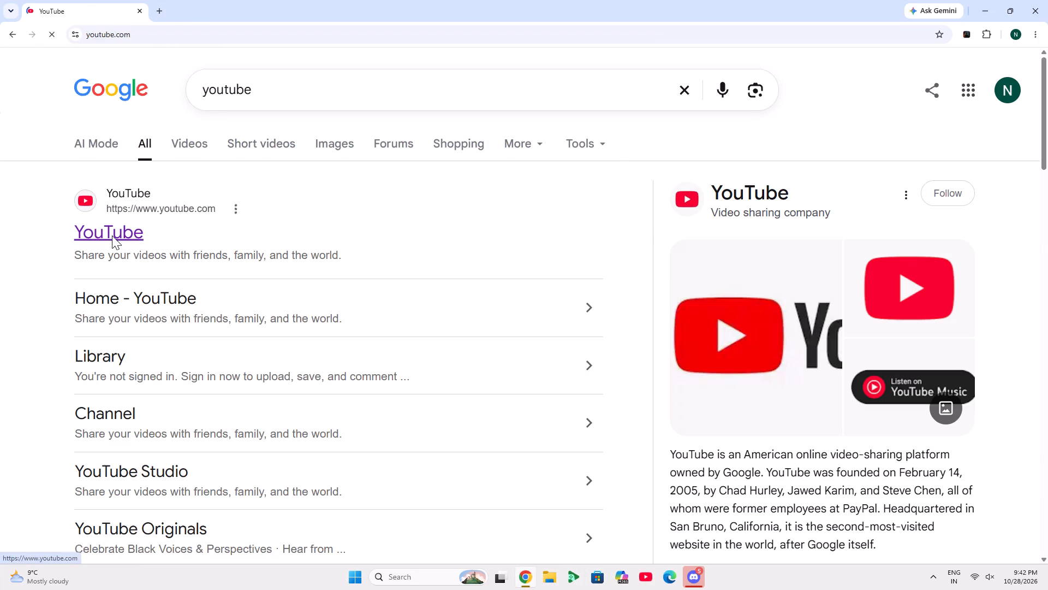
scroll(332, 0, down, 12)
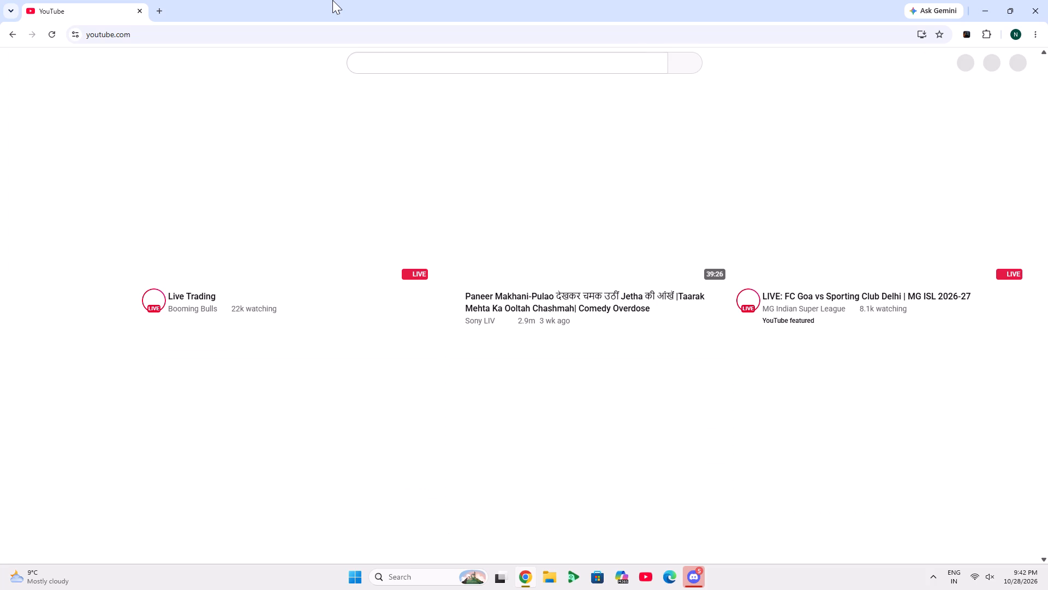
scroll(332, 0, down, 9)
click(189, 206)
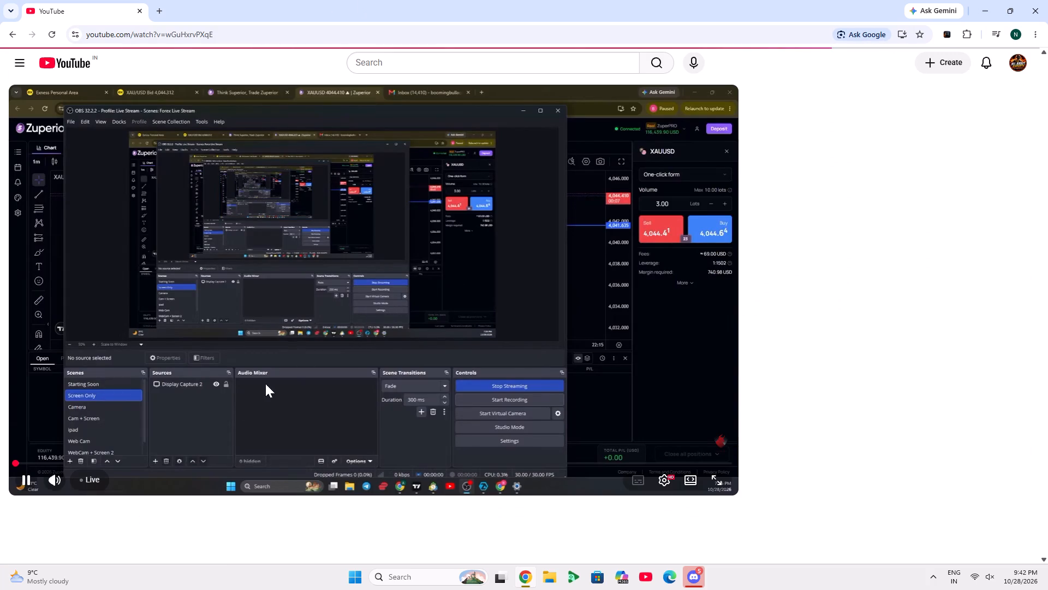
click(123, 481)
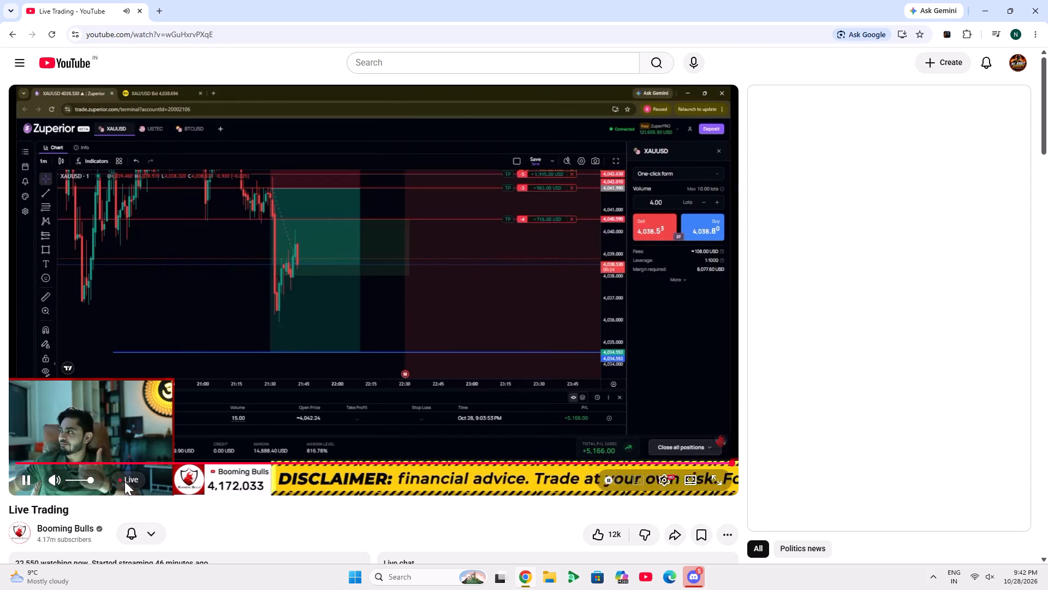
scroll(435, 0, down, 1)
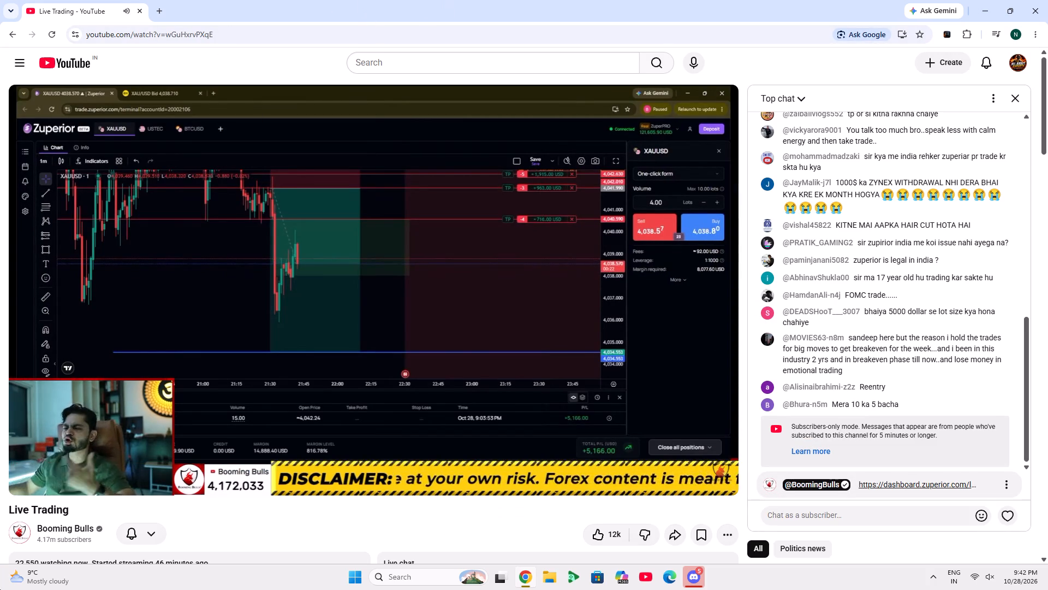
Raise the system volume from mute to a little under half.
click(979, 572)
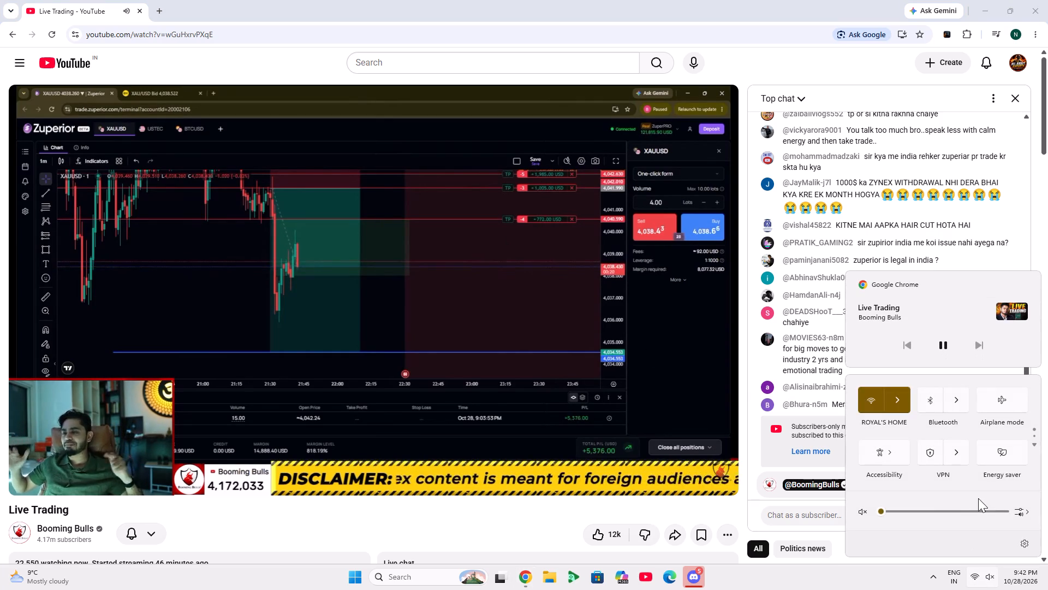
drag(945, 506, 936, 513)
Like the Booming Bulls Live Trading stream.
click(604, 530)
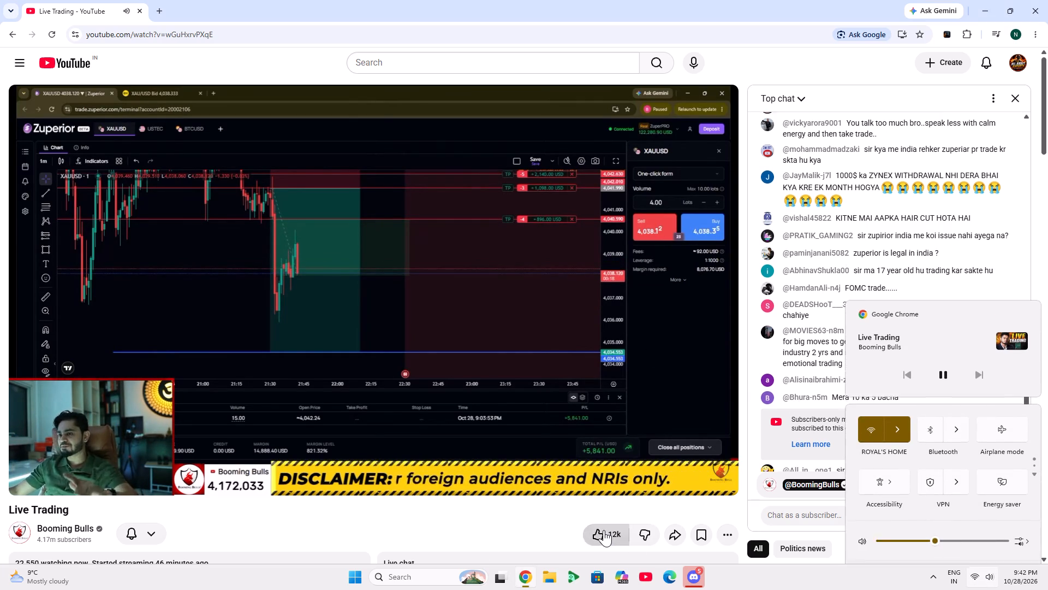
click(558, 531)
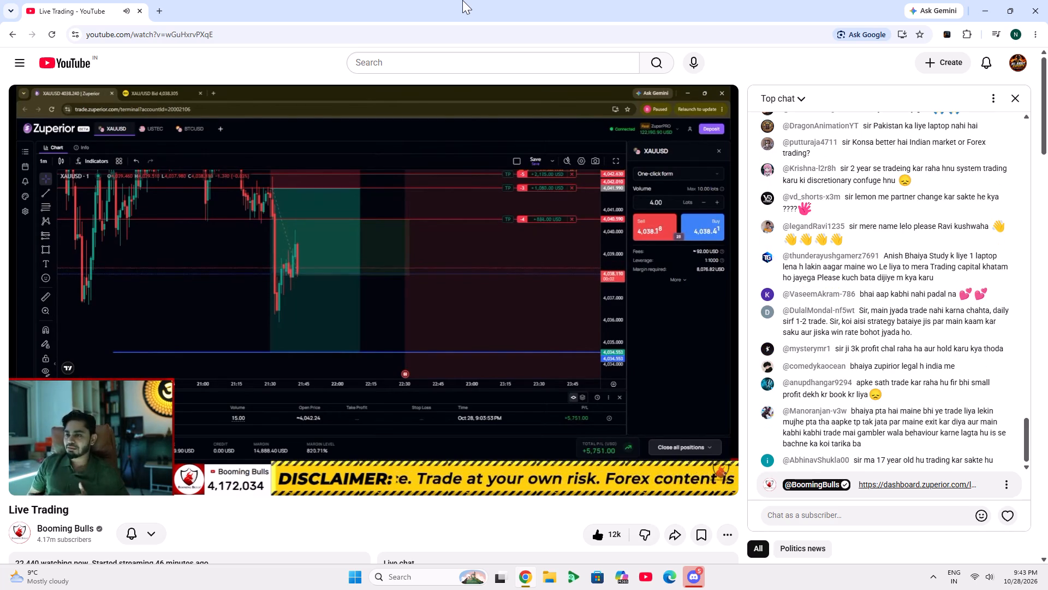
Rewind the Live Trading stream by roughly ten minutes to review the streamer's earlier XAUUSD trade.
key(Left)
key(Left)
key(Left)
key(Left)
key(Left)
key(Left)
key(Left)
key(Left)
key(Left)
key(Left)
key(Left)
key(Left)
key(Left)
key(Left)
key(Left)
key(Left)
key(Left)
key(Left)
key(Left)
key(Left)
key(Left)
key(Left)
key(Left)
key(Left)
key(Left)
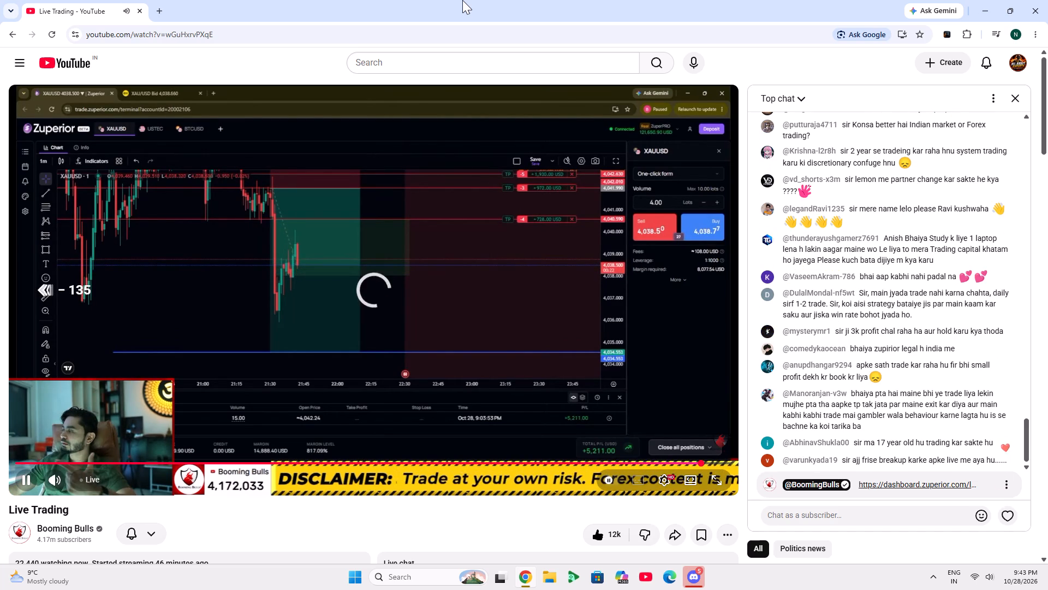
key(Left)
key(Left)
key(Left)
key(Left)
key(Left)
key(Left)
key(Left)
key(Left)
key(Left)
key(Left)
key(Left)
key(Left)
key(Left)
key(Left)
key(Left)
key(Left)
key(Left)
key(Left)
key(Left)
key(Left)
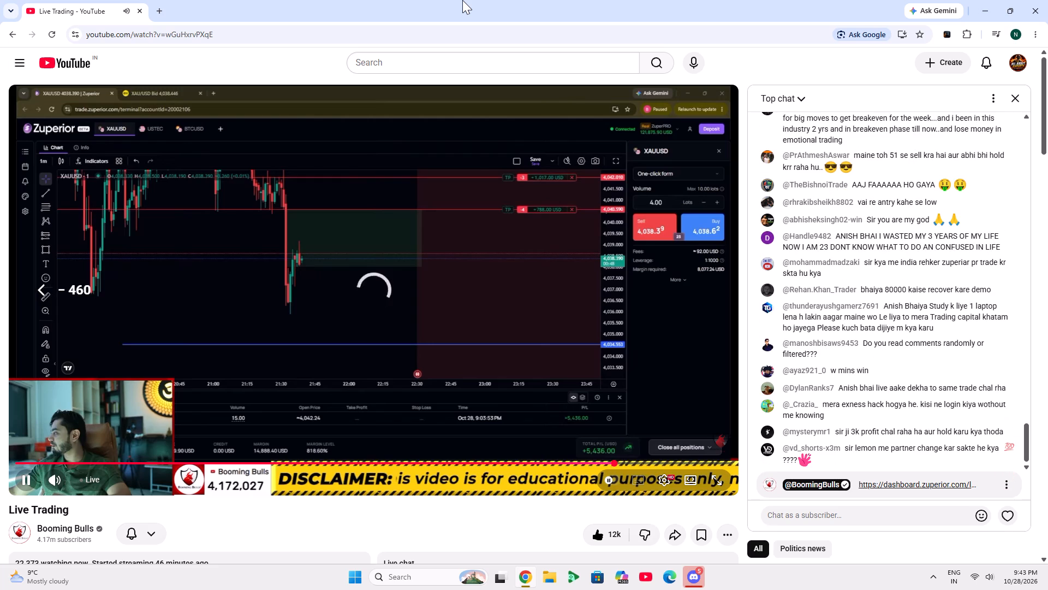
key(Left)
key(Left)
key(Left)
key(Left)
key(Left)
key(Left)
key(Left)
key(Left)
key(Left)
key(Left)
key(Left)
key(Left)
key(Left)
key(Left)
key(Left)
key(Left)
key(Left)
key(Left)
key(Left)
key(Left)
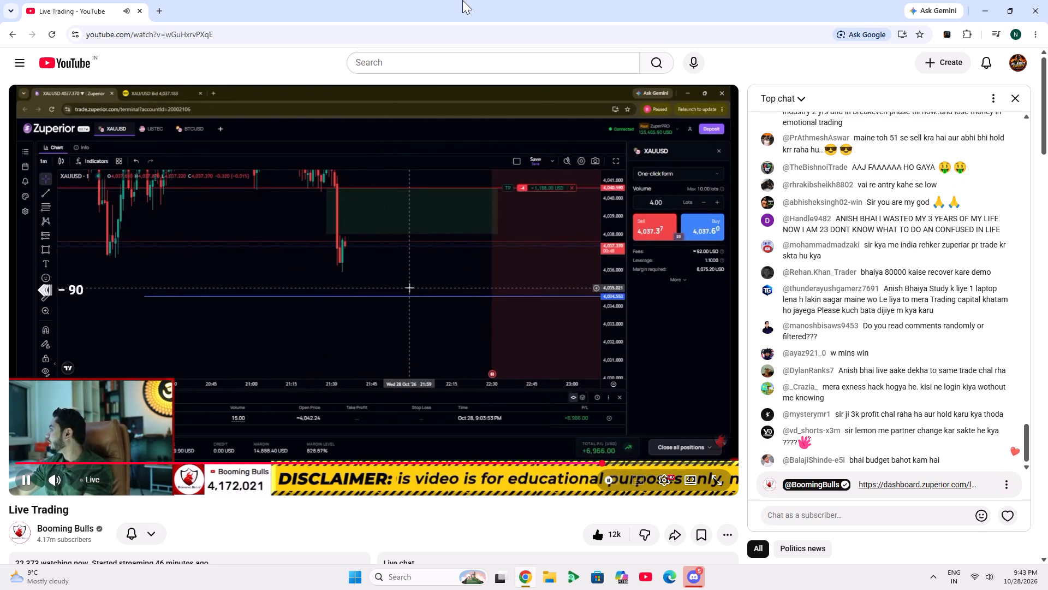
key(Left)
key(Left)
key(Left)
key(Left)
key(Left)
key(Left)
key(Left)
key(Left)
key(Left)
key(Left)
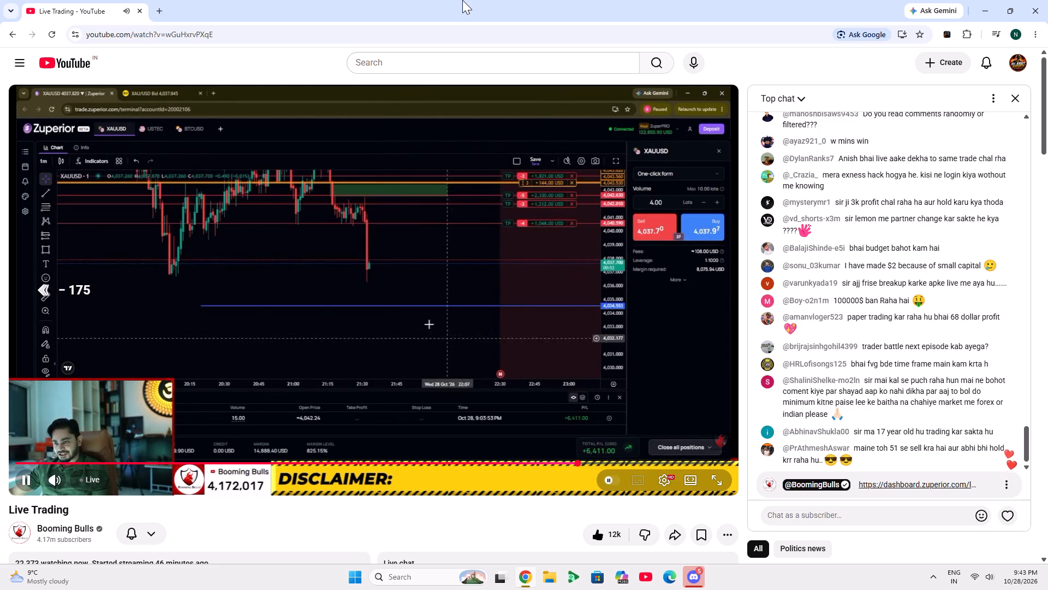